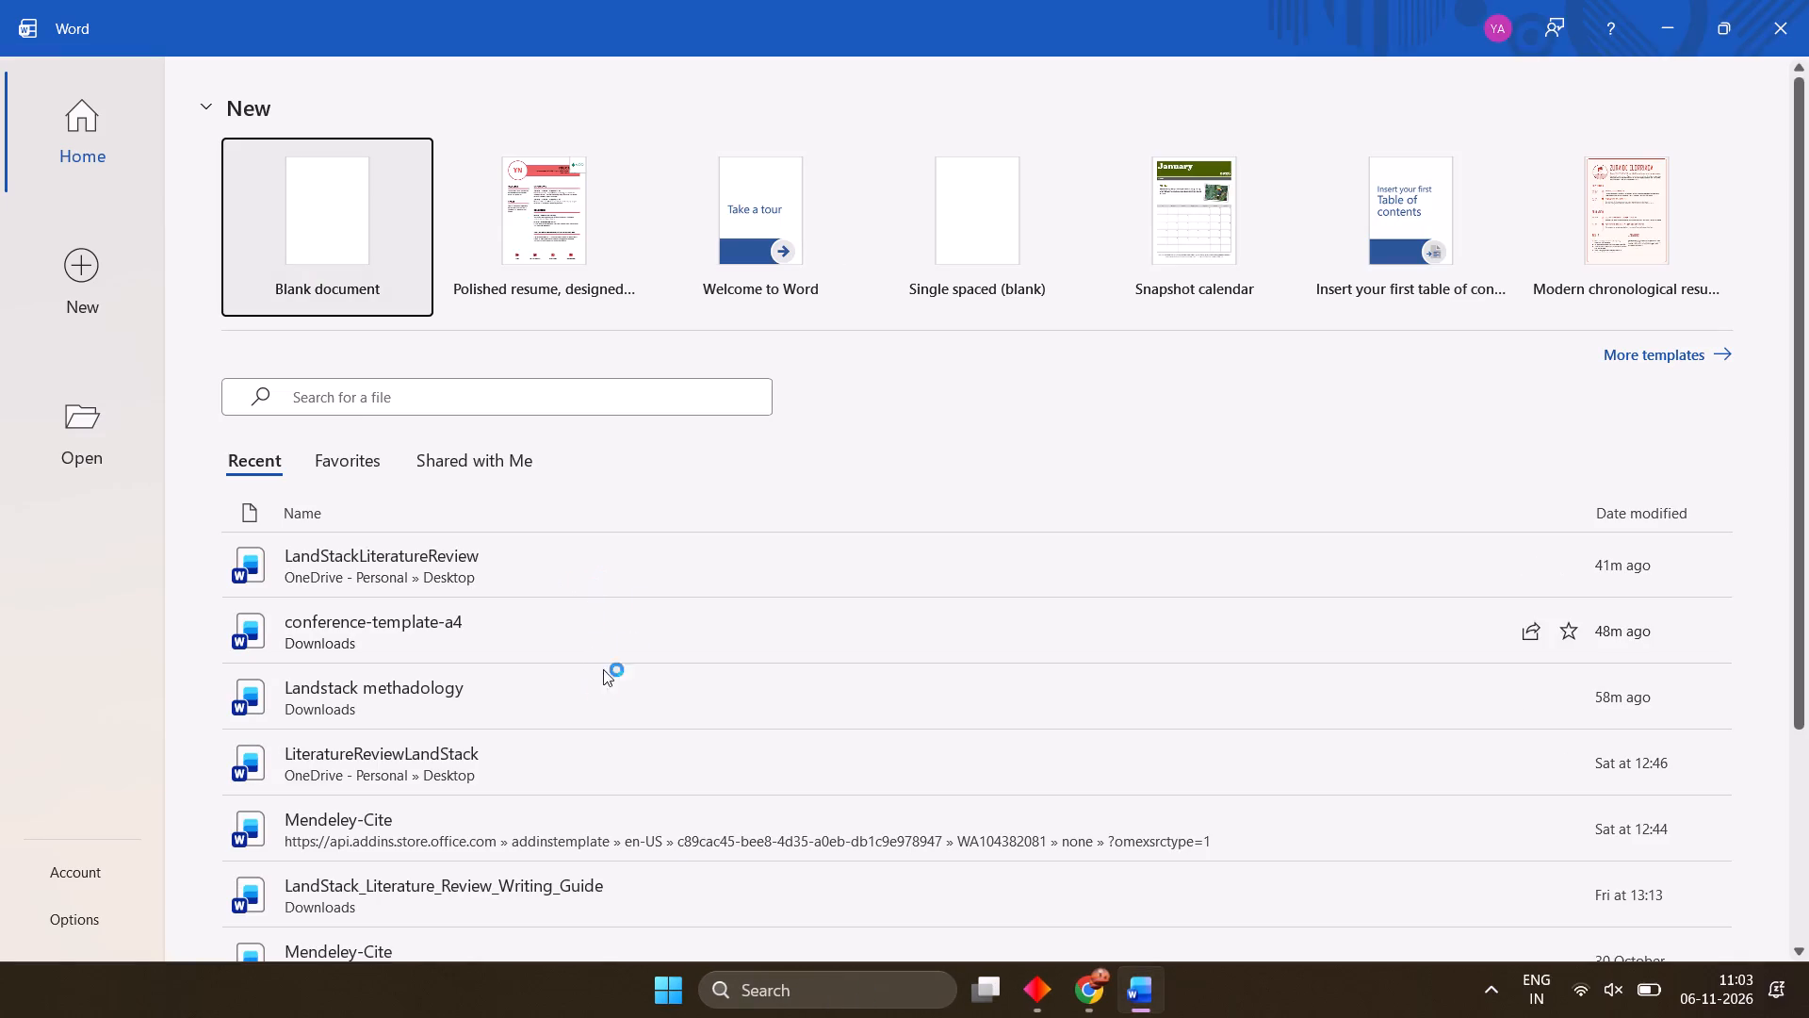
double_click(661, 583)
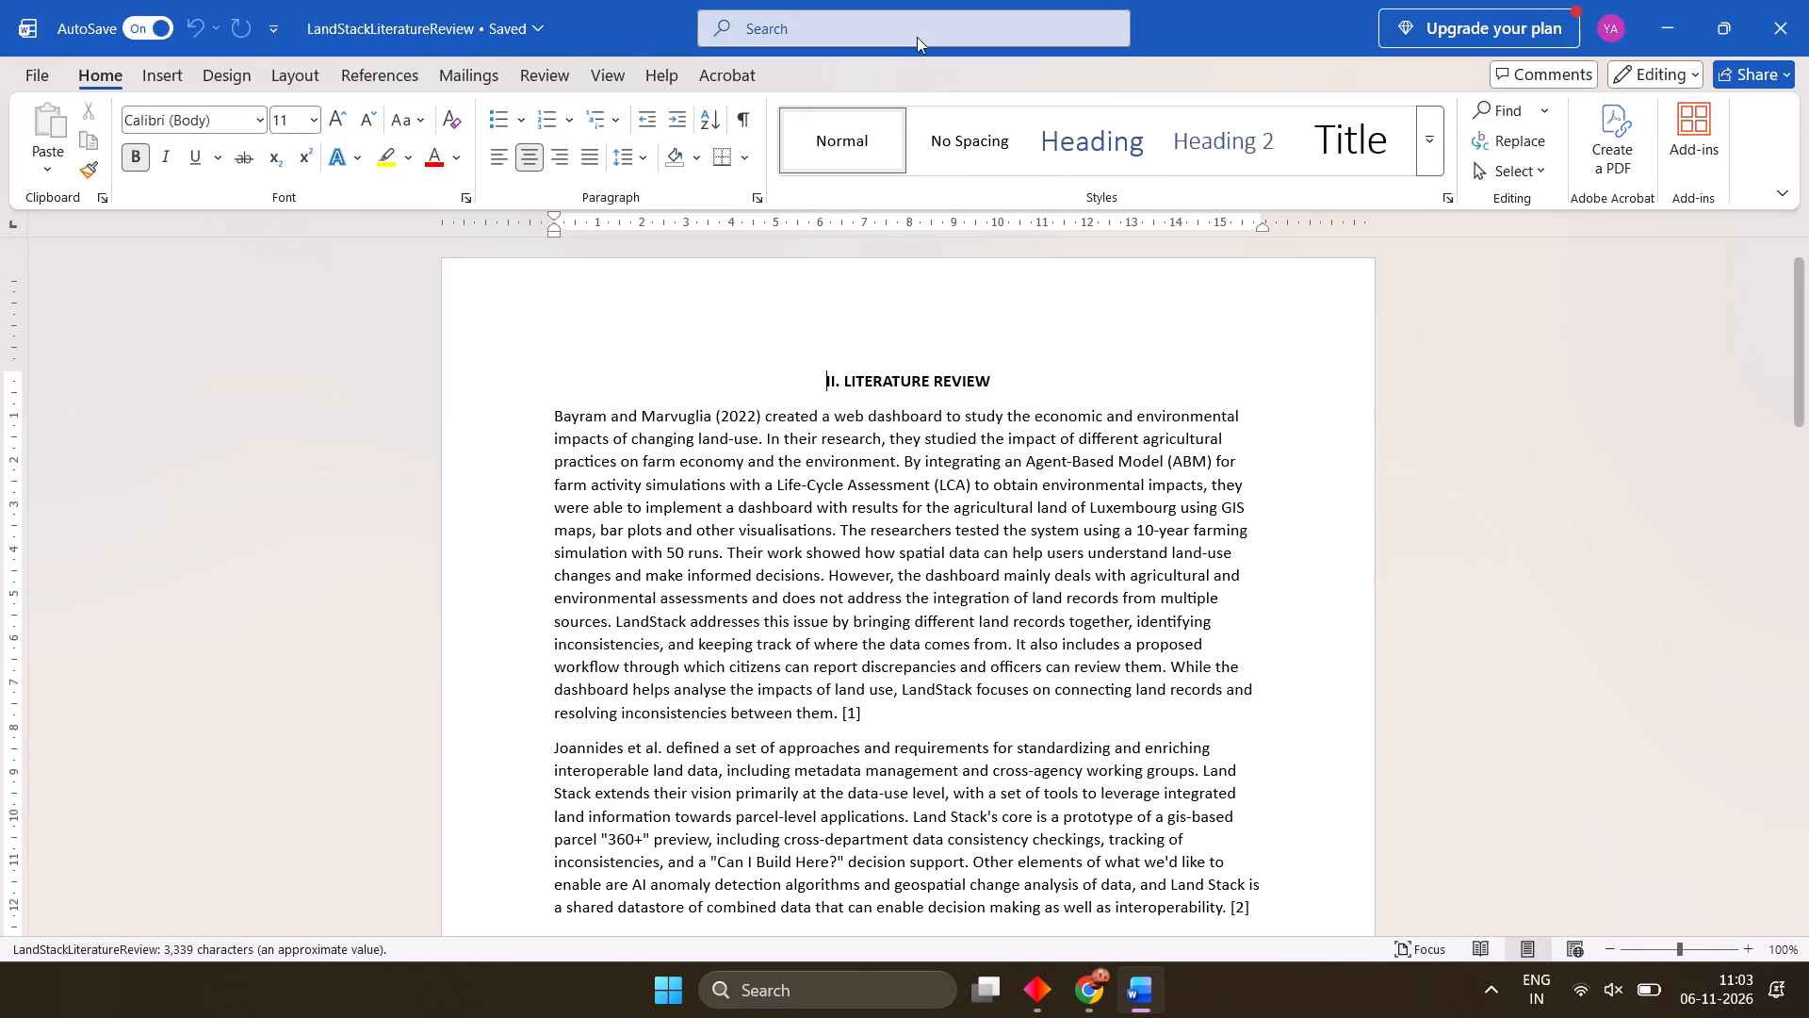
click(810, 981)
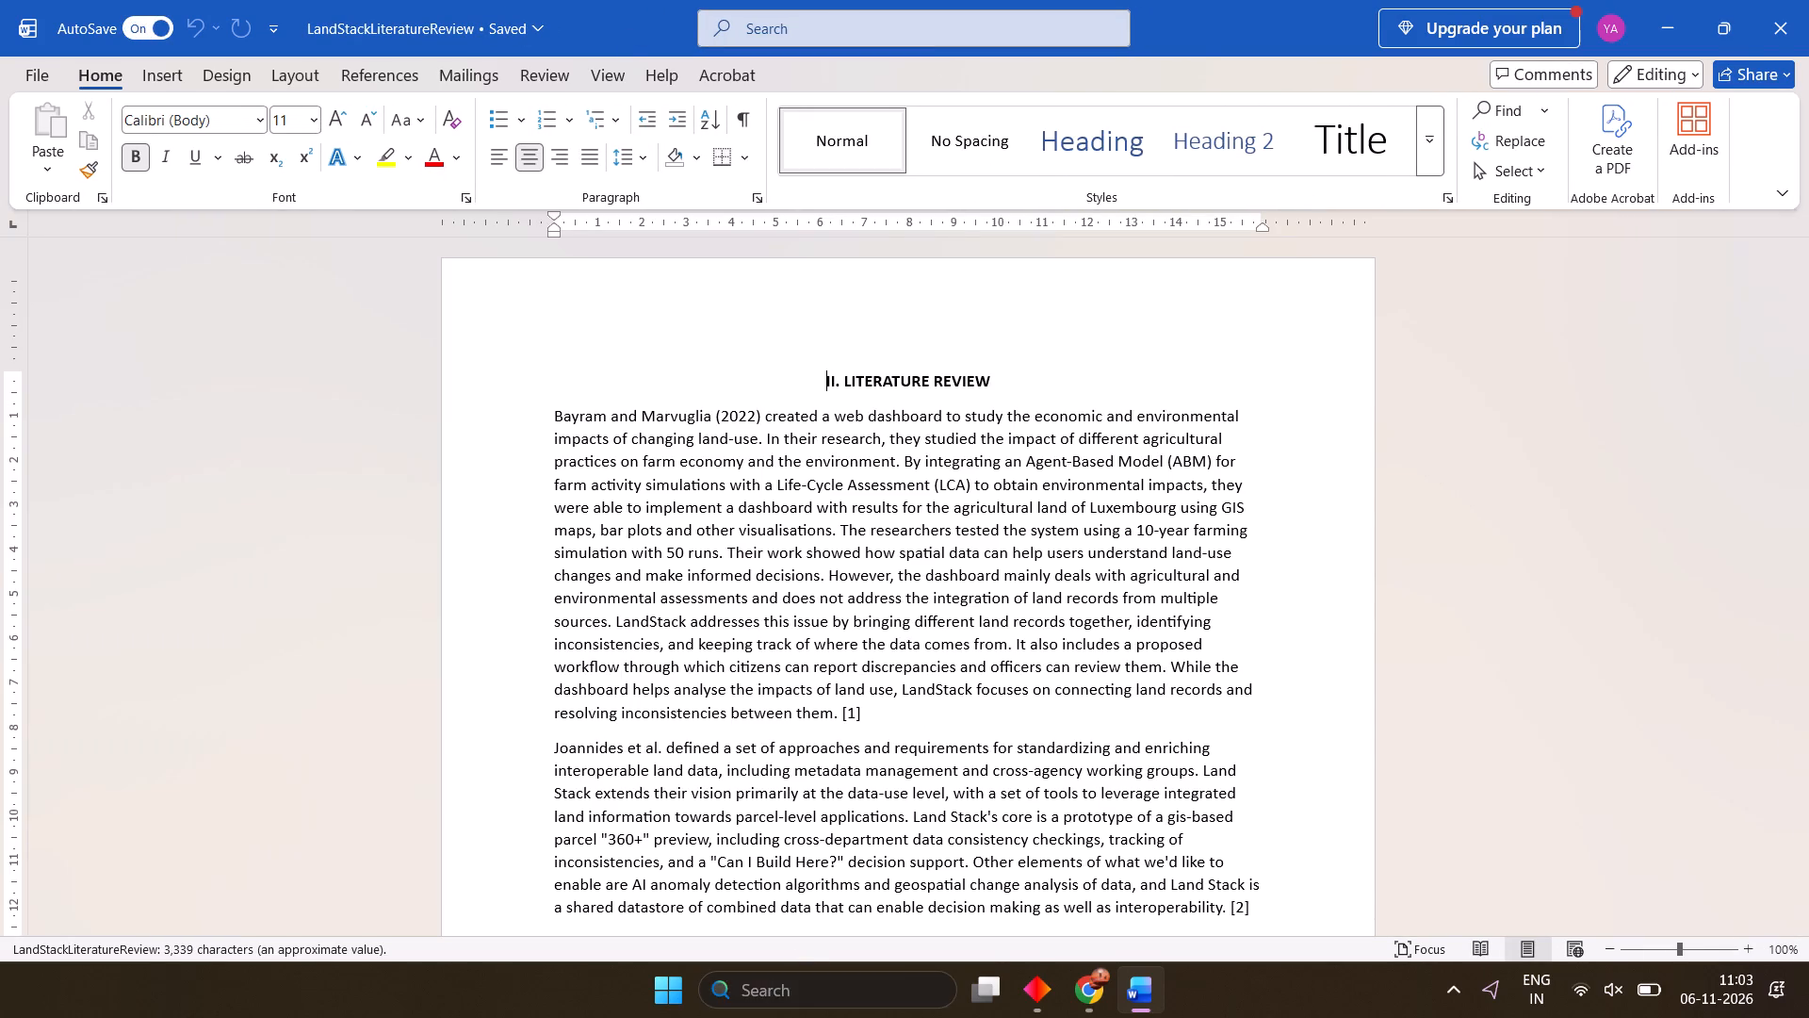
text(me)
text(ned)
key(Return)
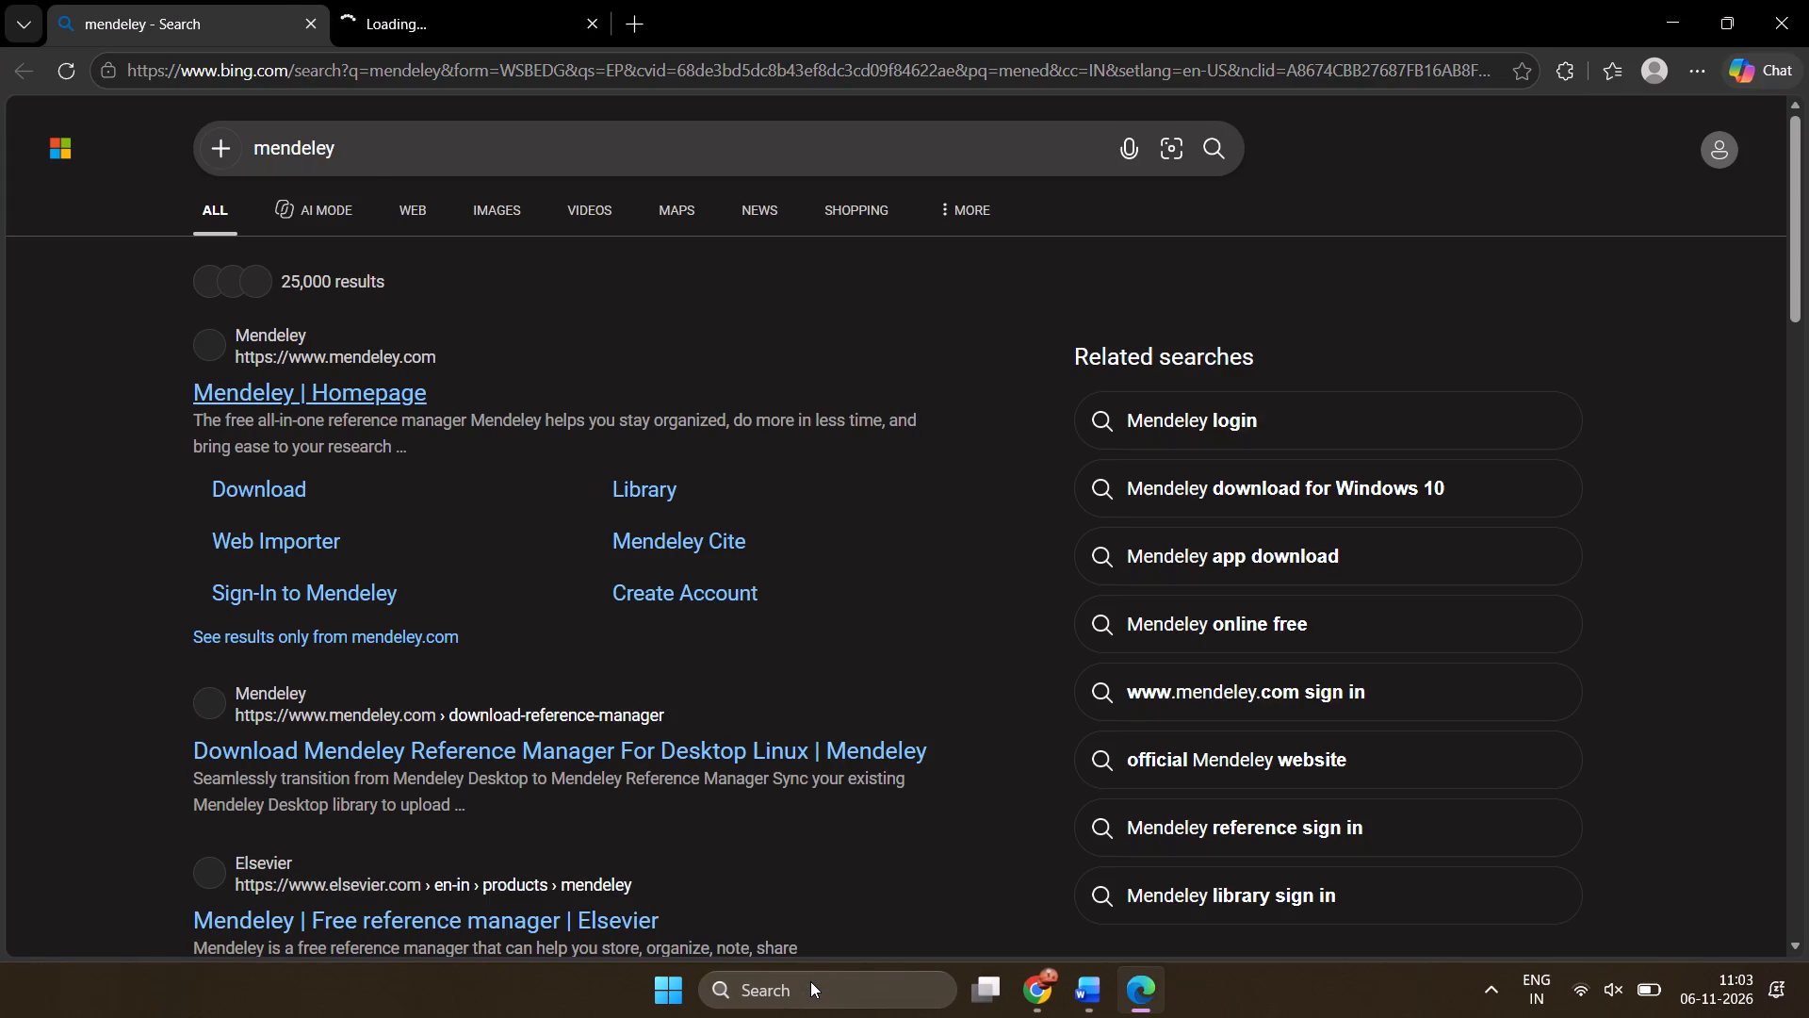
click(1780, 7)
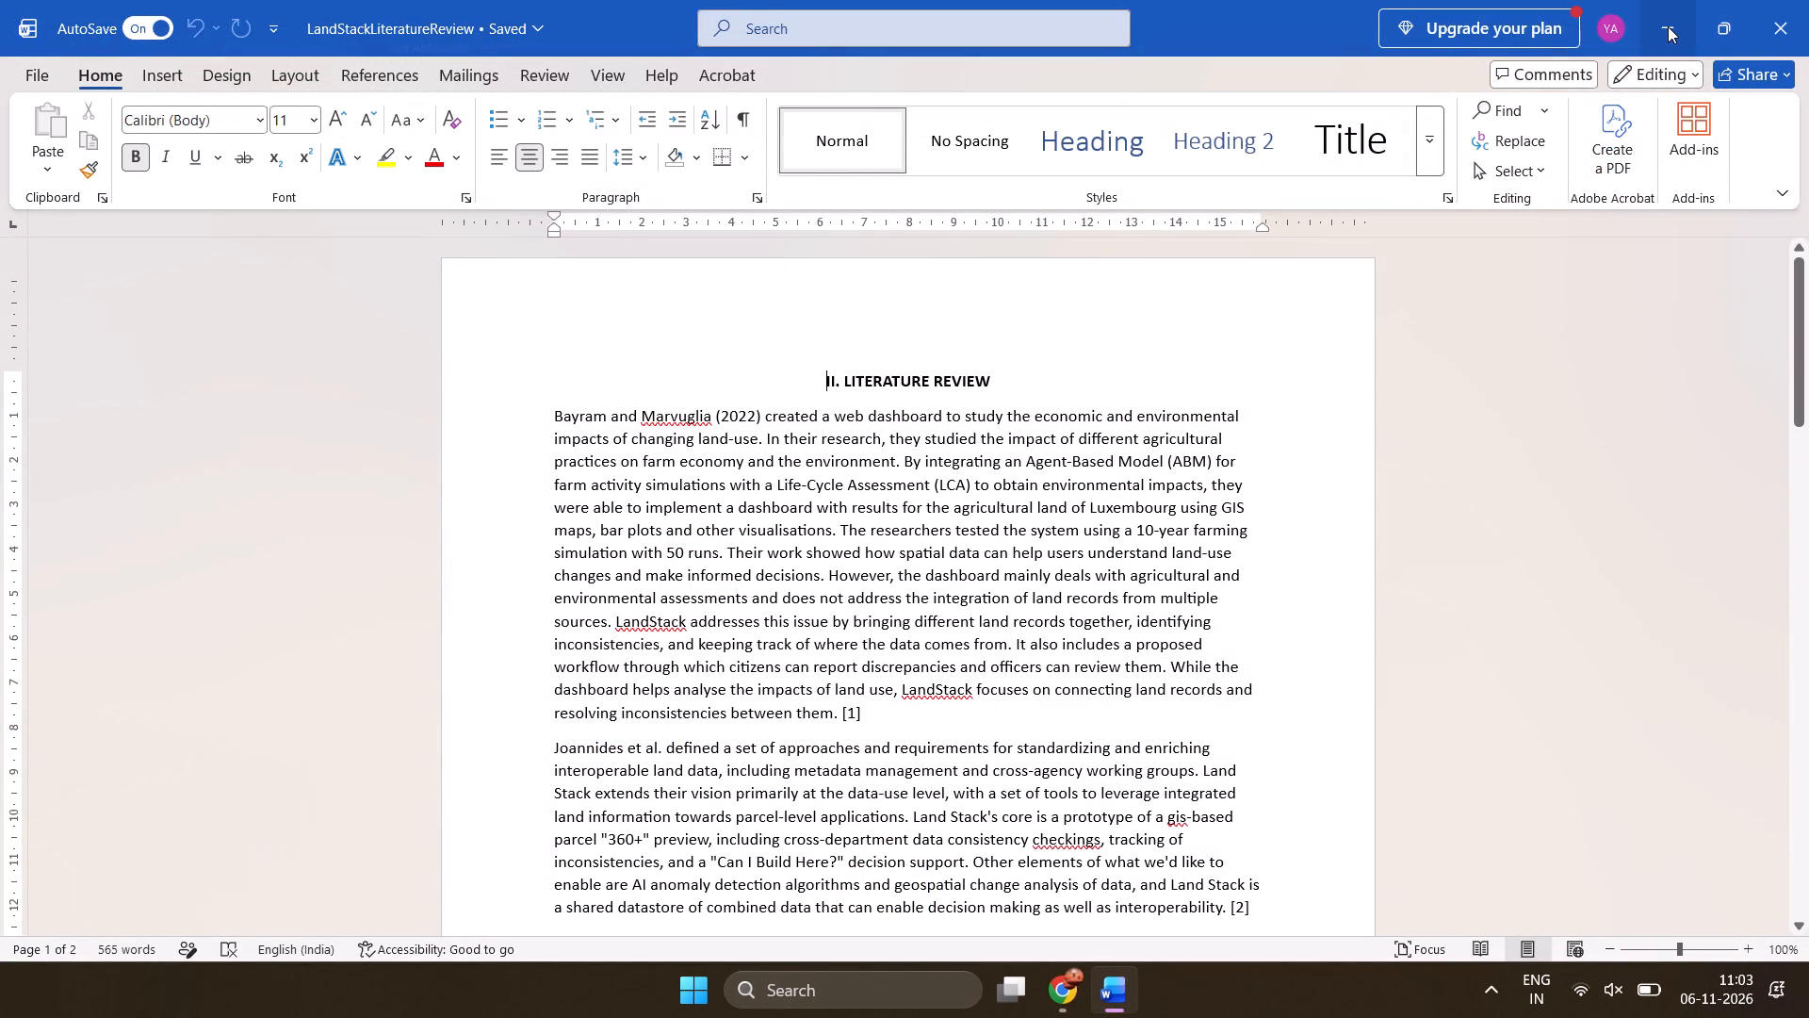
Minimise the open Word and Chrome windows and launch Mendeley Reference Manager from the desktop.
click(1668, 26)
click(1663, 23)
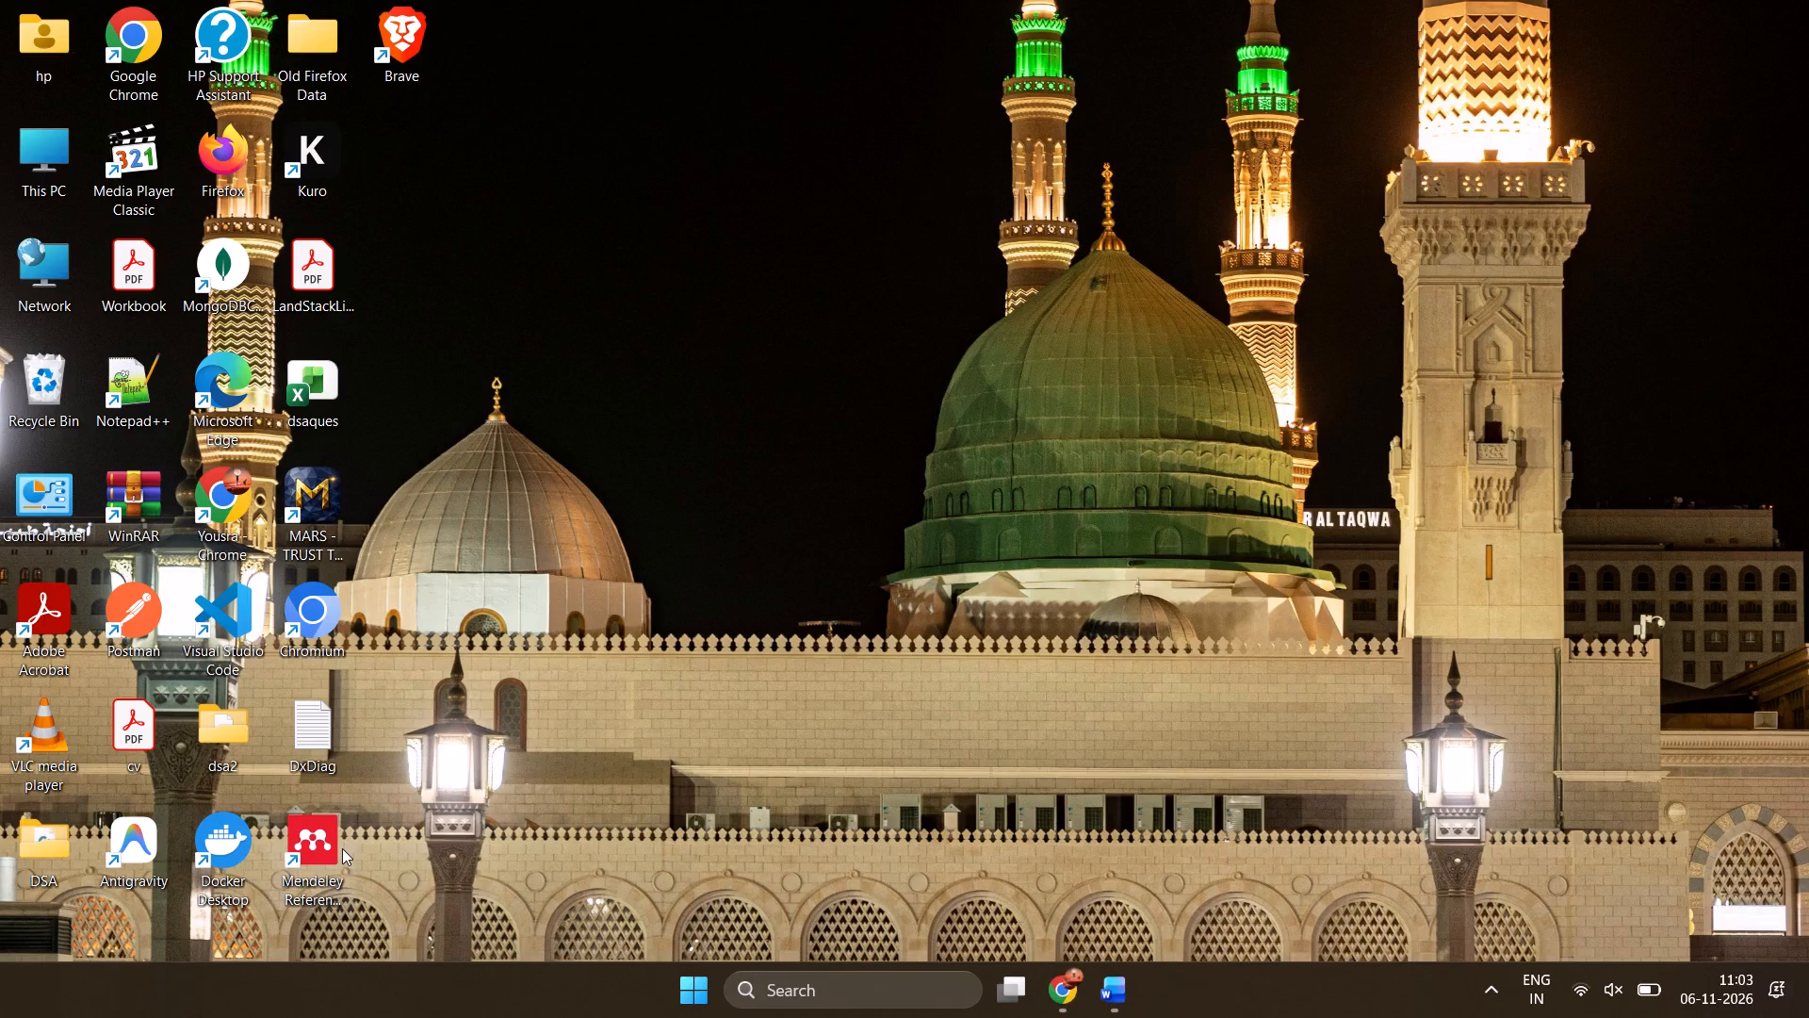
double_click(342, 848)
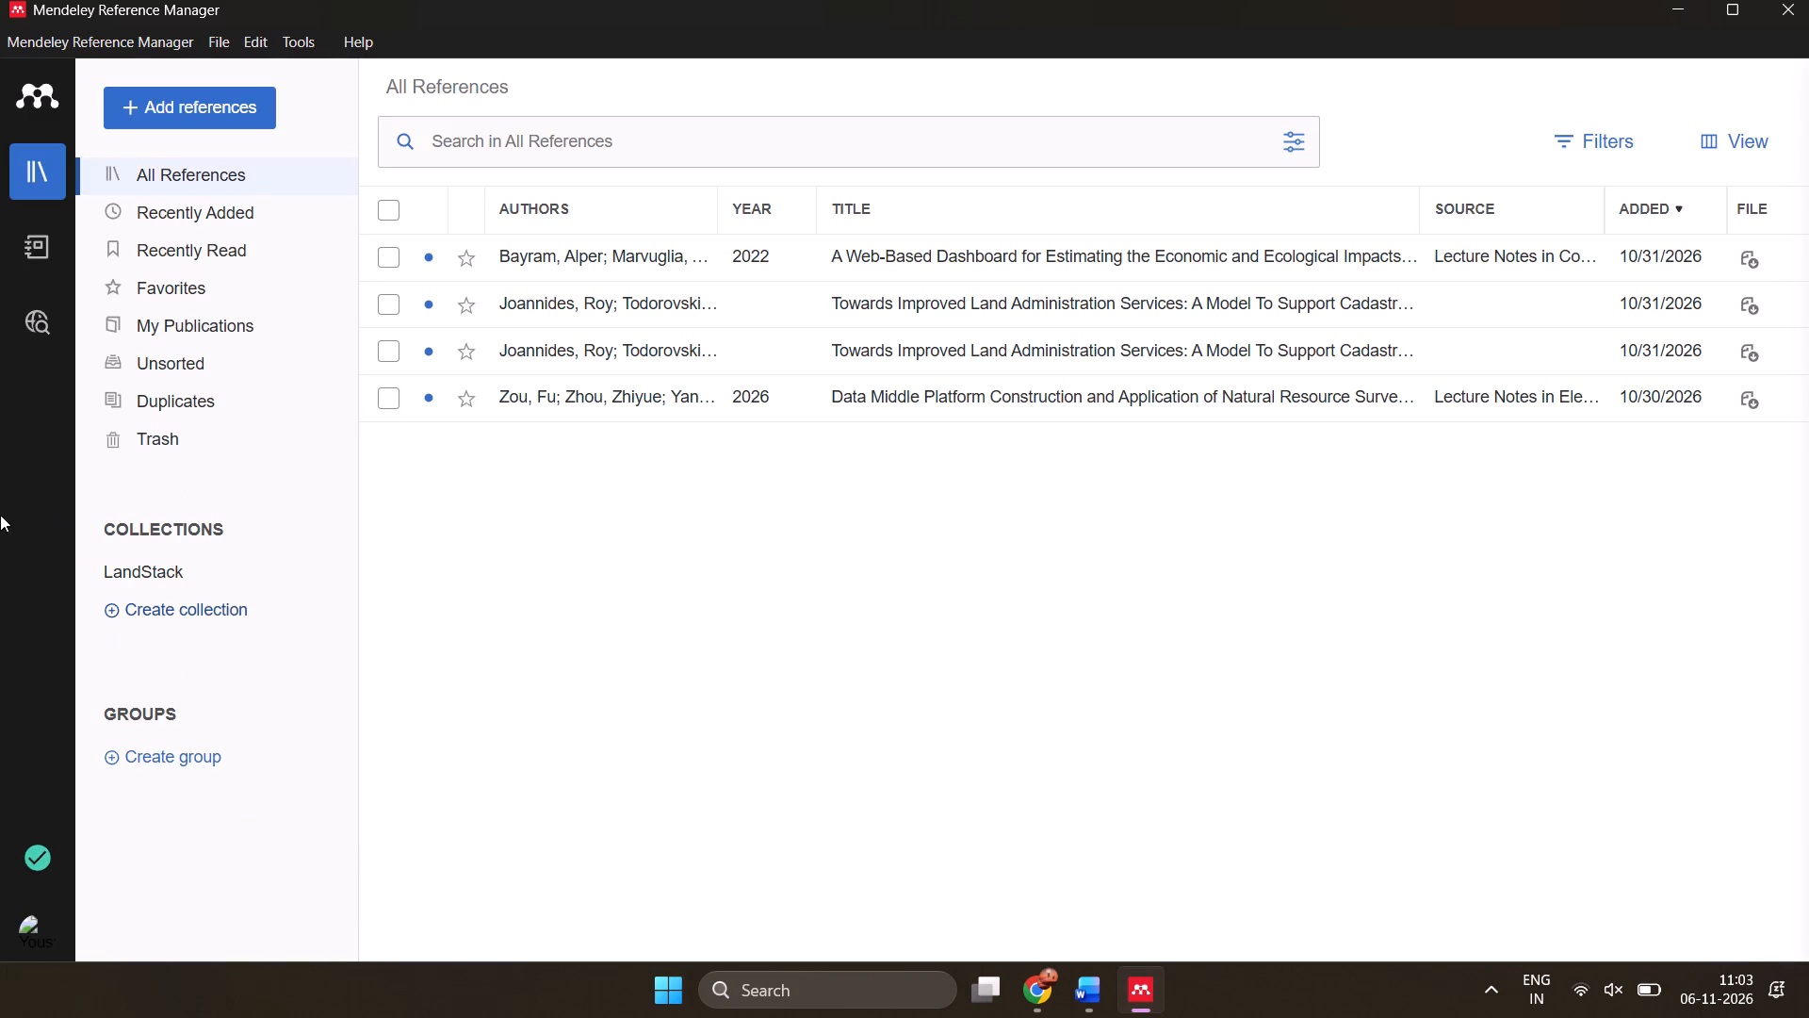
Review the references in the LandStack collection and in All References, checking the repeated Joannides entry.
click(247, 562)
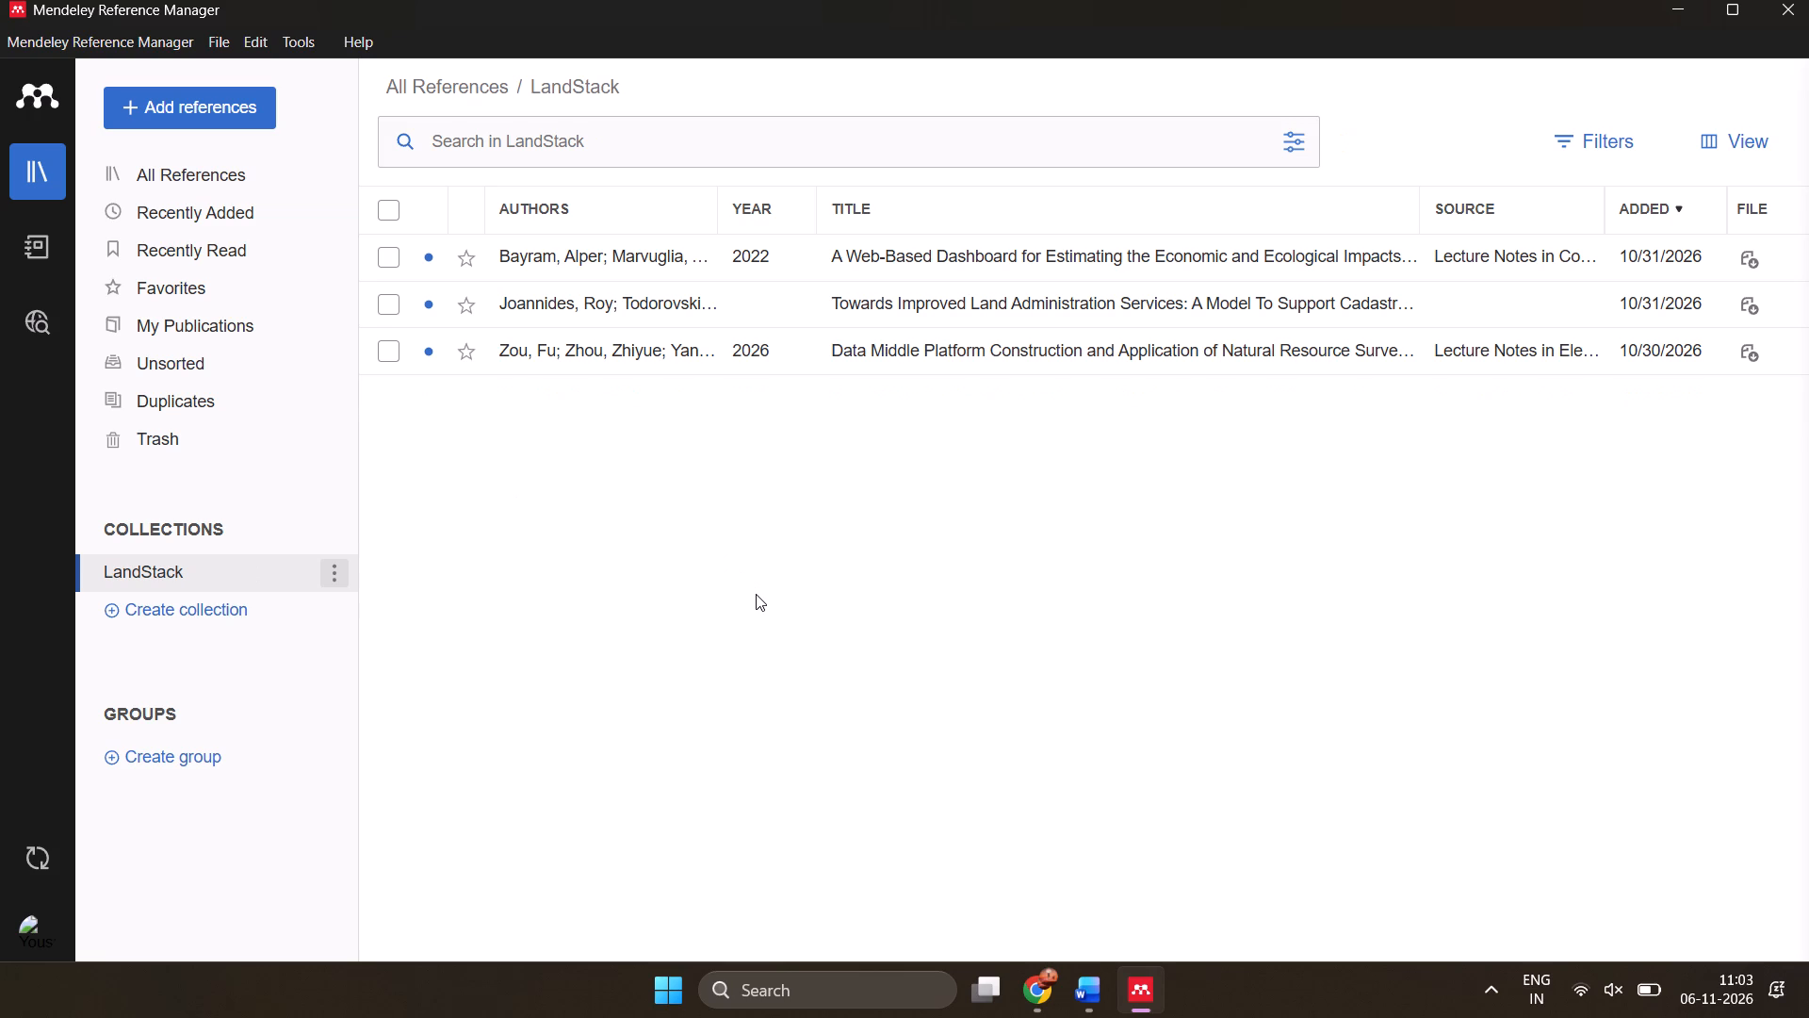
click(245, 177)
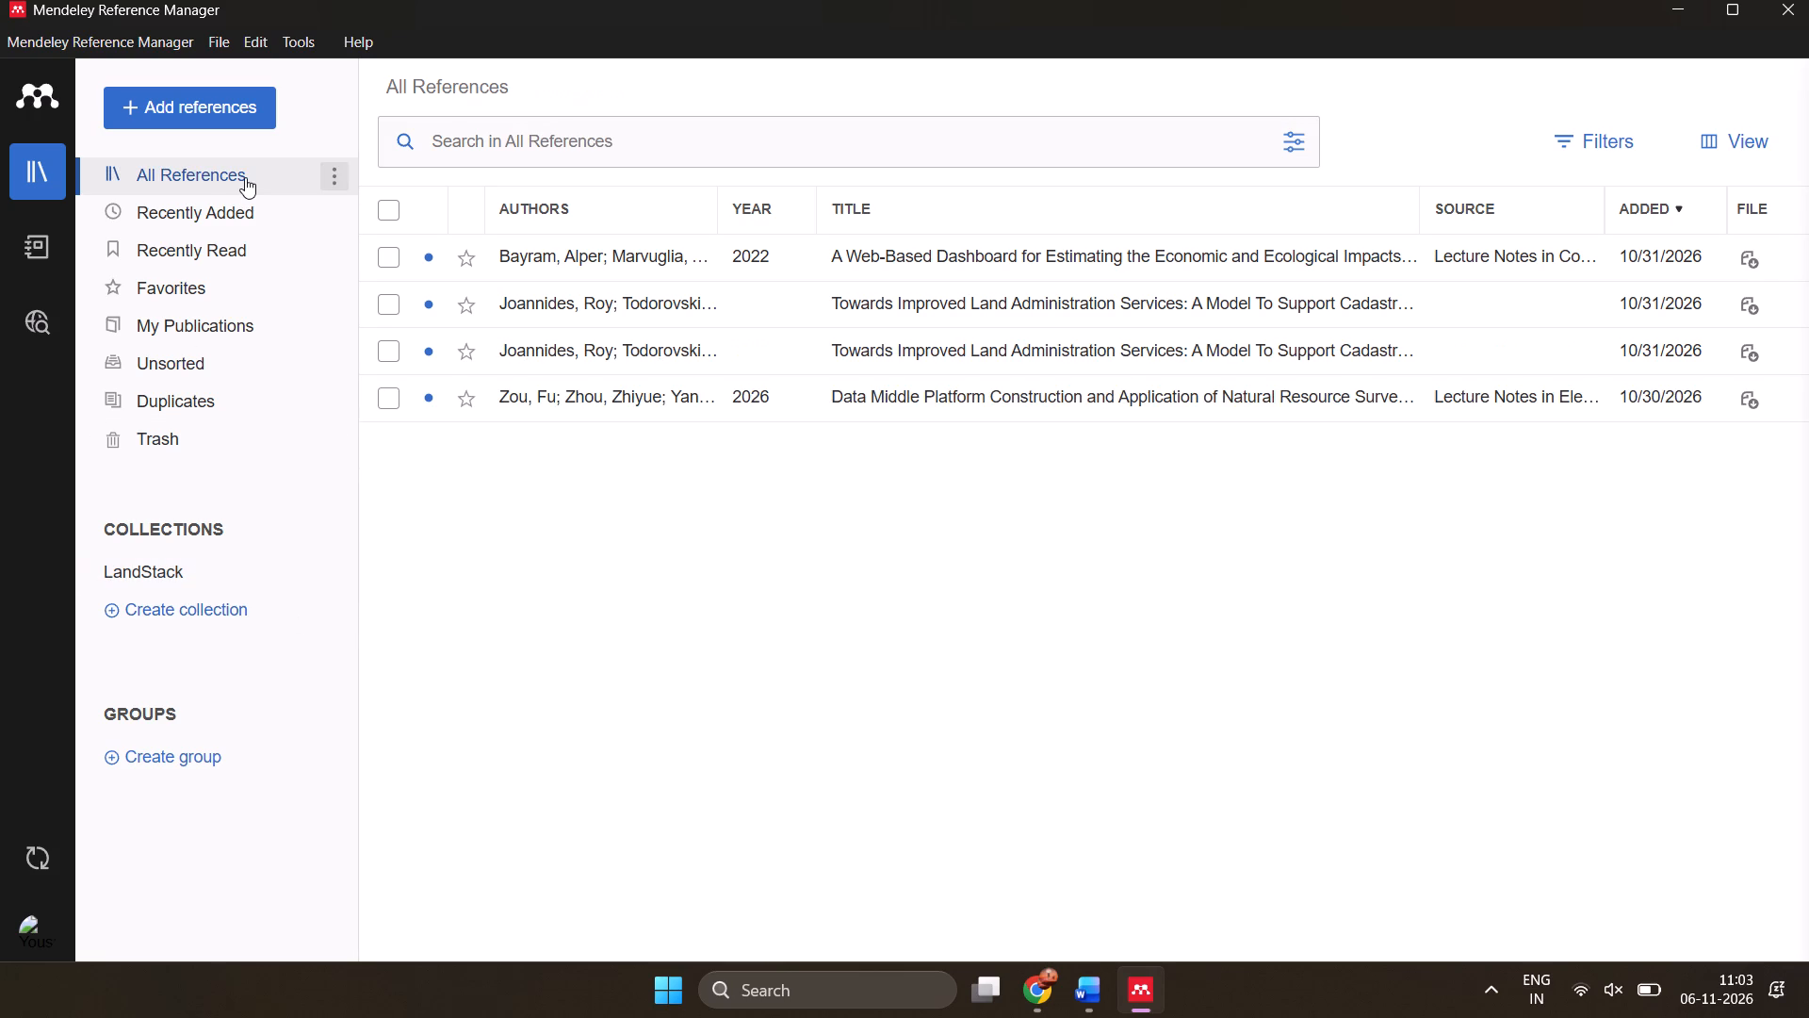
click(392, 346)
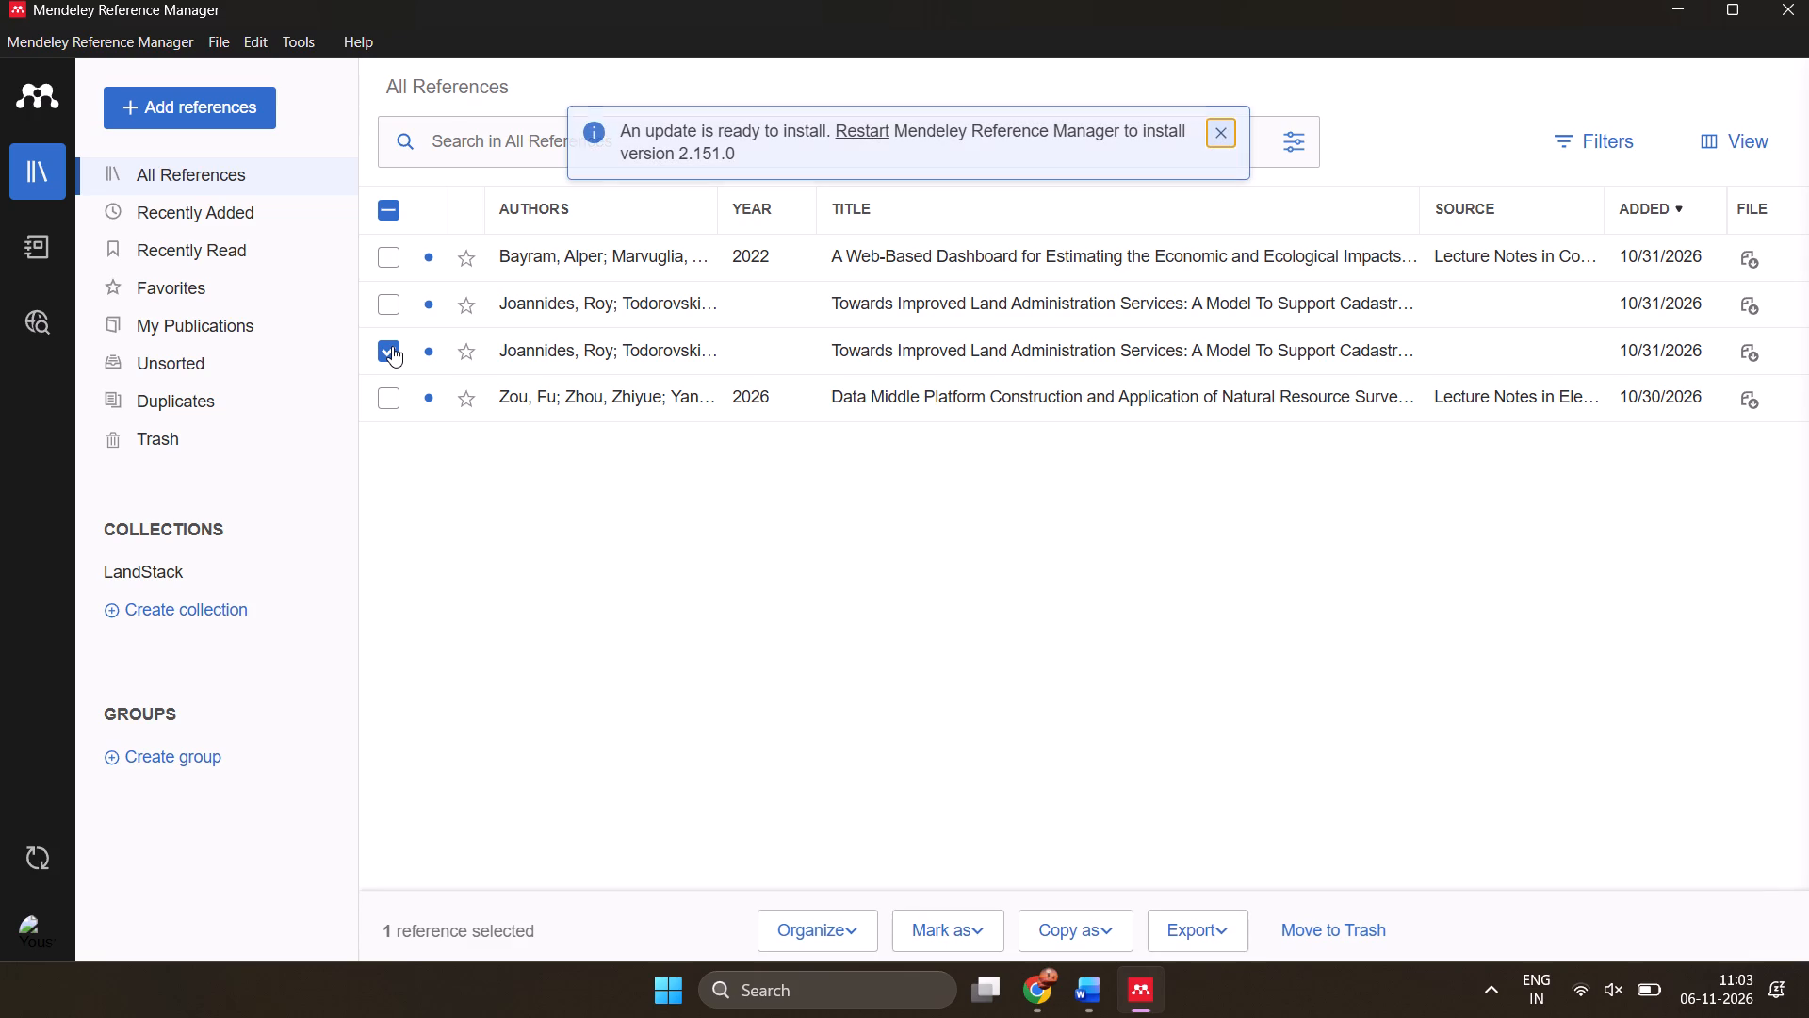
click(392, 346)
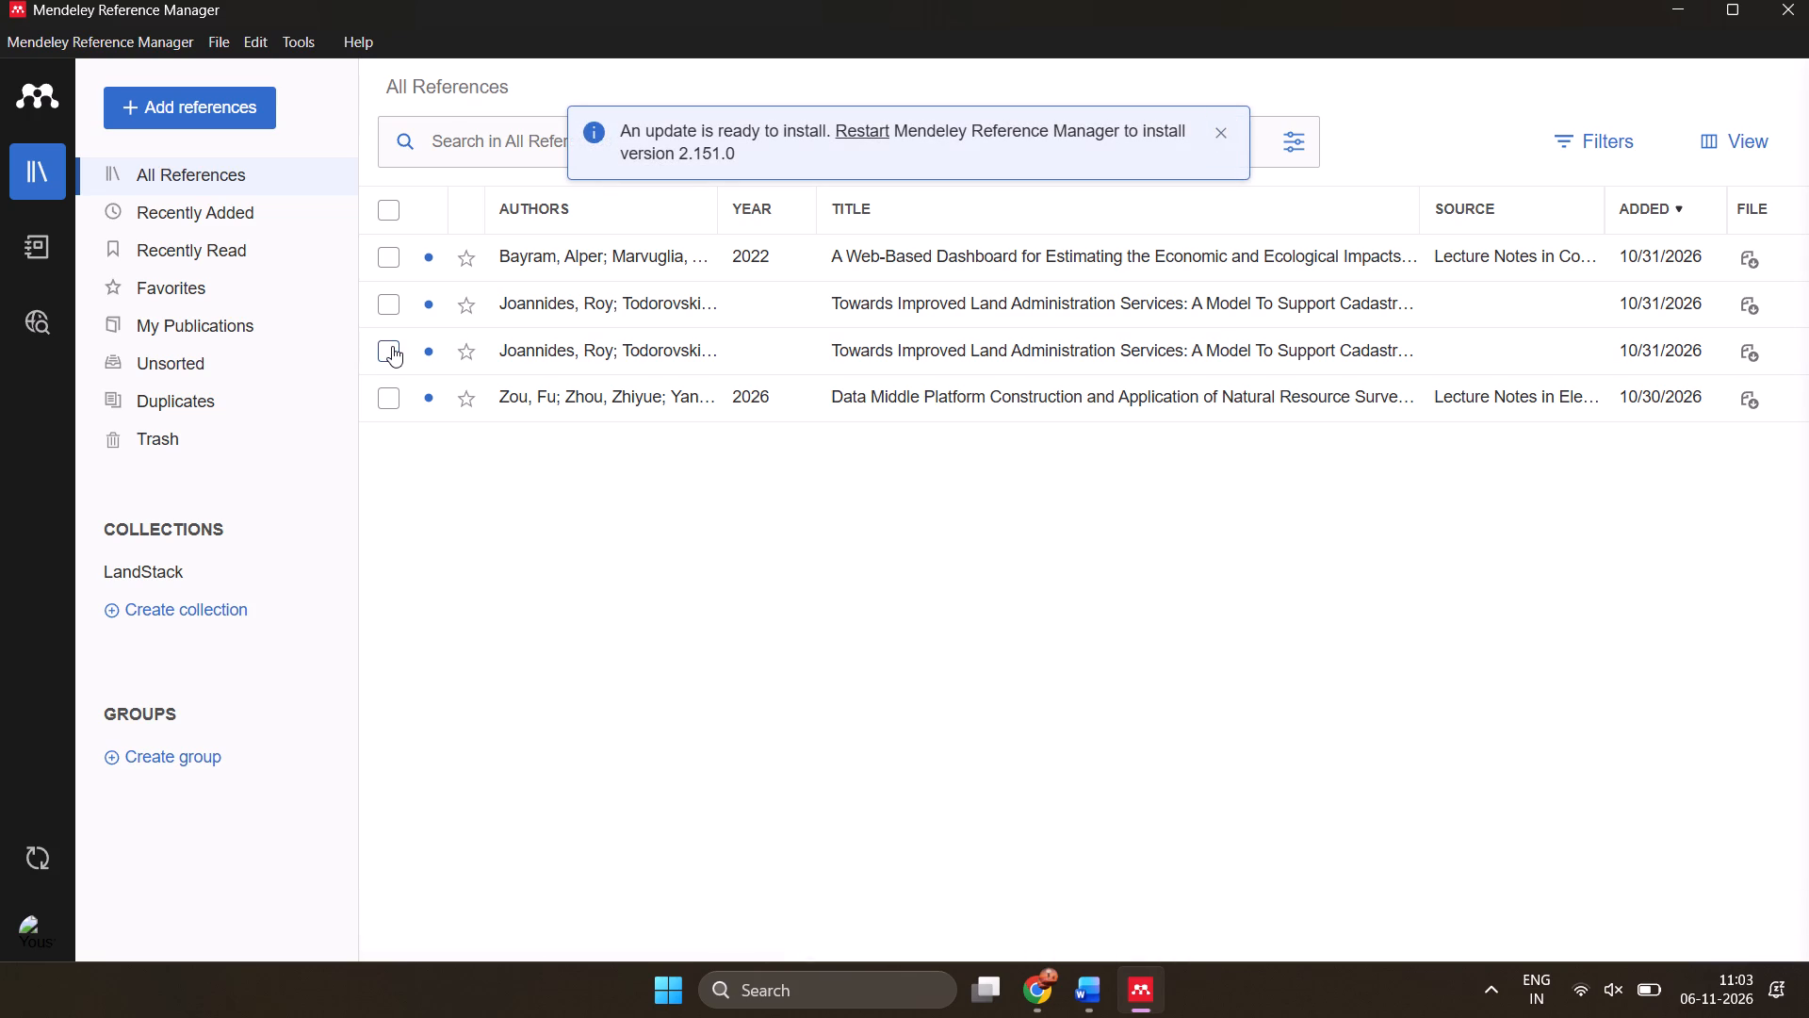
Launch File Explorer to its Home view with the recently downloaded and frequently opened files.
click(805, 984)
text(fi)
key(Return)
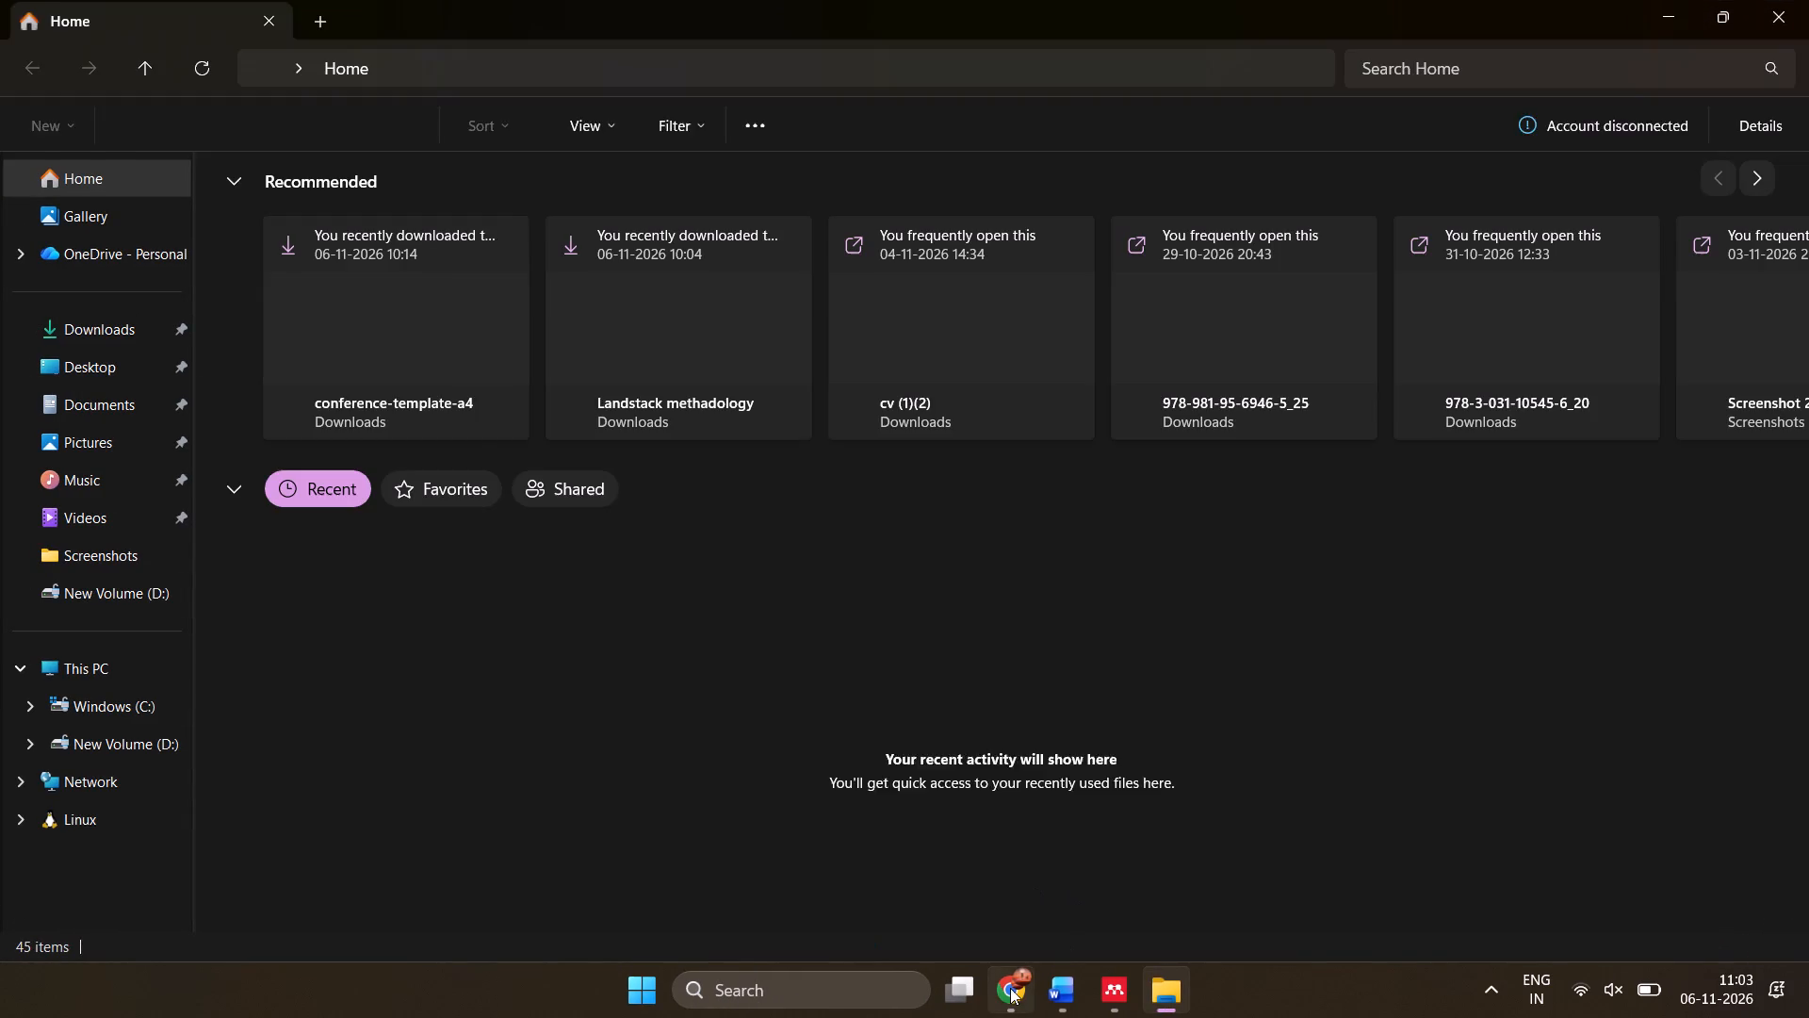
Switch back to the Chrome window with the StealthWriter AI Detector page.
click(1010, 988)
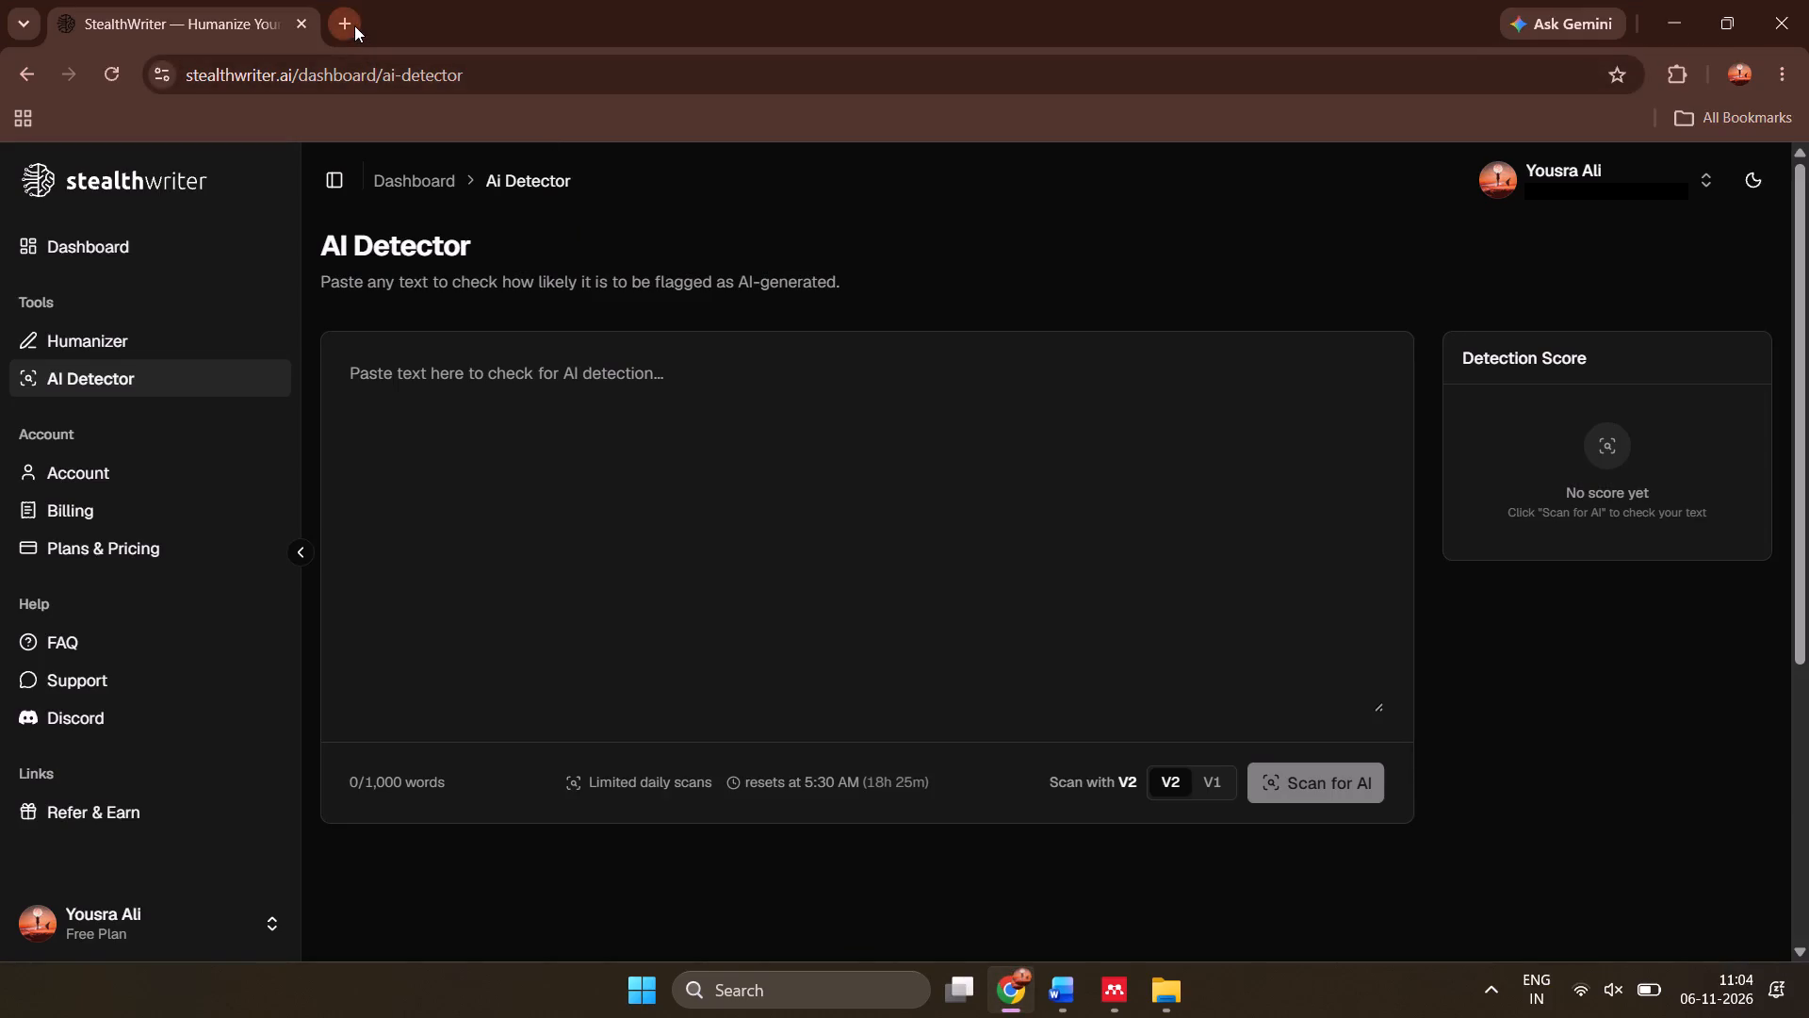
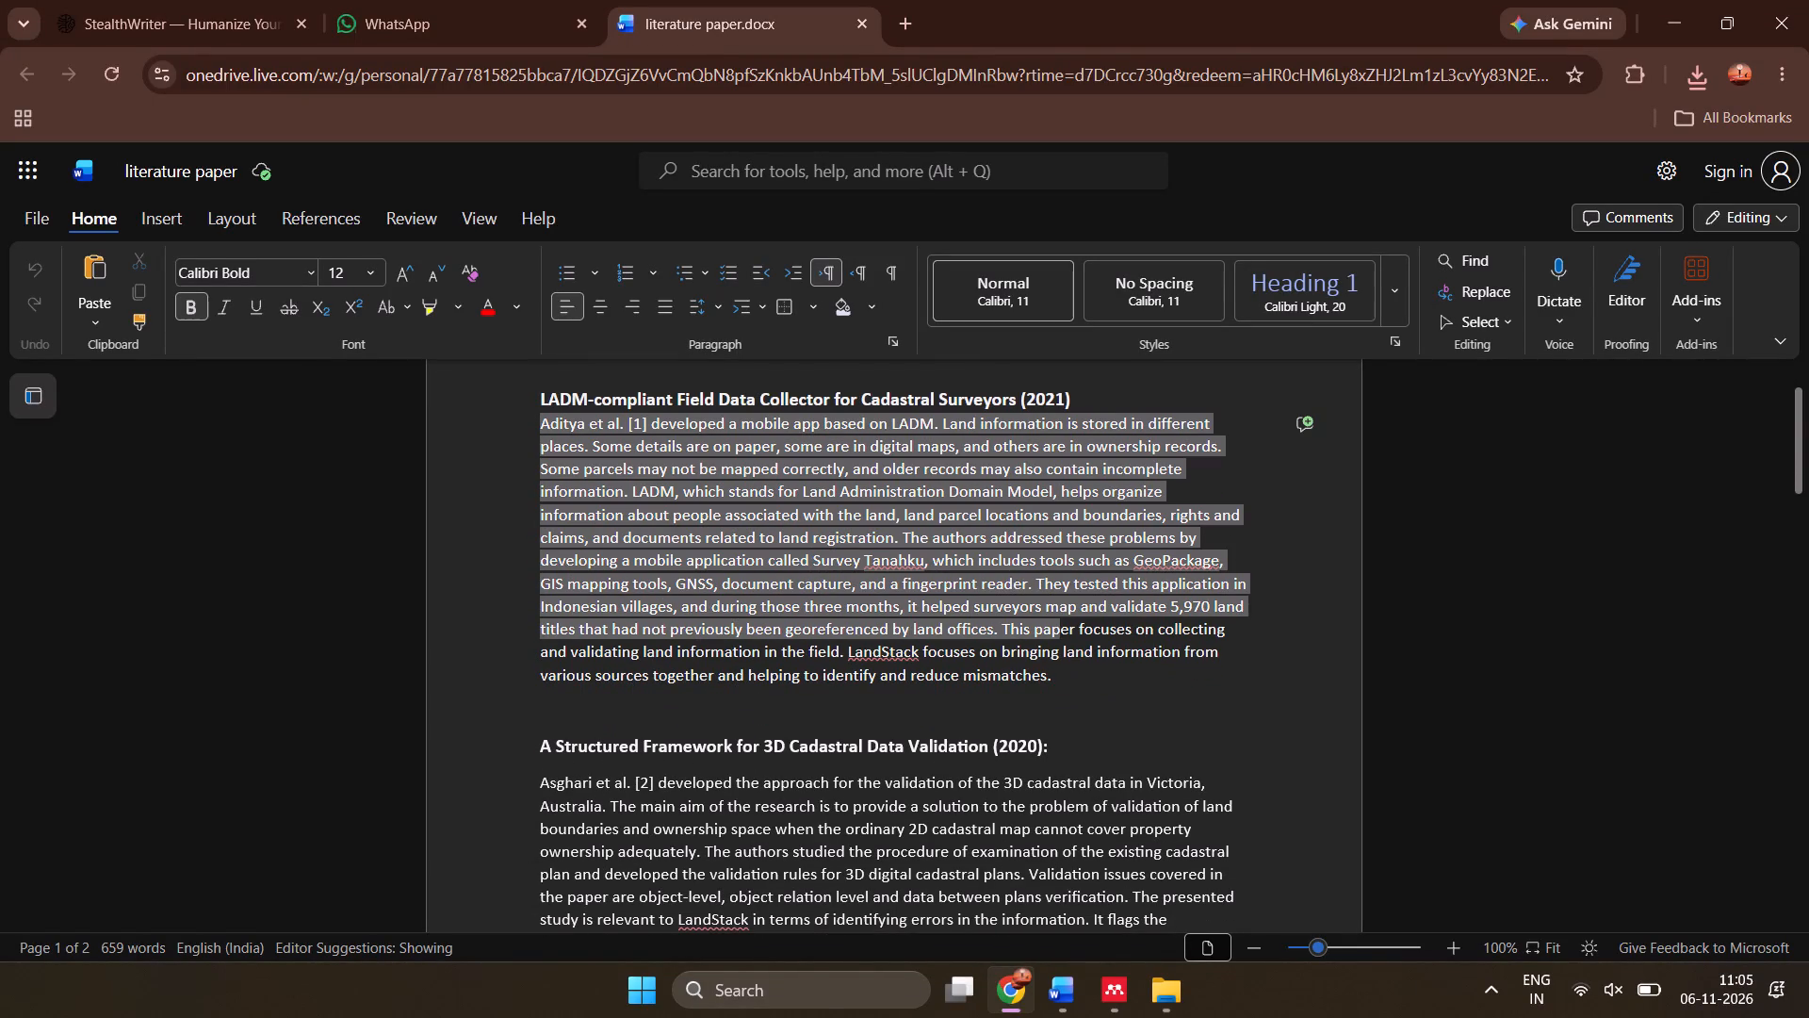
Copy the full Aditya et al. paragraph from the online literature paper and switch to the LandStackLiteratureReview document in desktop Word.
drag(1060, 644, 1063, 672)
key(ctrl+c)
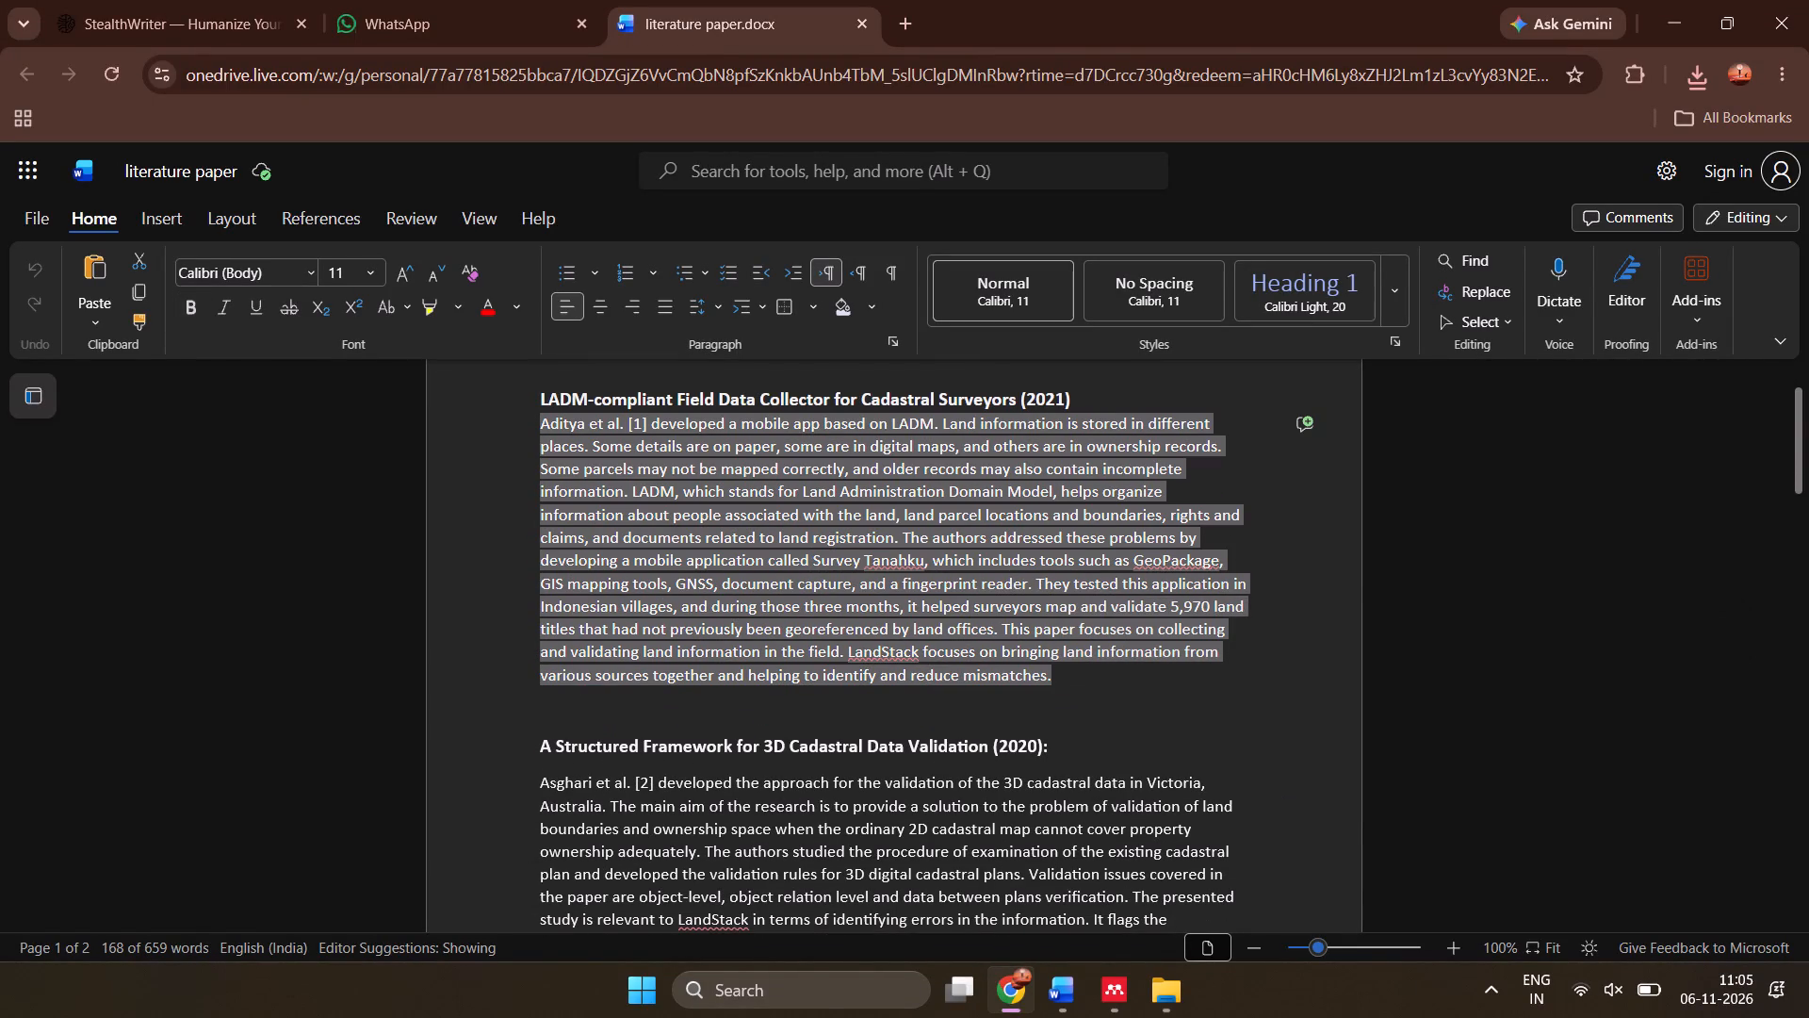
click(1059, 1004)
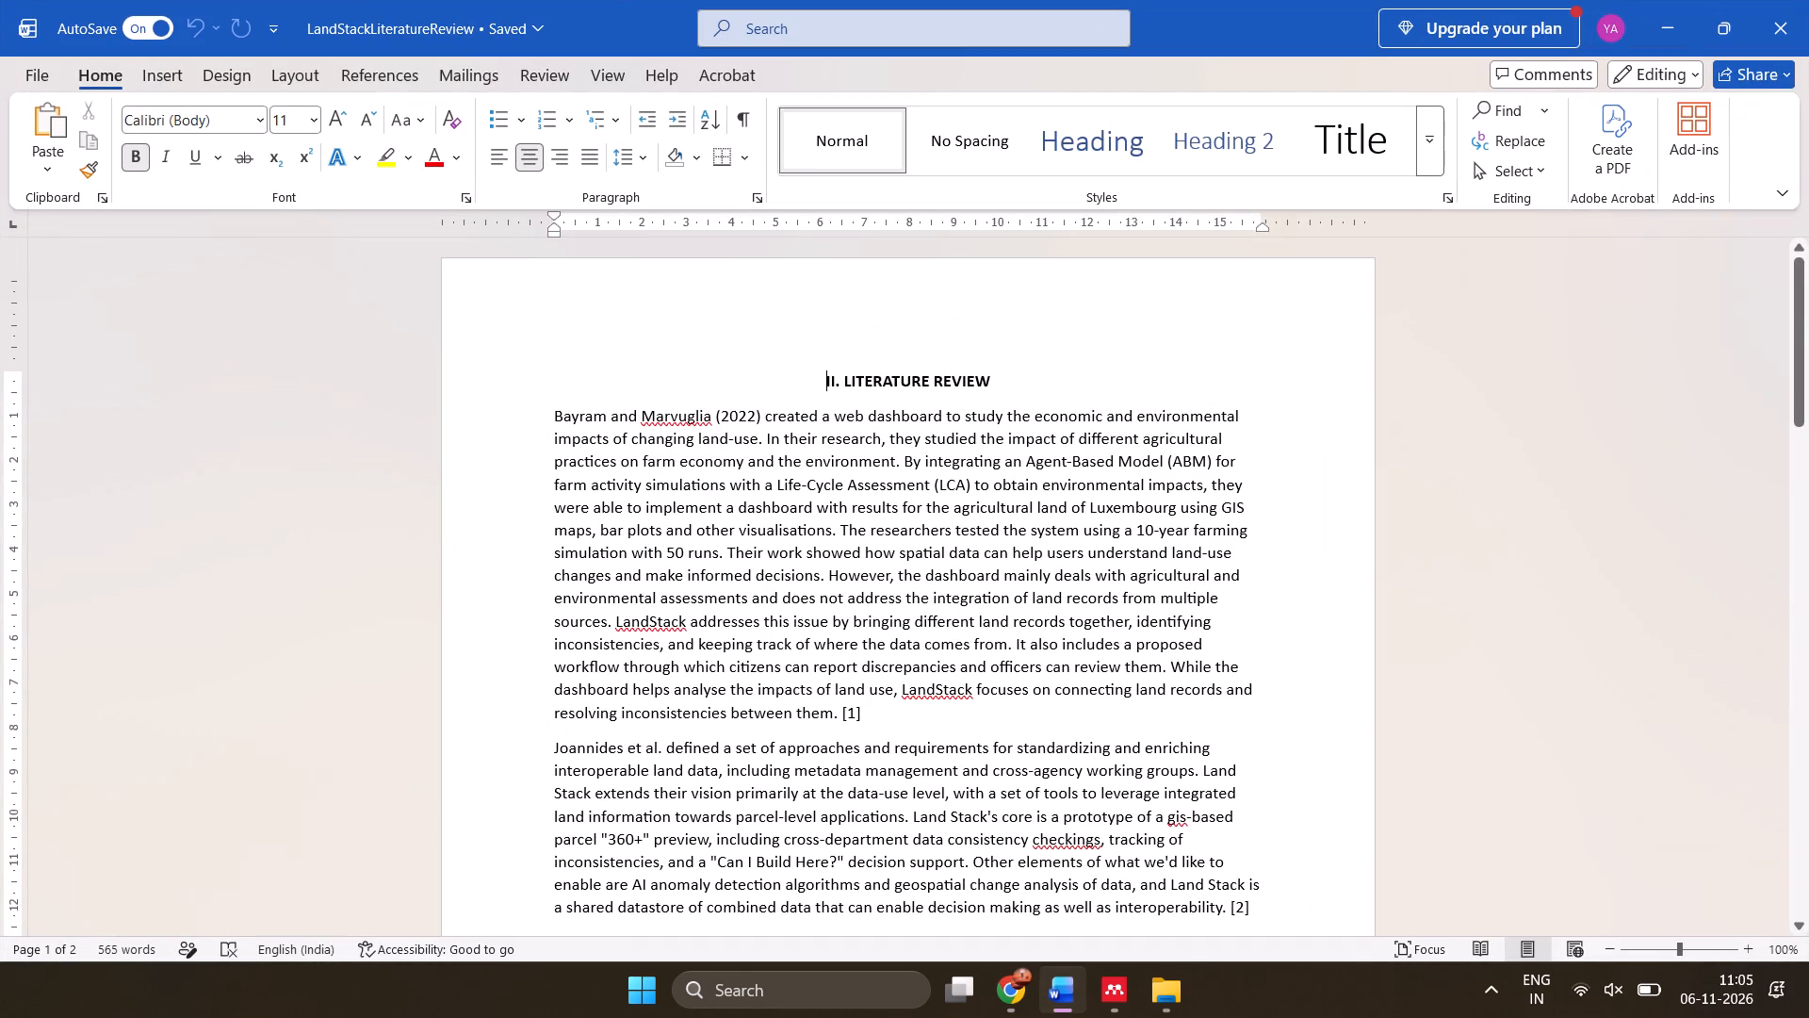
Paste the copied Aditya et al. [1] review as a new paragraph after the Zou et al. paragraph, before REFERENCES.
scroll(879, 677, down, 2)
click(745, 748)
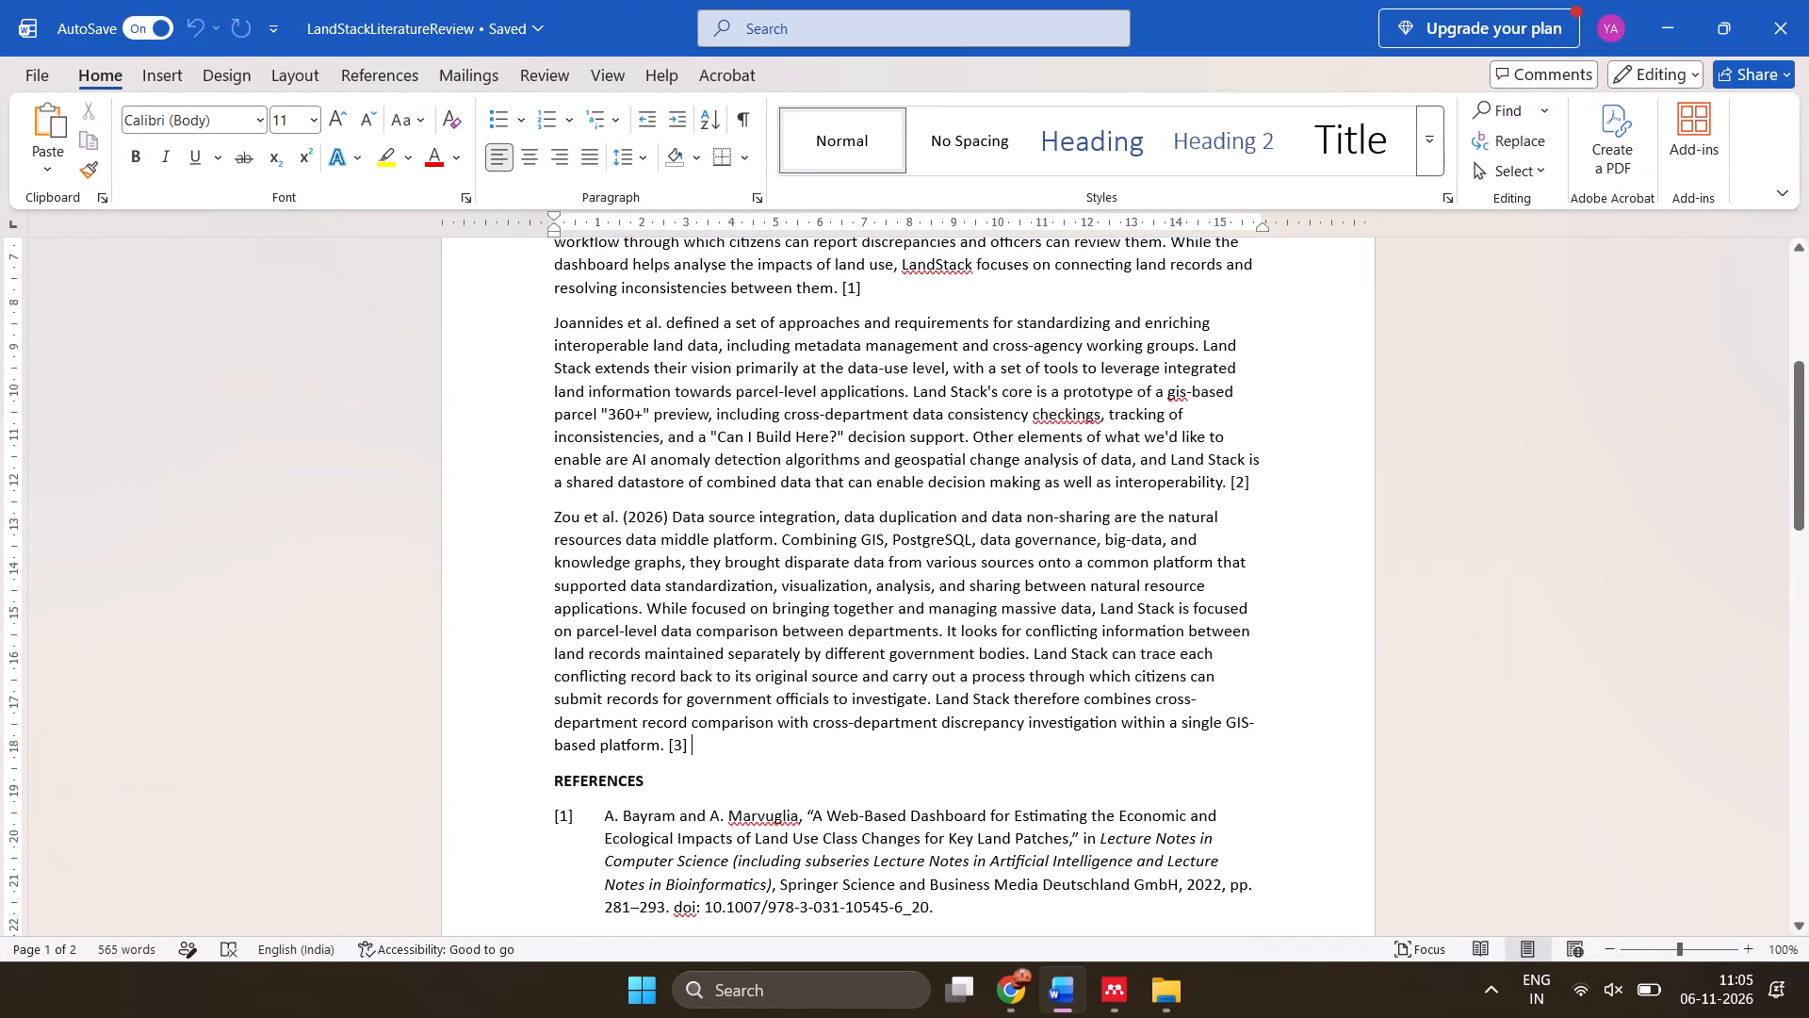
key(Return)
key(ctrl+v)
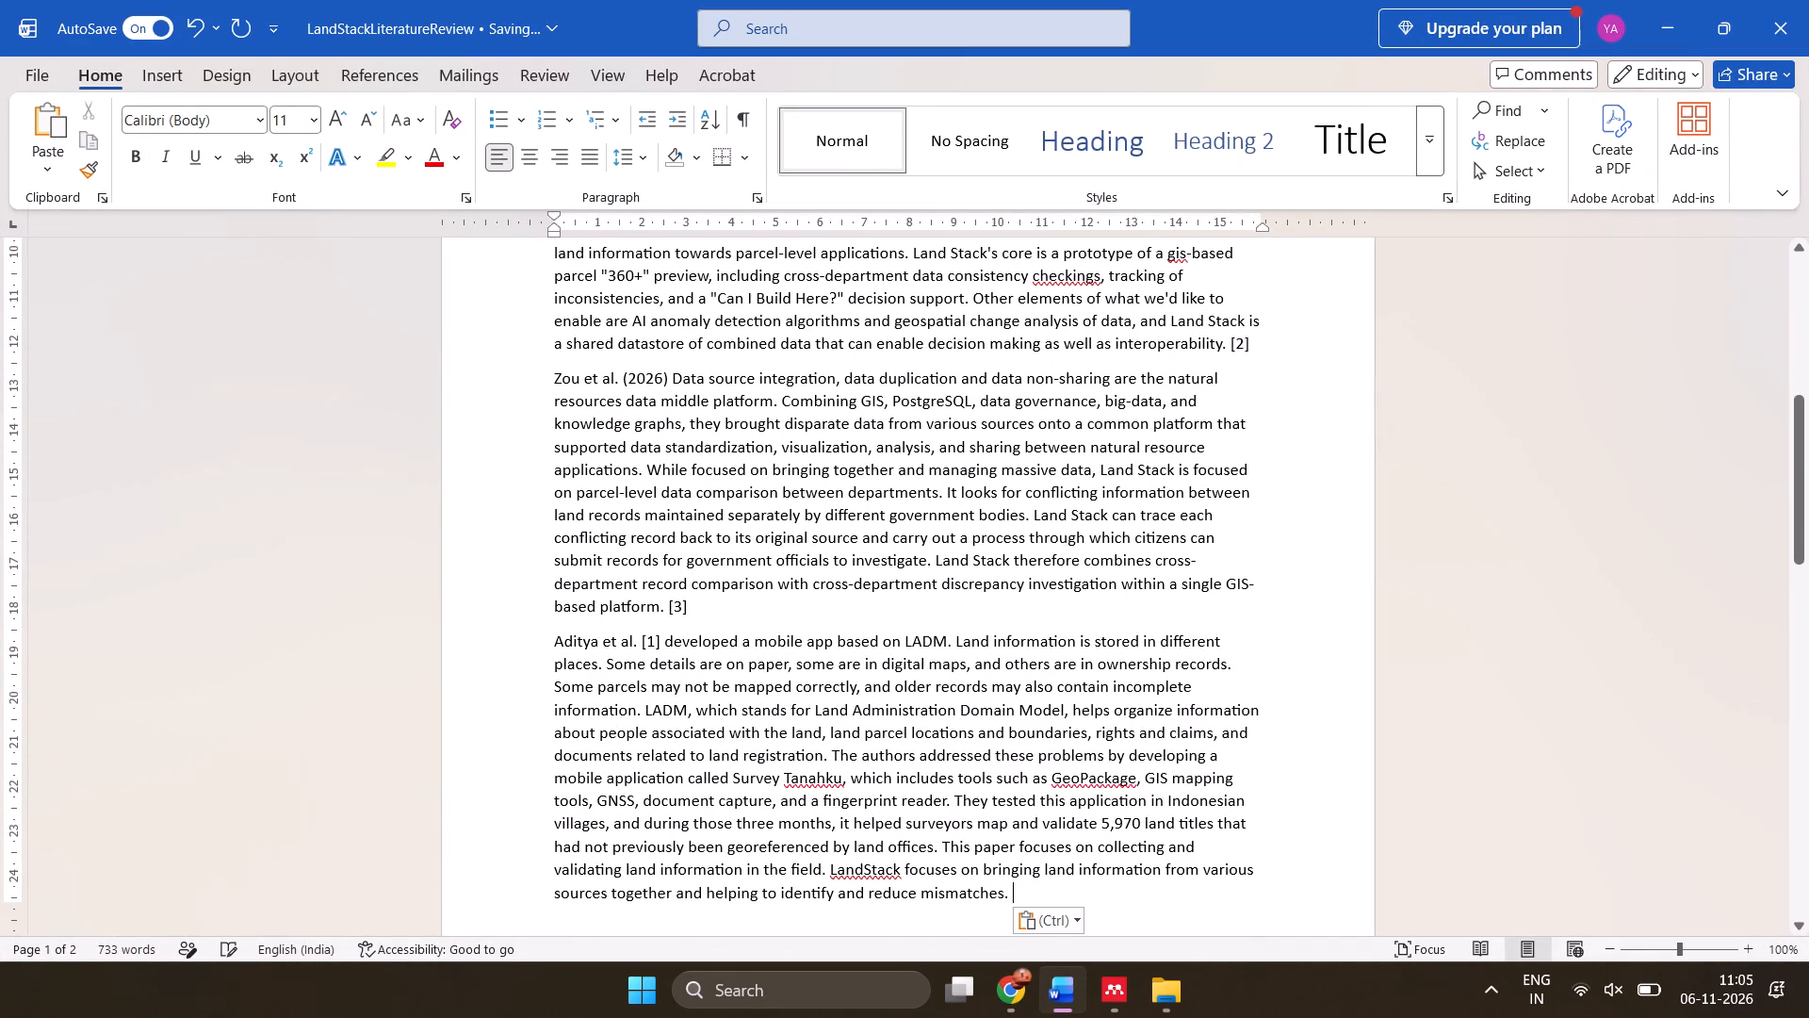
Copy the Asghari et al. [2] paragraph from literature paper.docx in Chrome into a new paragraph below Aditya et al. in LandStackLiteratureReview.
key(Return)
click(1056, 982)
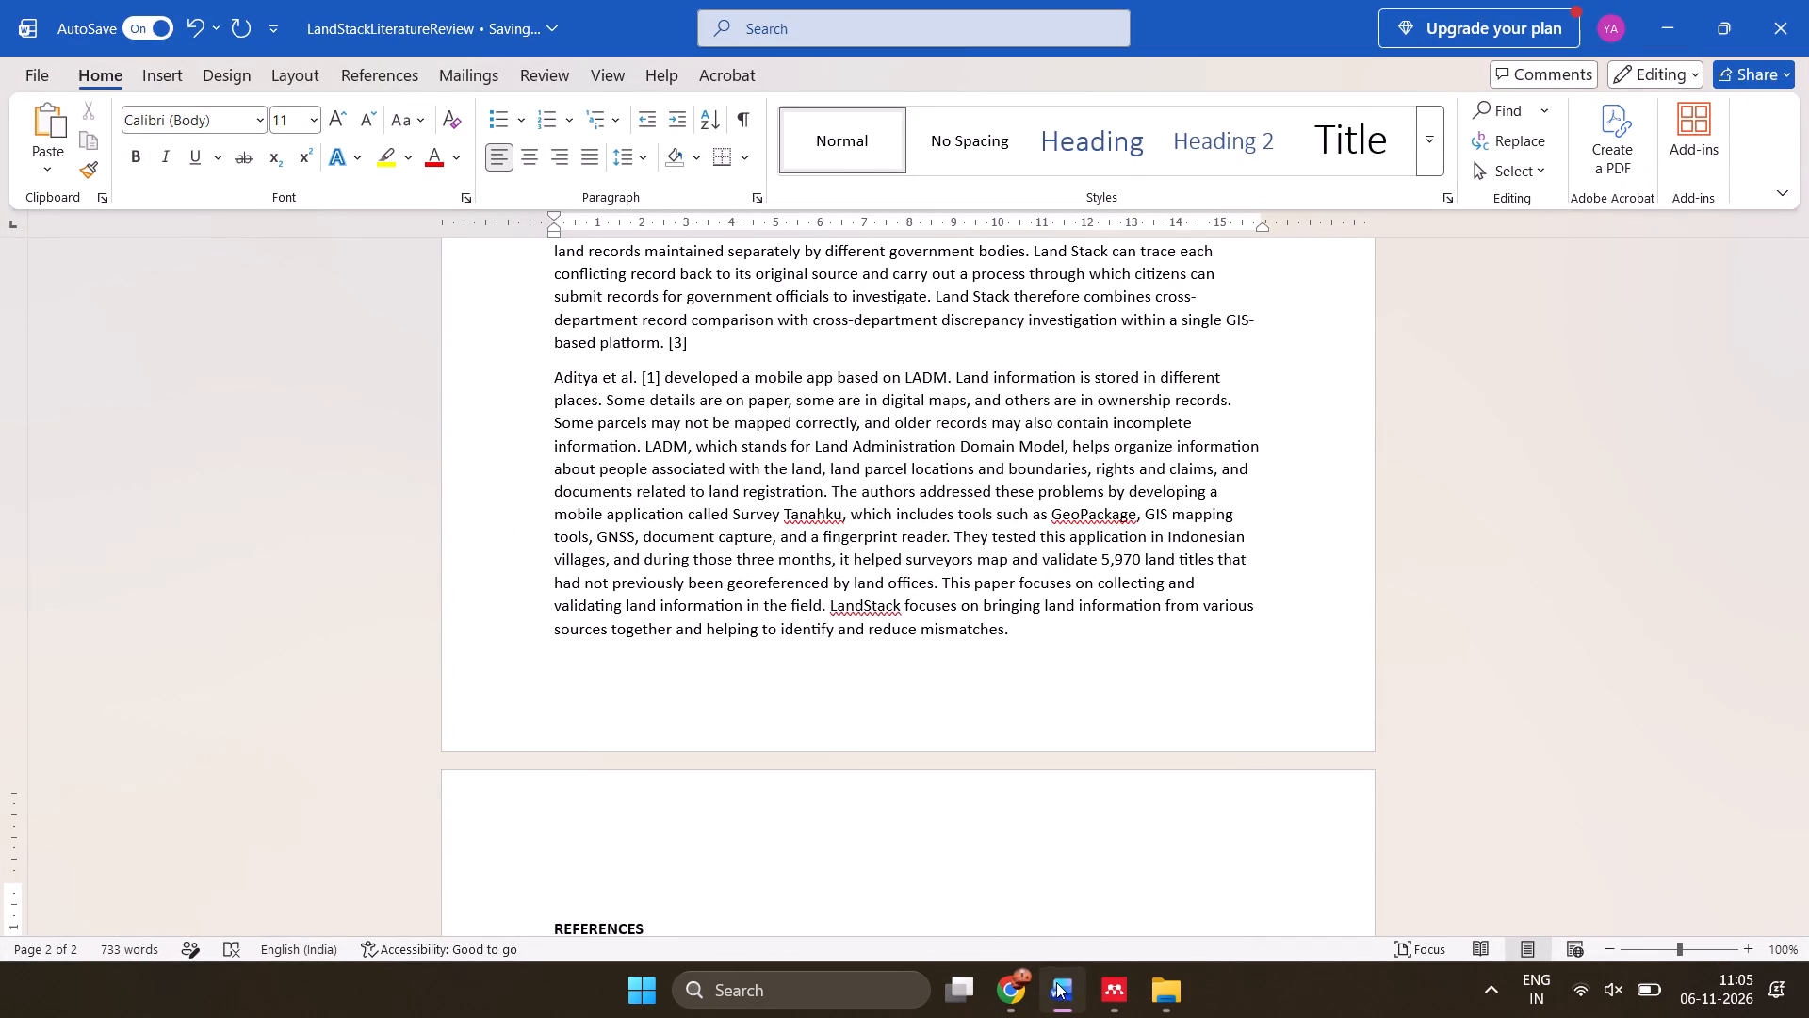
scroll(742, 719, down, 1)
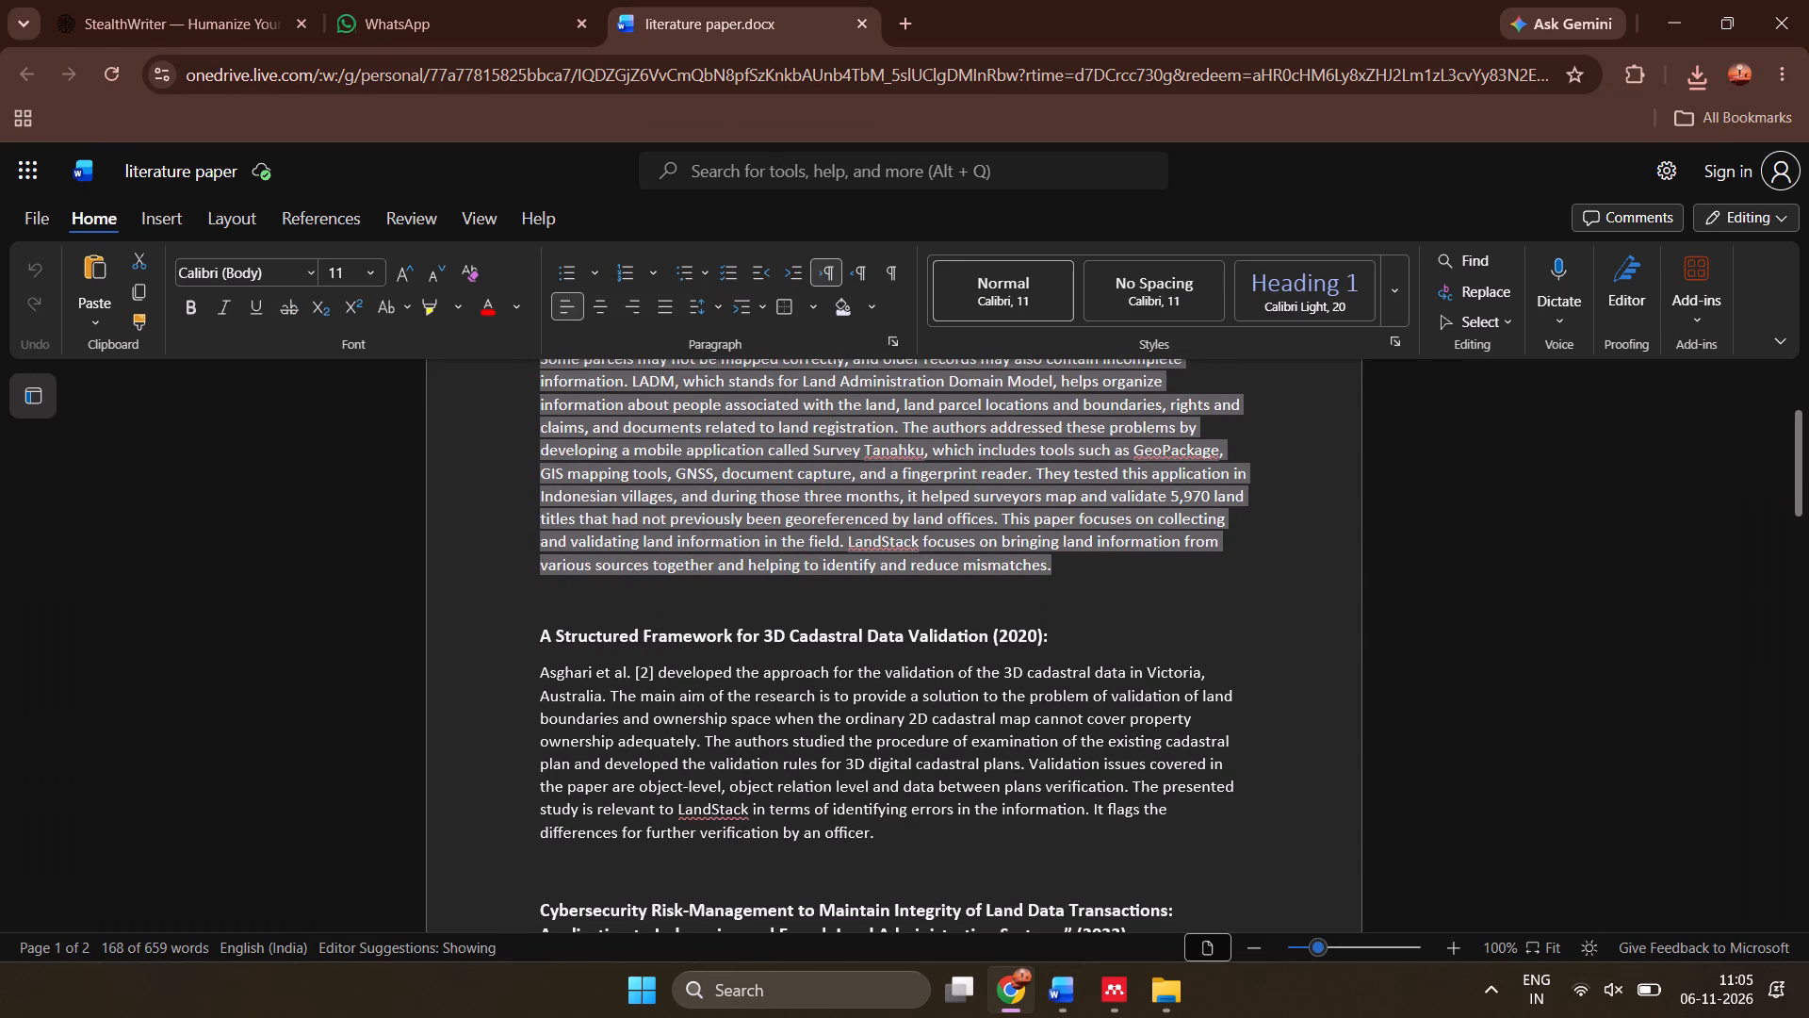
drag(536, 675, 896, 833)
key(ctrl+c)
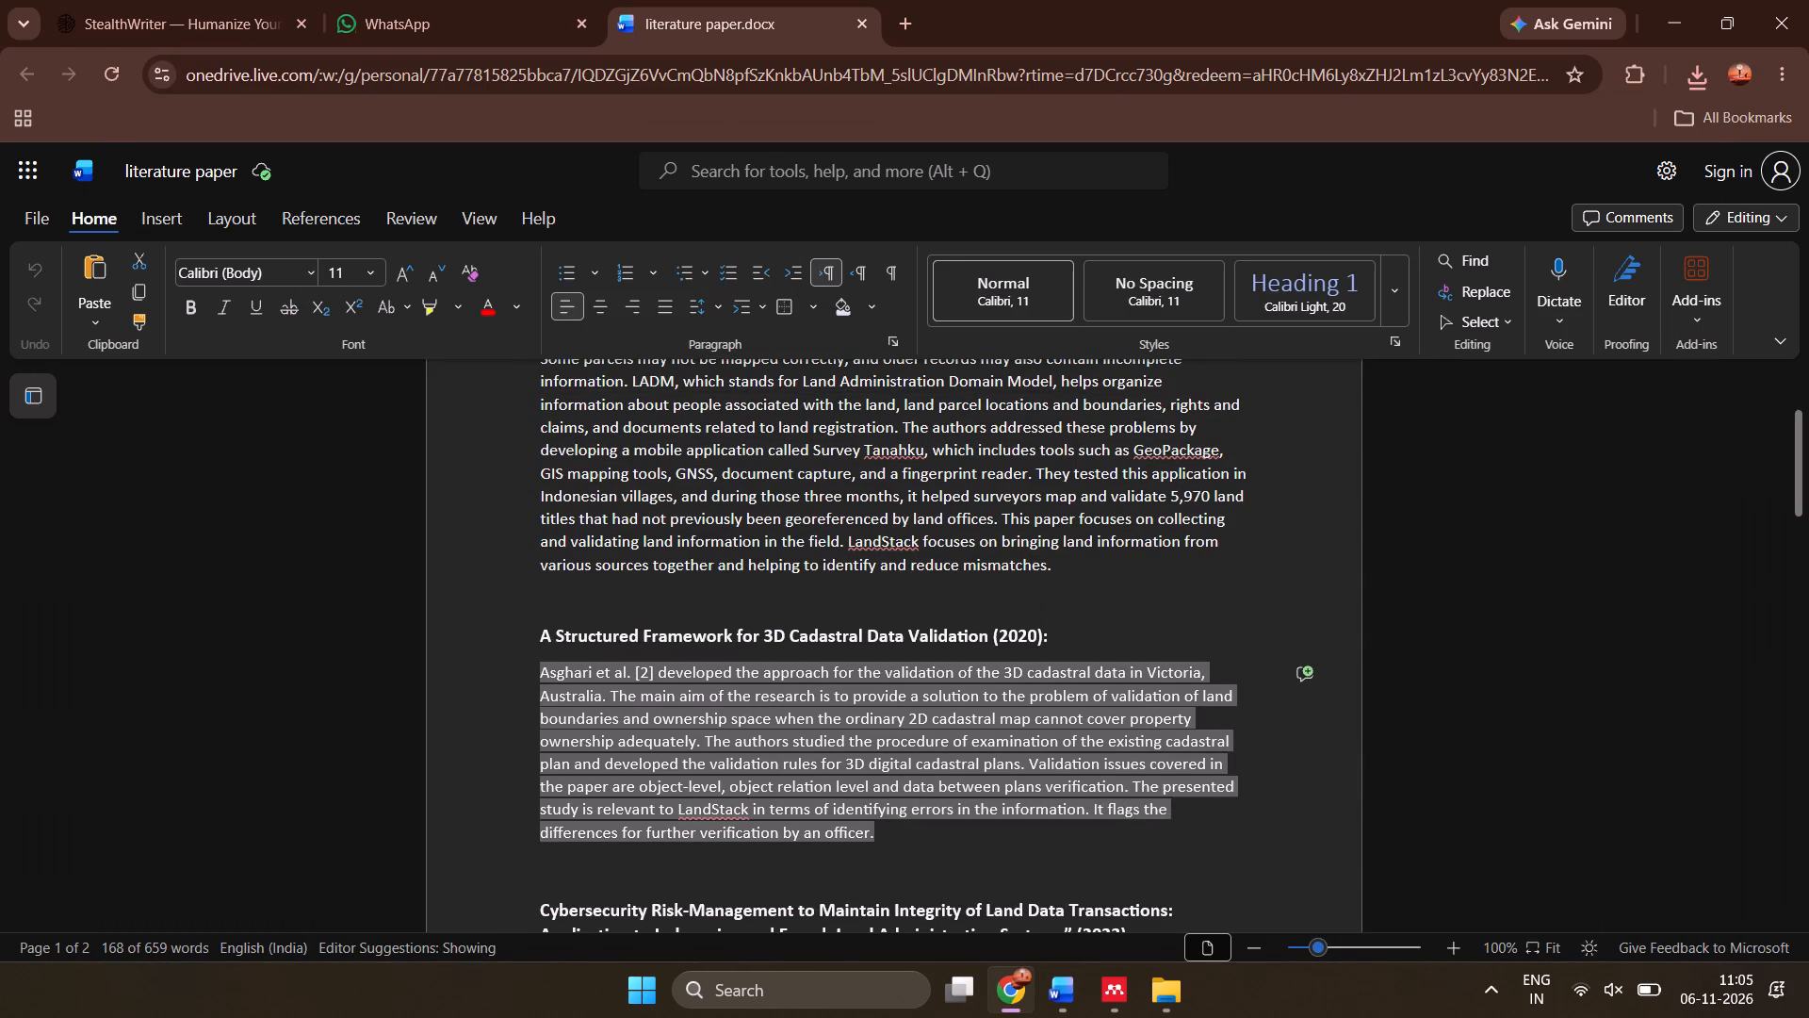
click(1051, 1010)
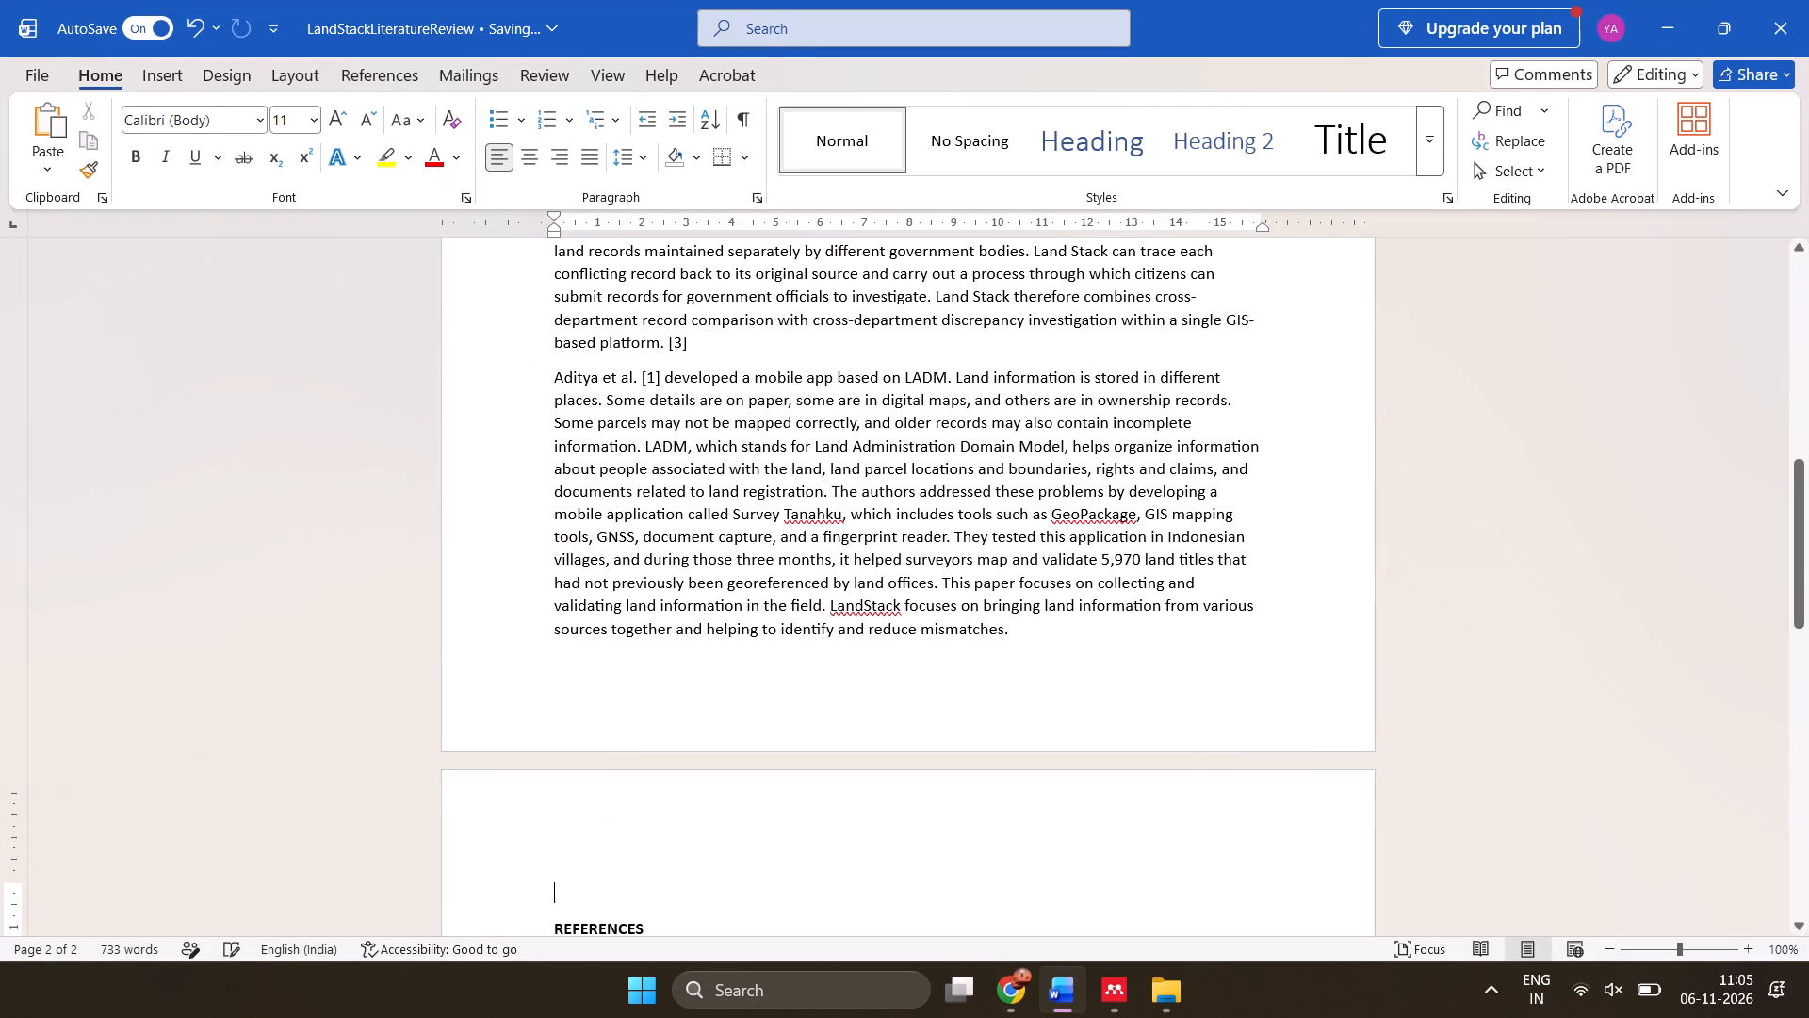
click(870, 832)
key(ctrl+v)
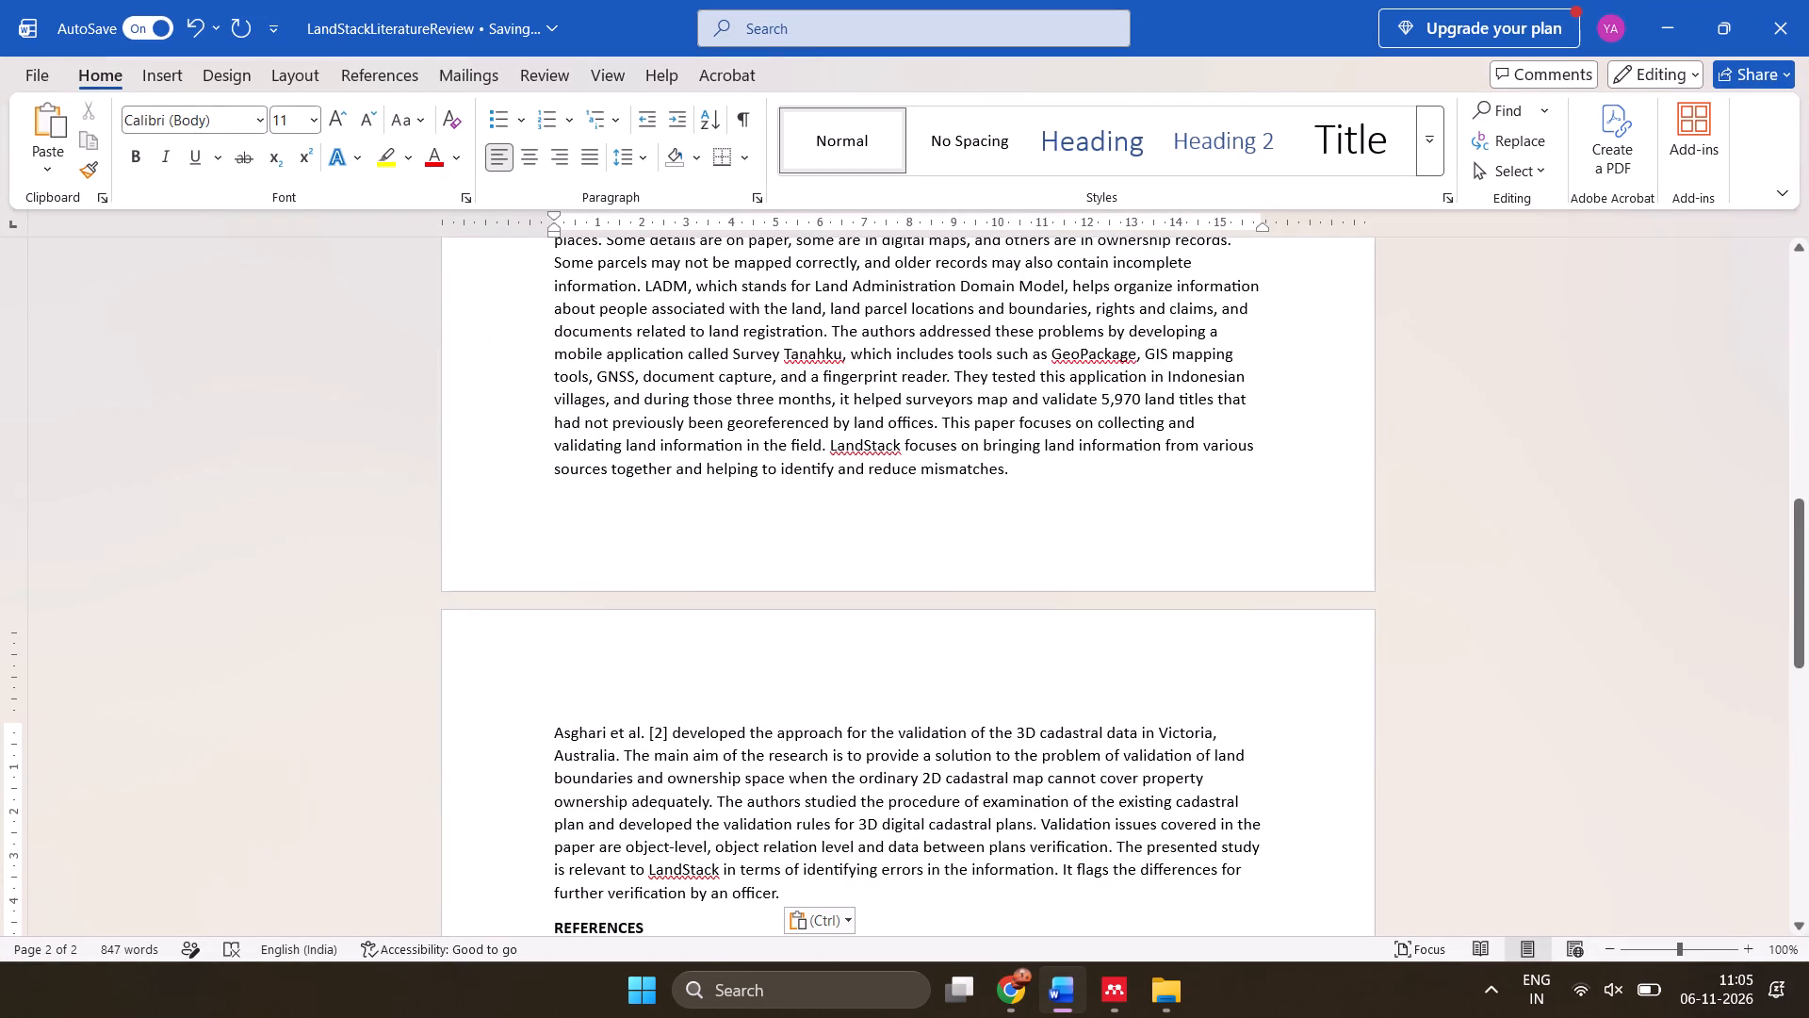
Add a new paragraph after Asghari et al., and in Chrome's literature paper.docx select the whole Blin et al. [3] review through its Land Stack paragraph.
key(Return)
click(1066, 997)
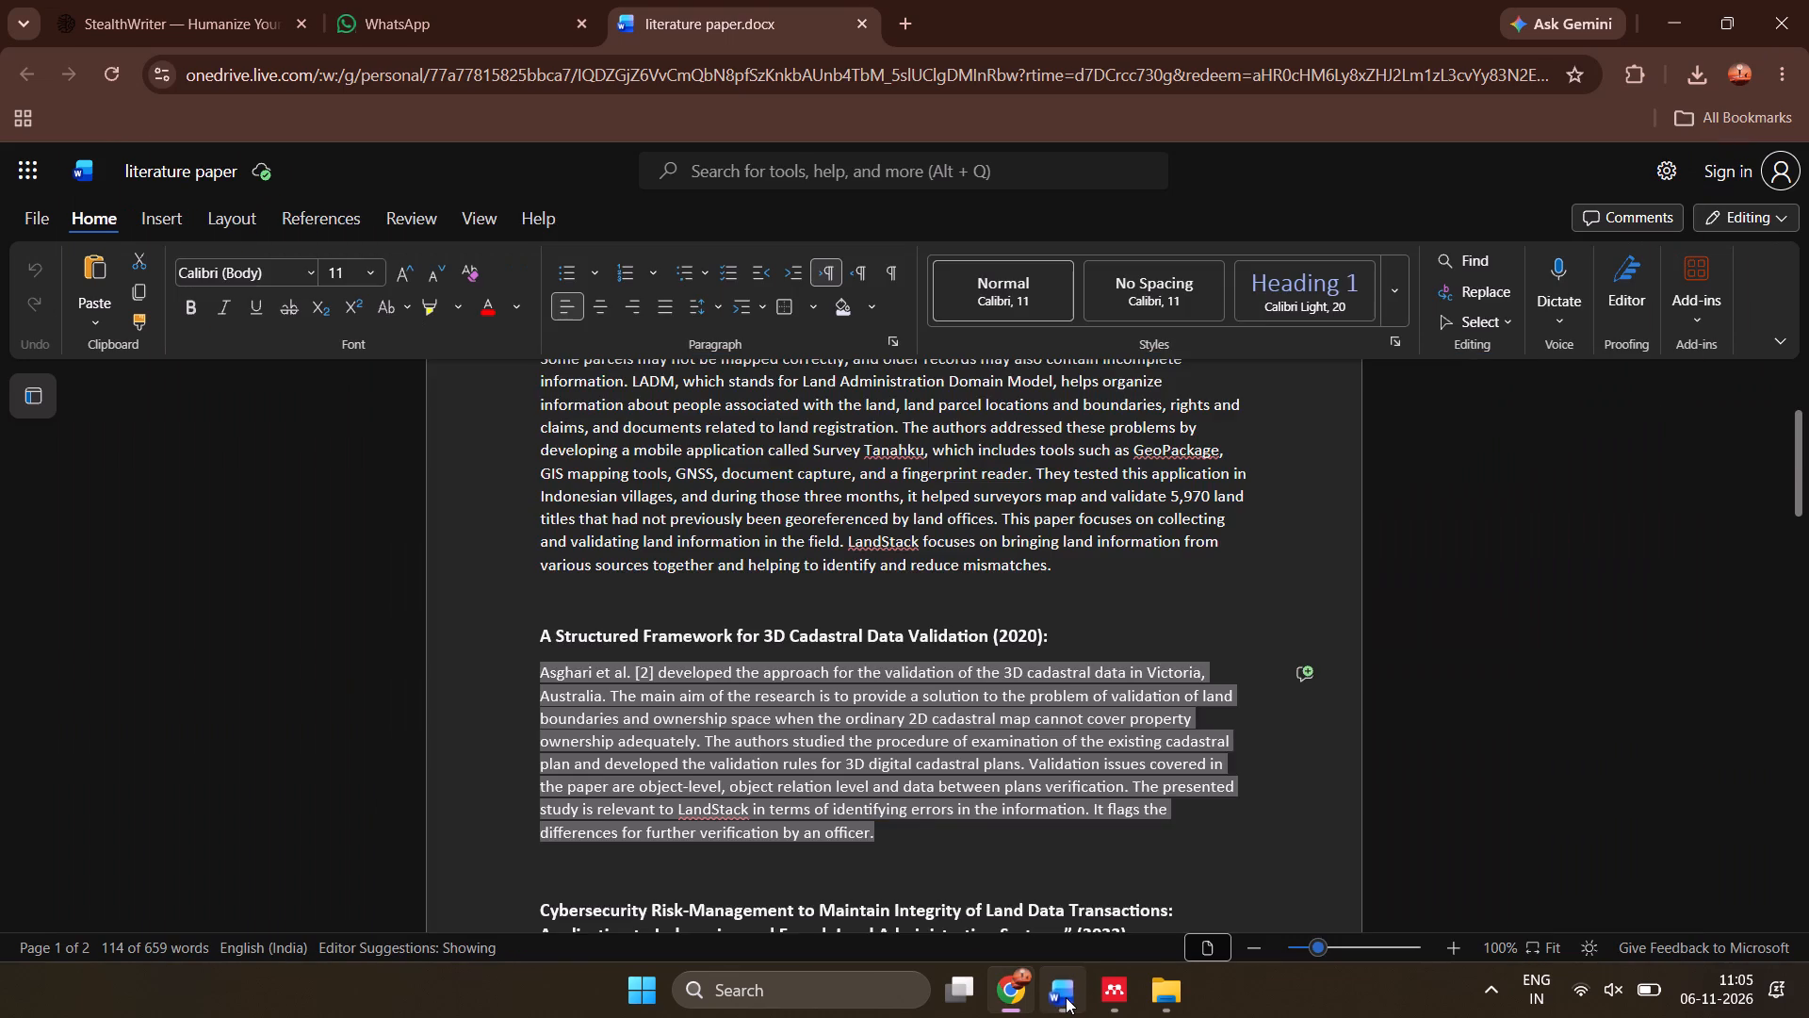
scroll(836, 816, down, 2)
scroll(660, 710, down, 1)
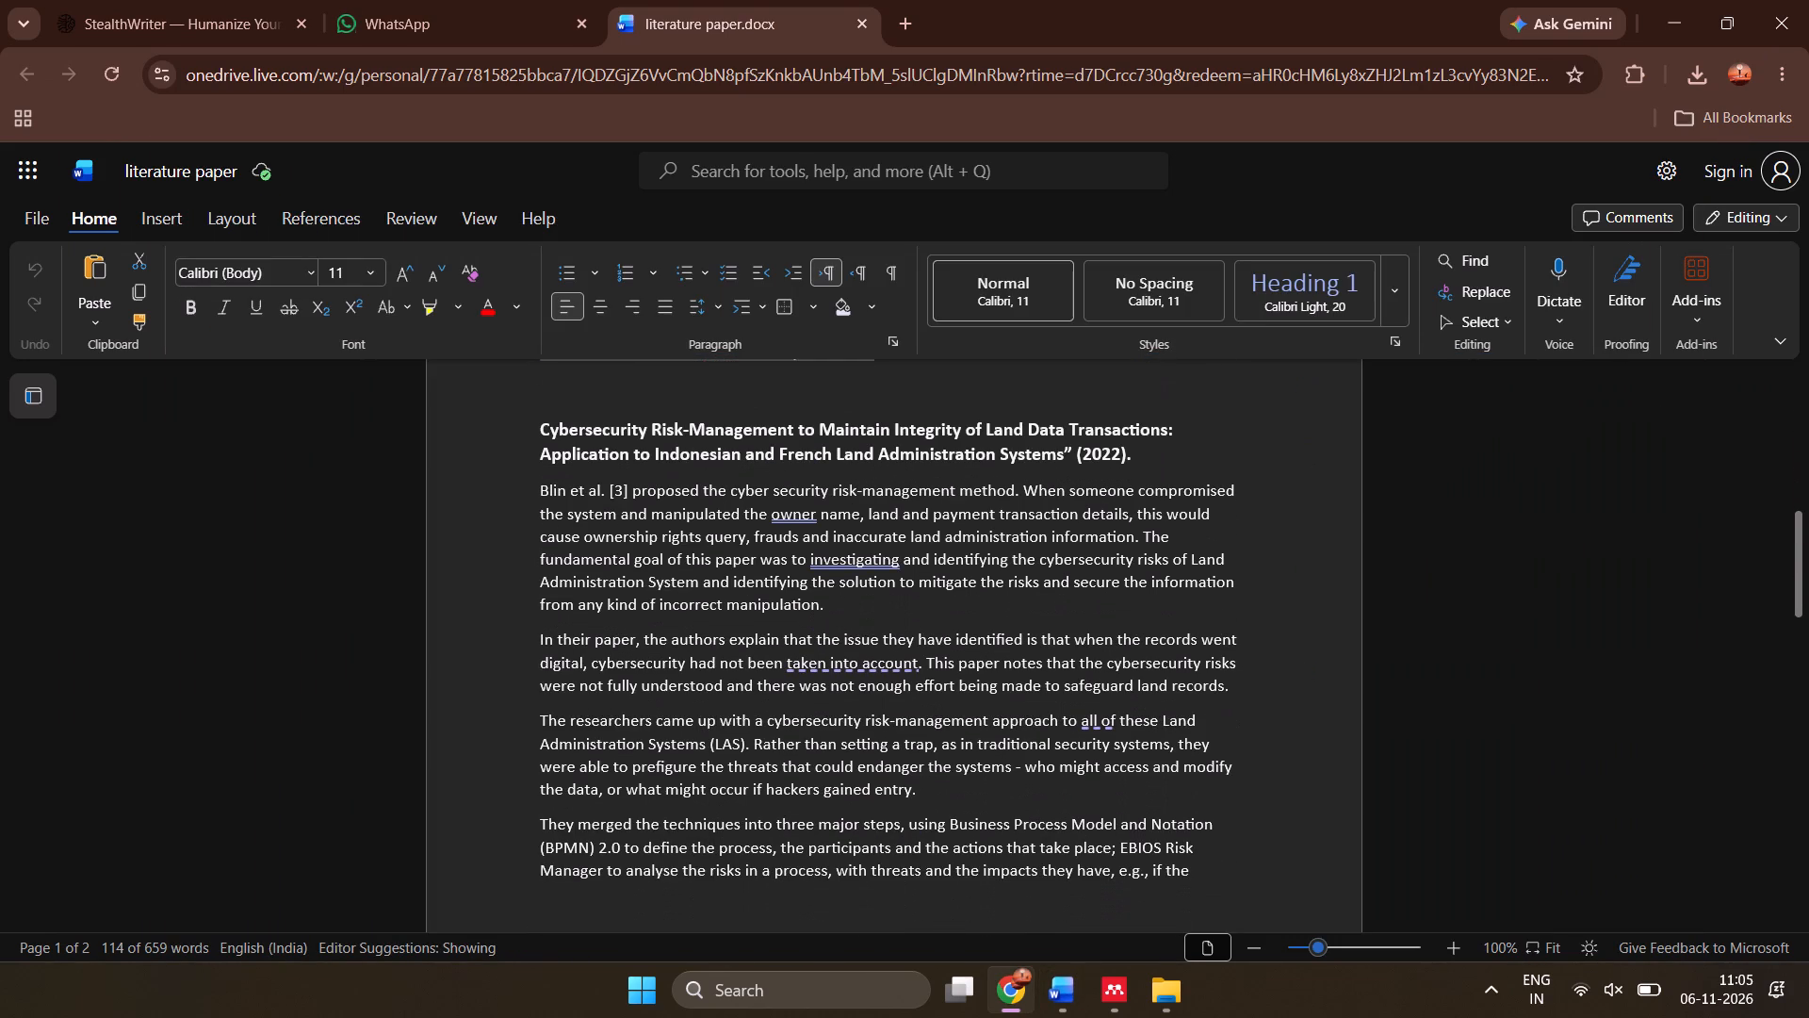
right_click(582, 558)
click(536, 468)
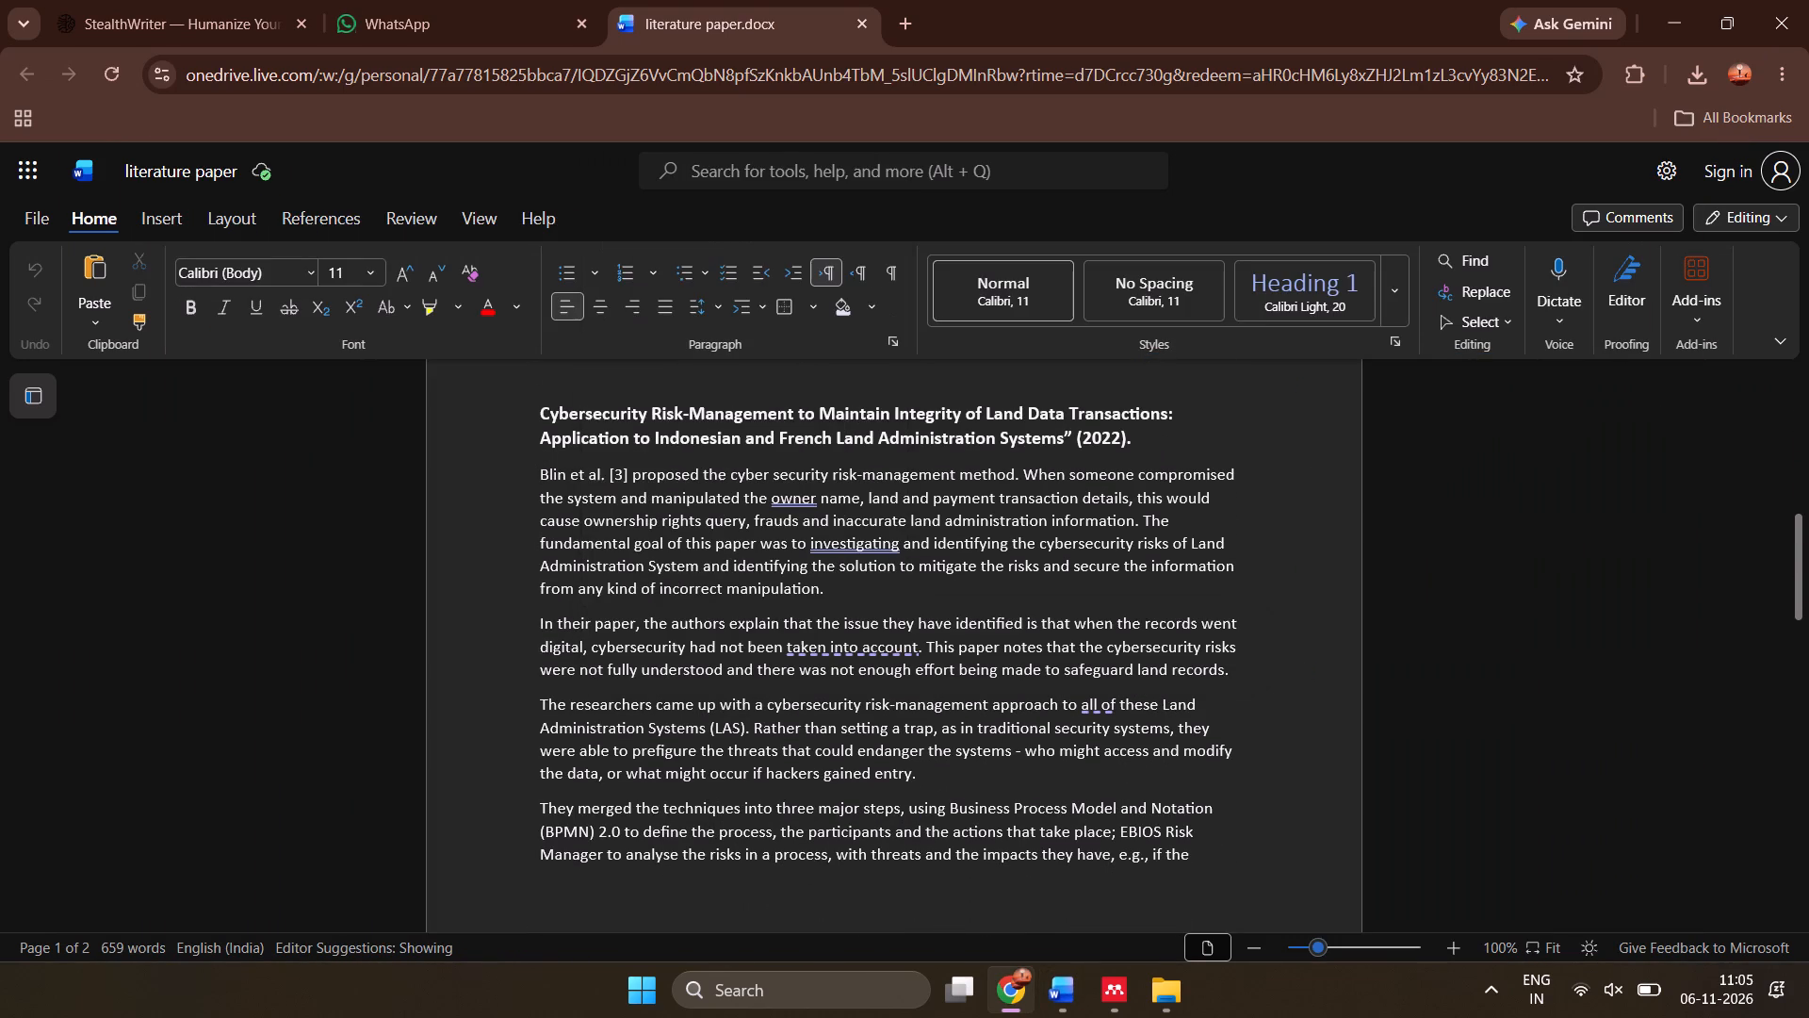
drag(540, 484, 751, 806)
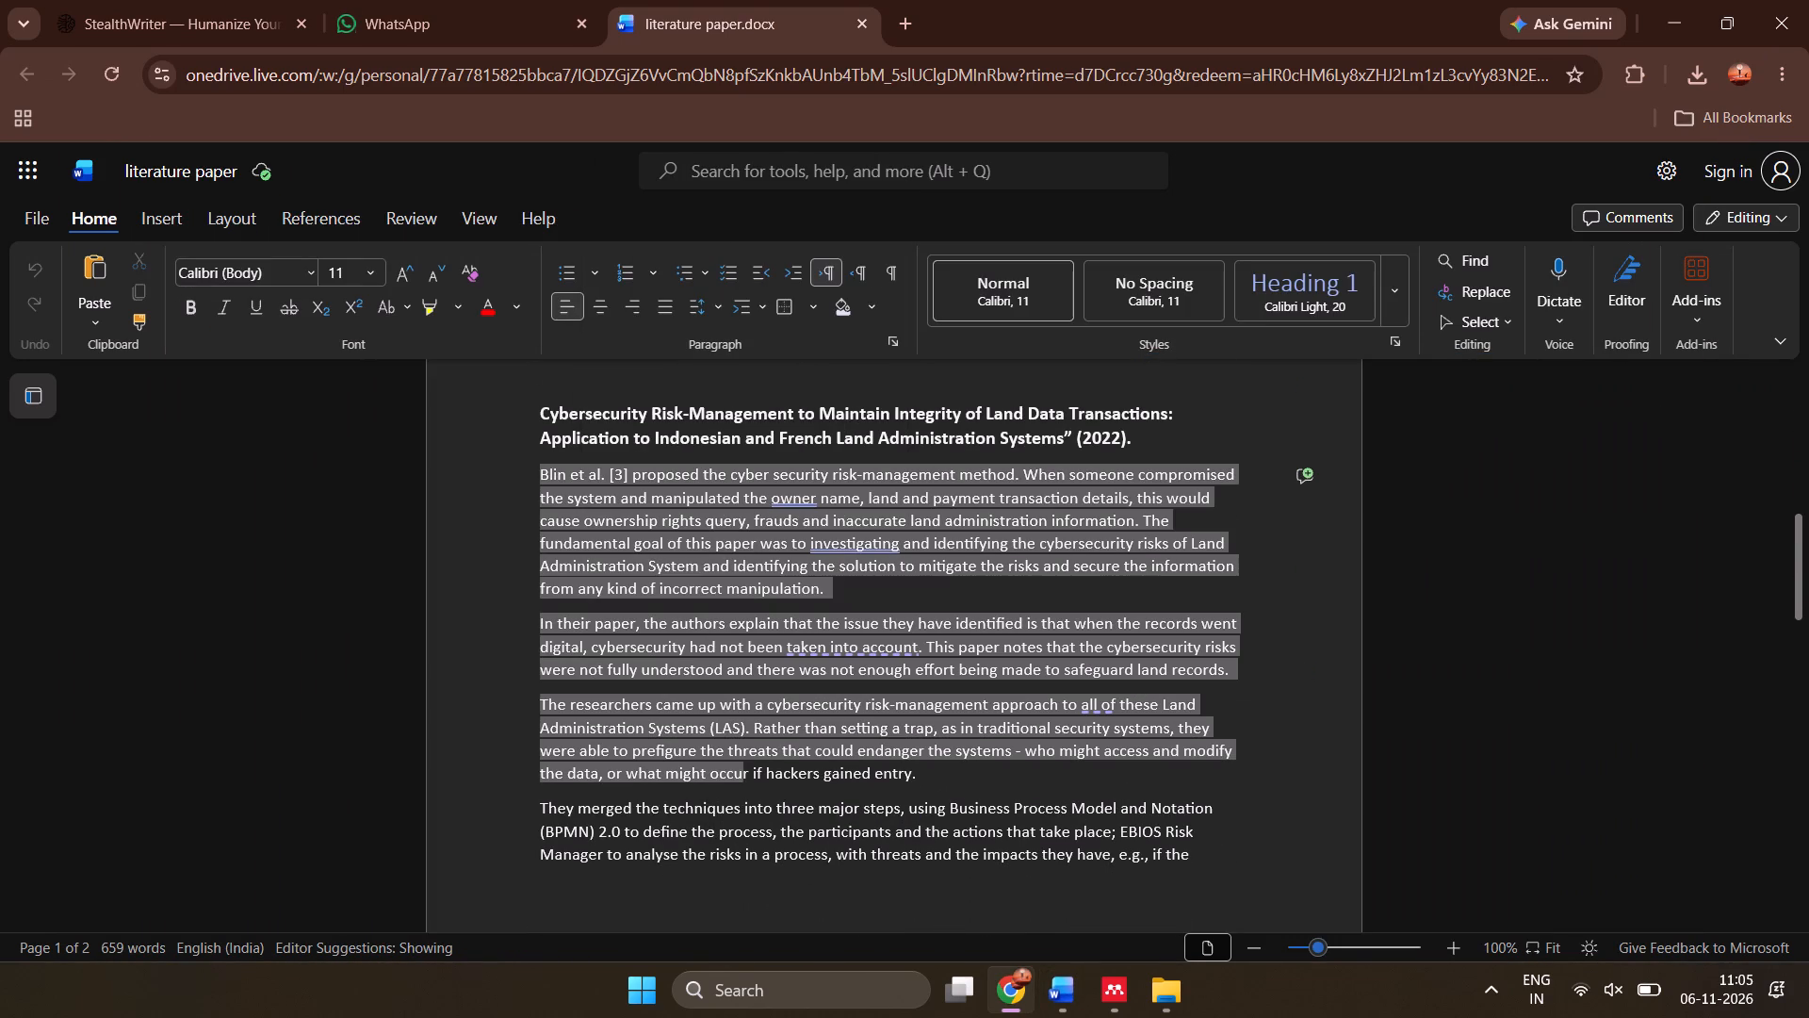
drag(751, 806, 764, 967)
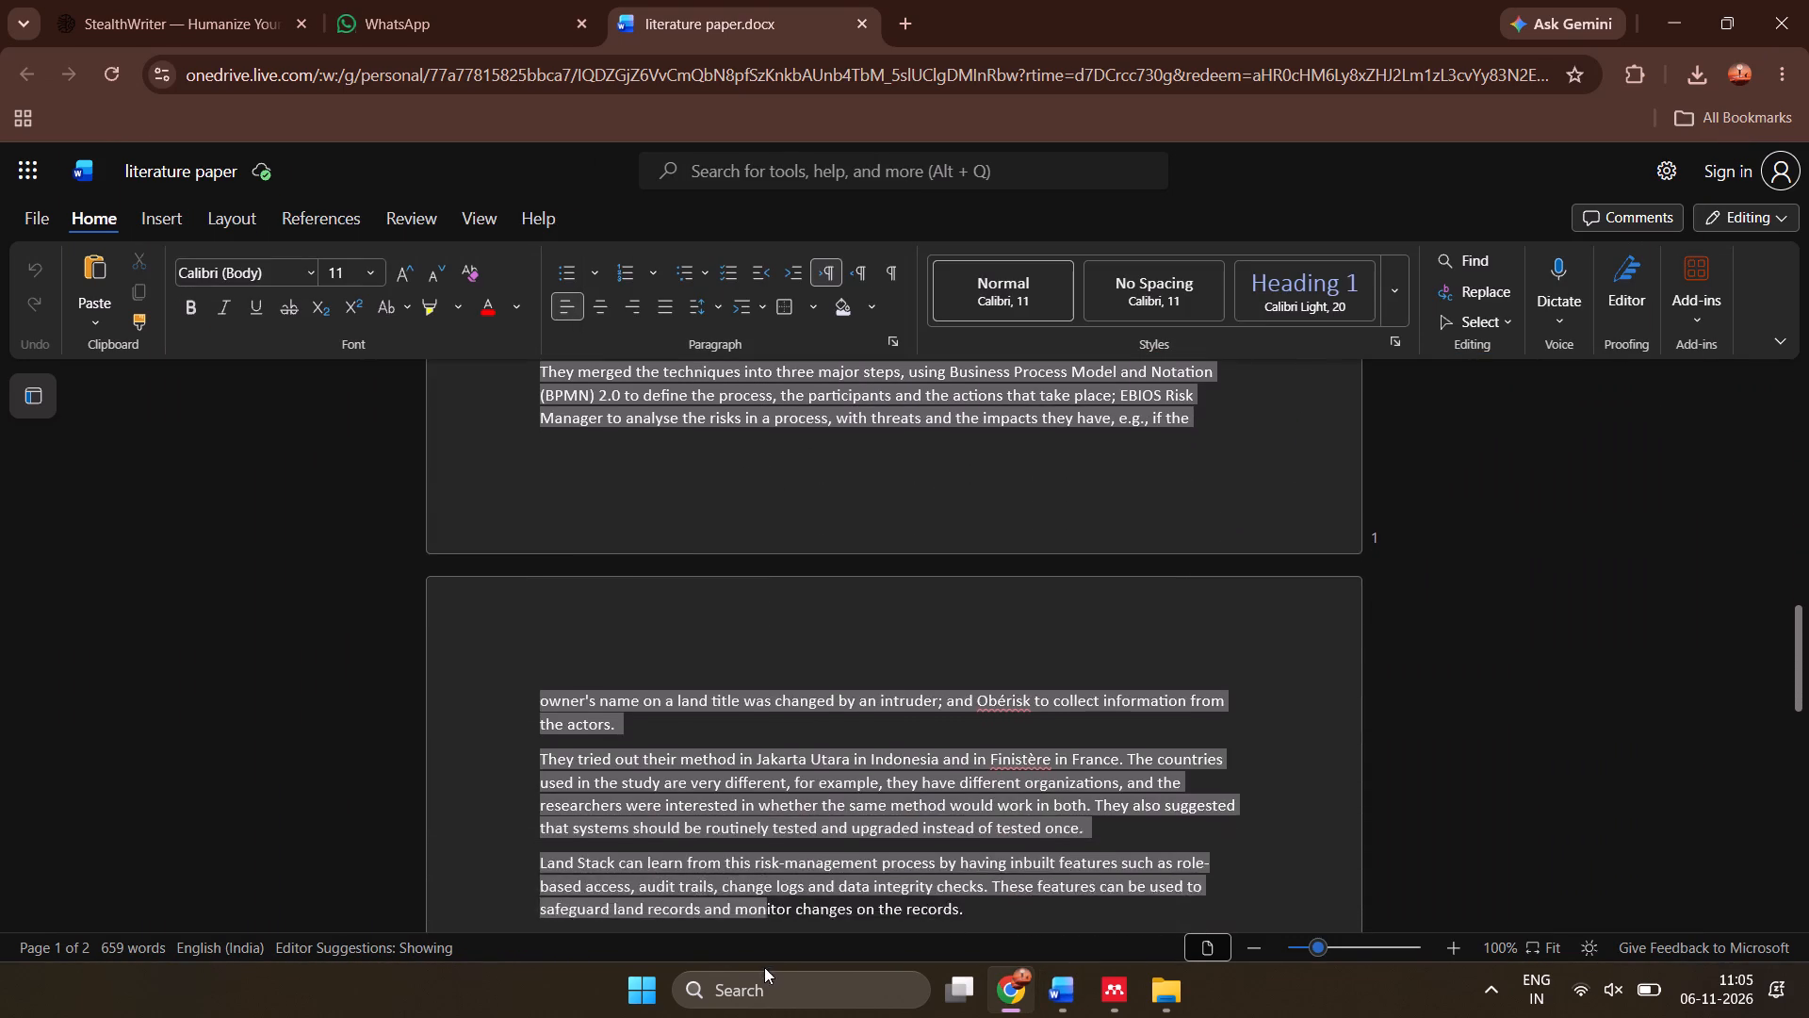
drag(764, 967, 1043, 851)
scroll(1043, 851, down, 8)
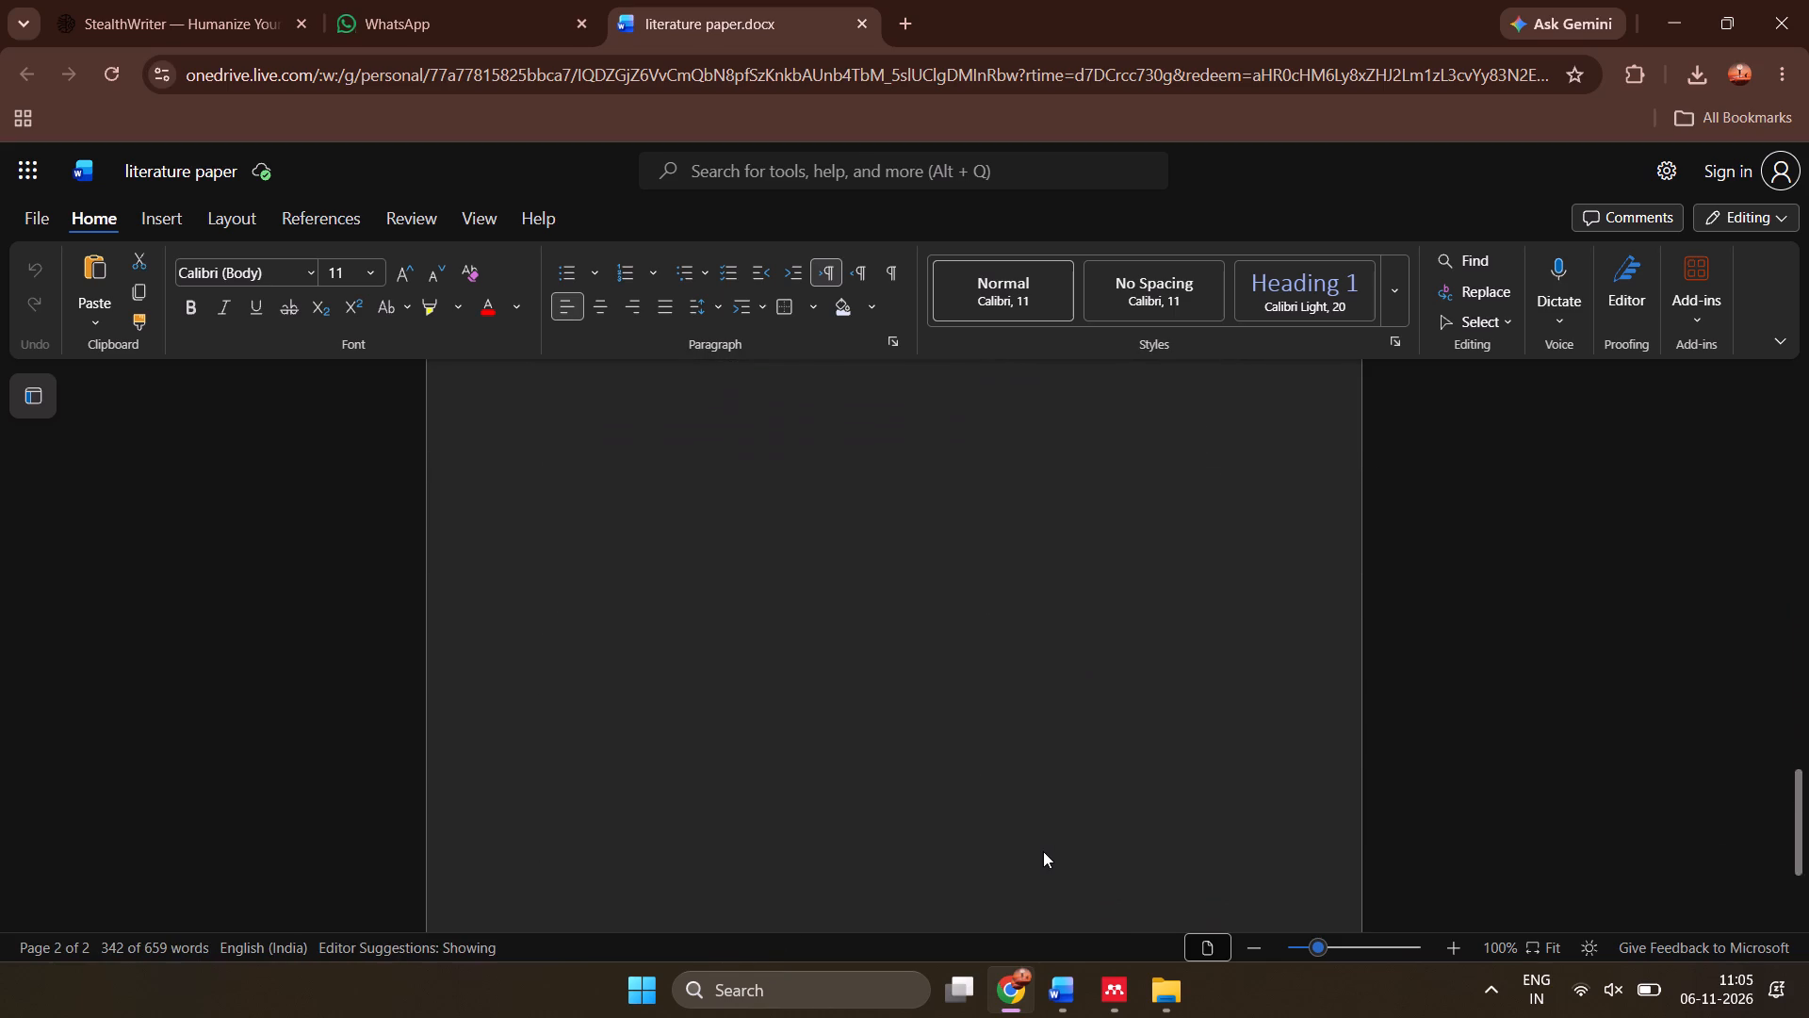
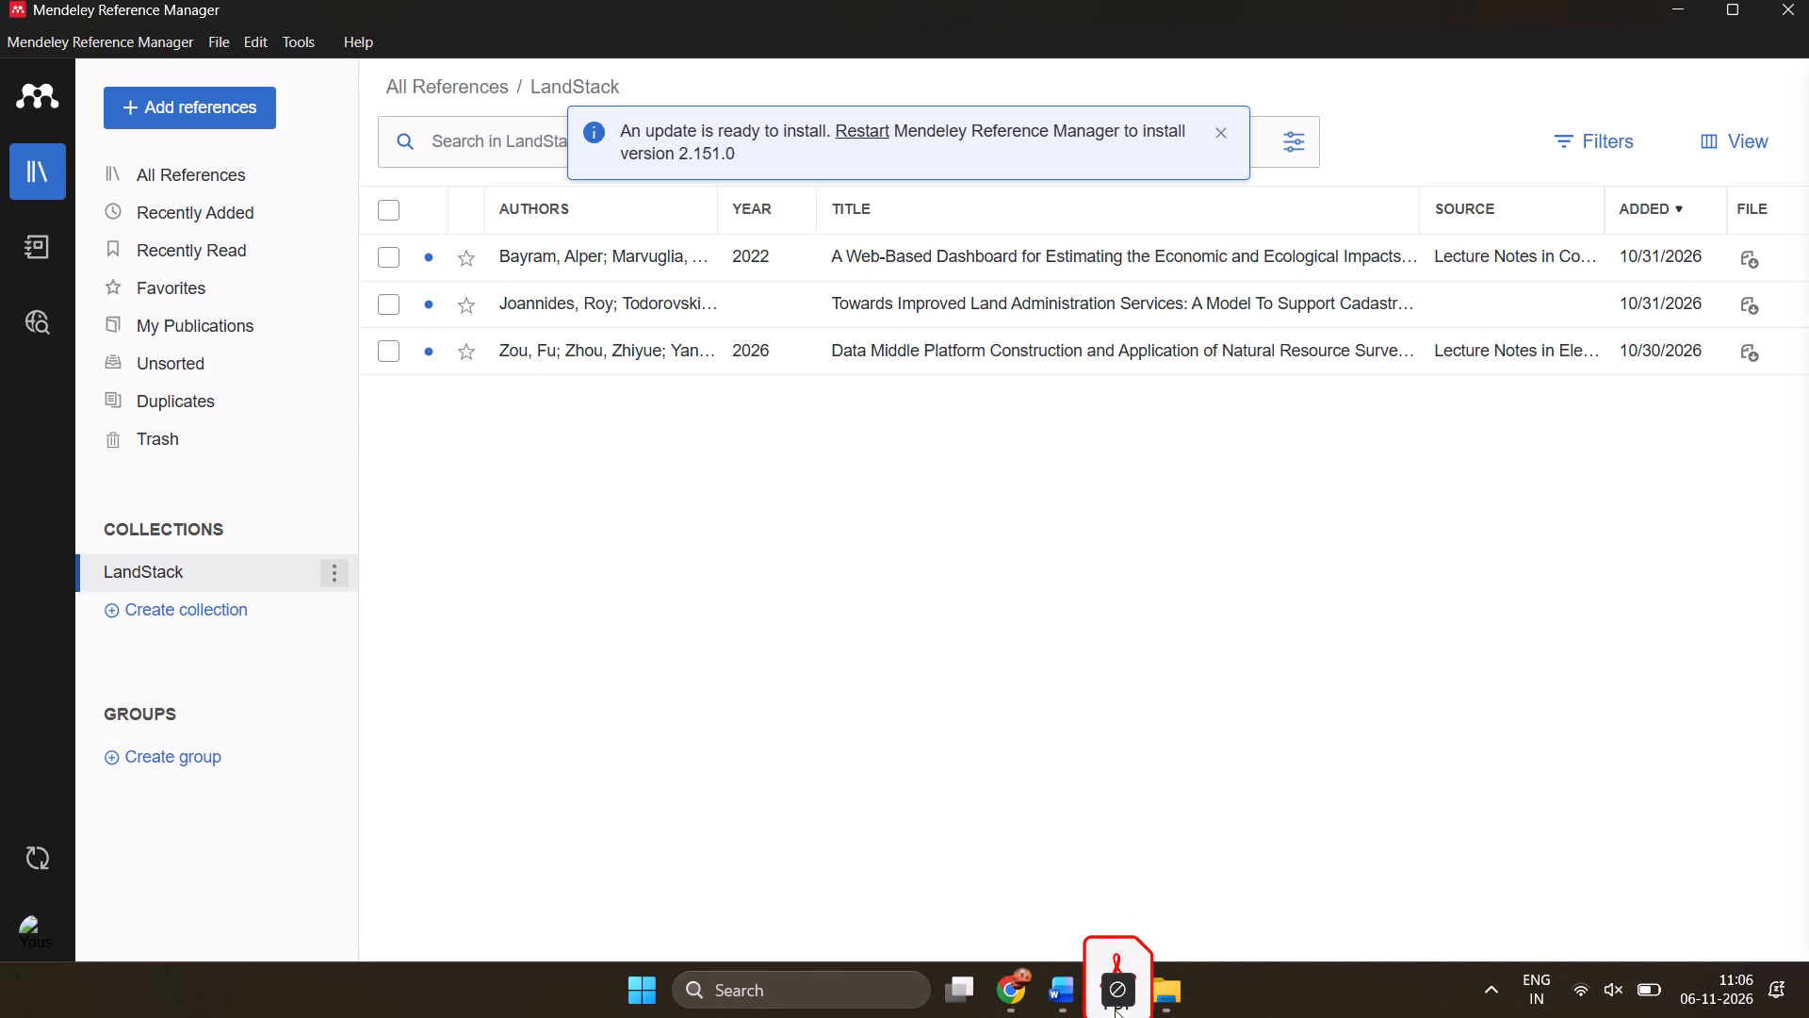
Add the cybersecurity risk-management, LADM-compliant field data collector and 3D cadastral framework PDFs from Downloads to Mendeley's LandStack collection.
drag(1115, 1010, 1011, 838)
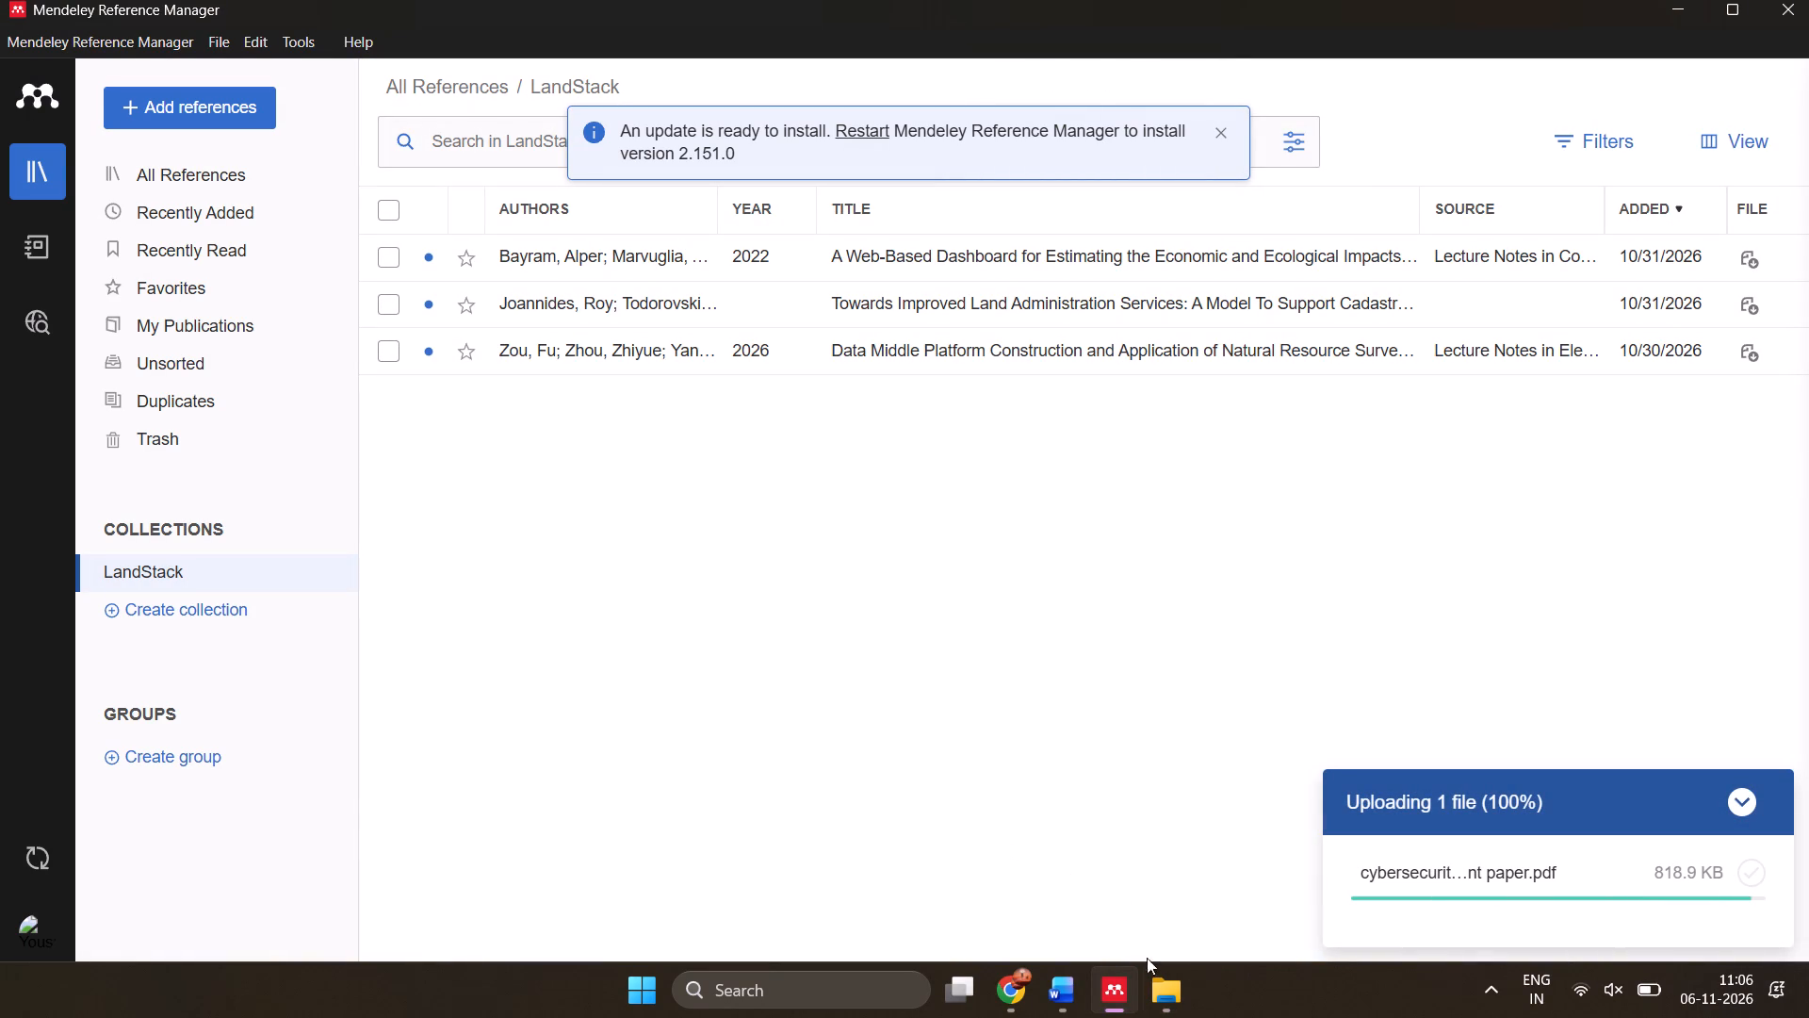
click(1159, 980)
drag(670, 229, 707, 229)
drag(707, 229, 742, 247)
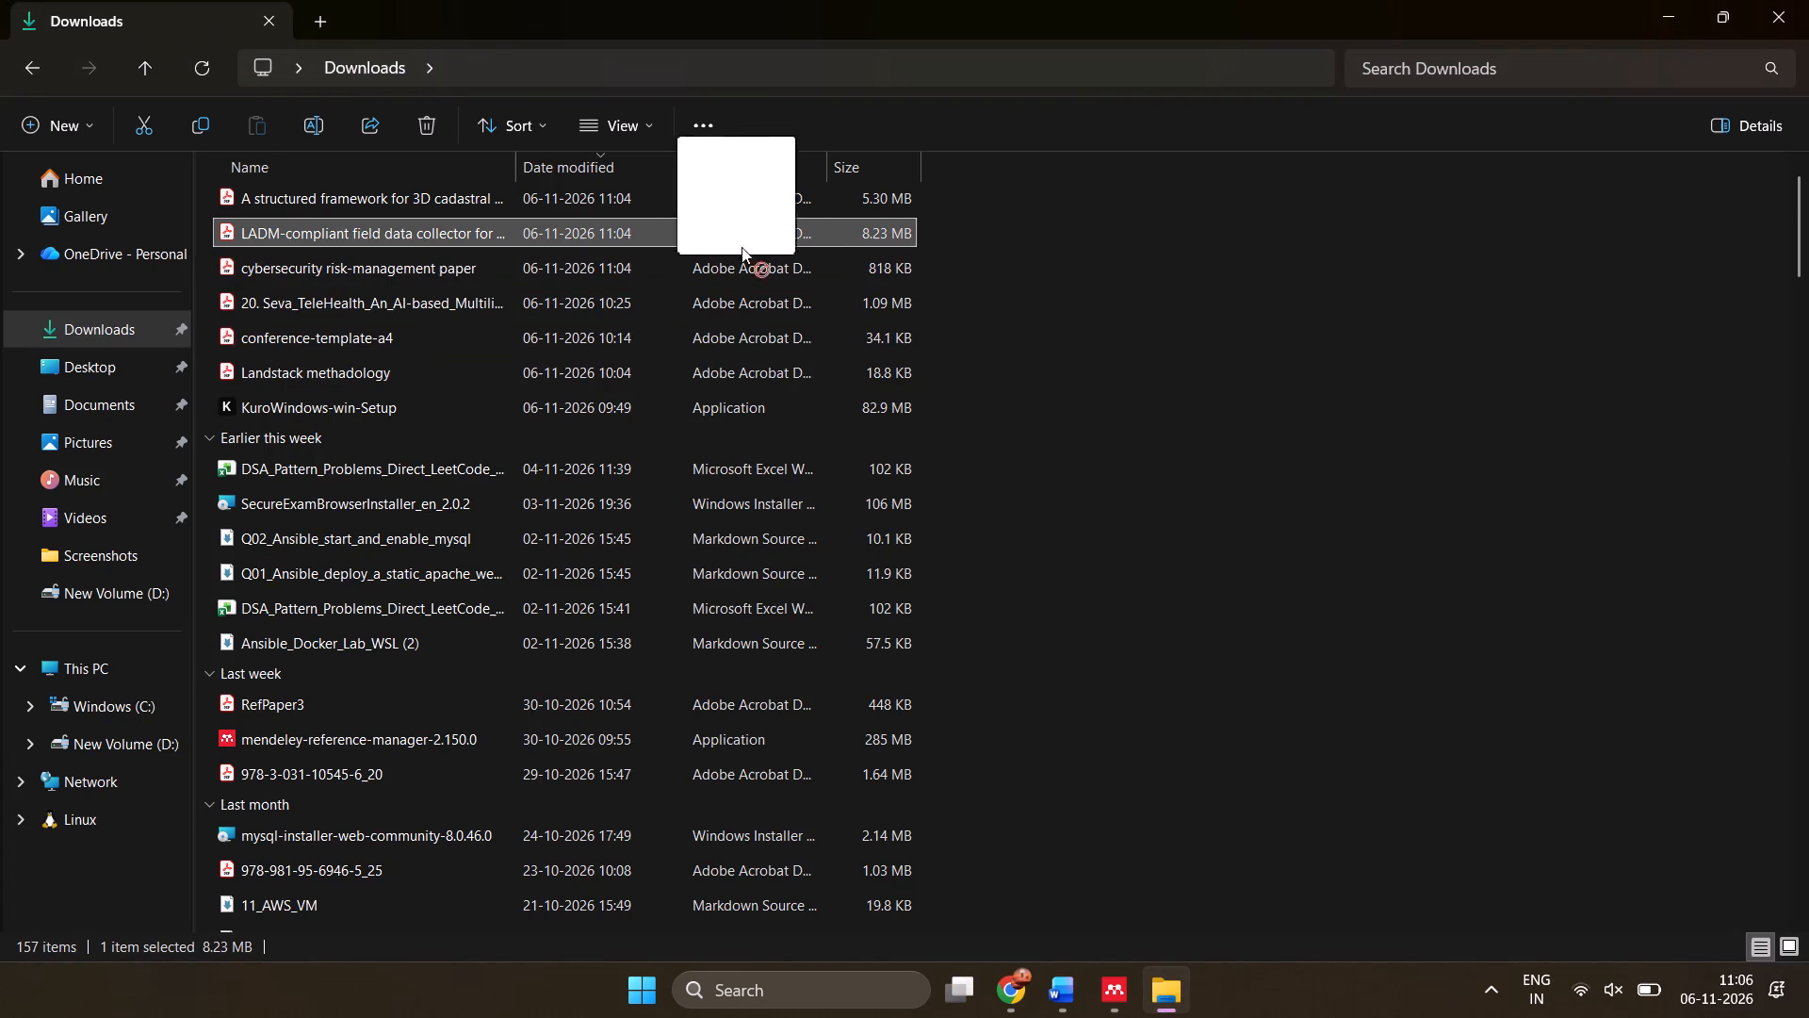
drag(742, 247, 872, 650)
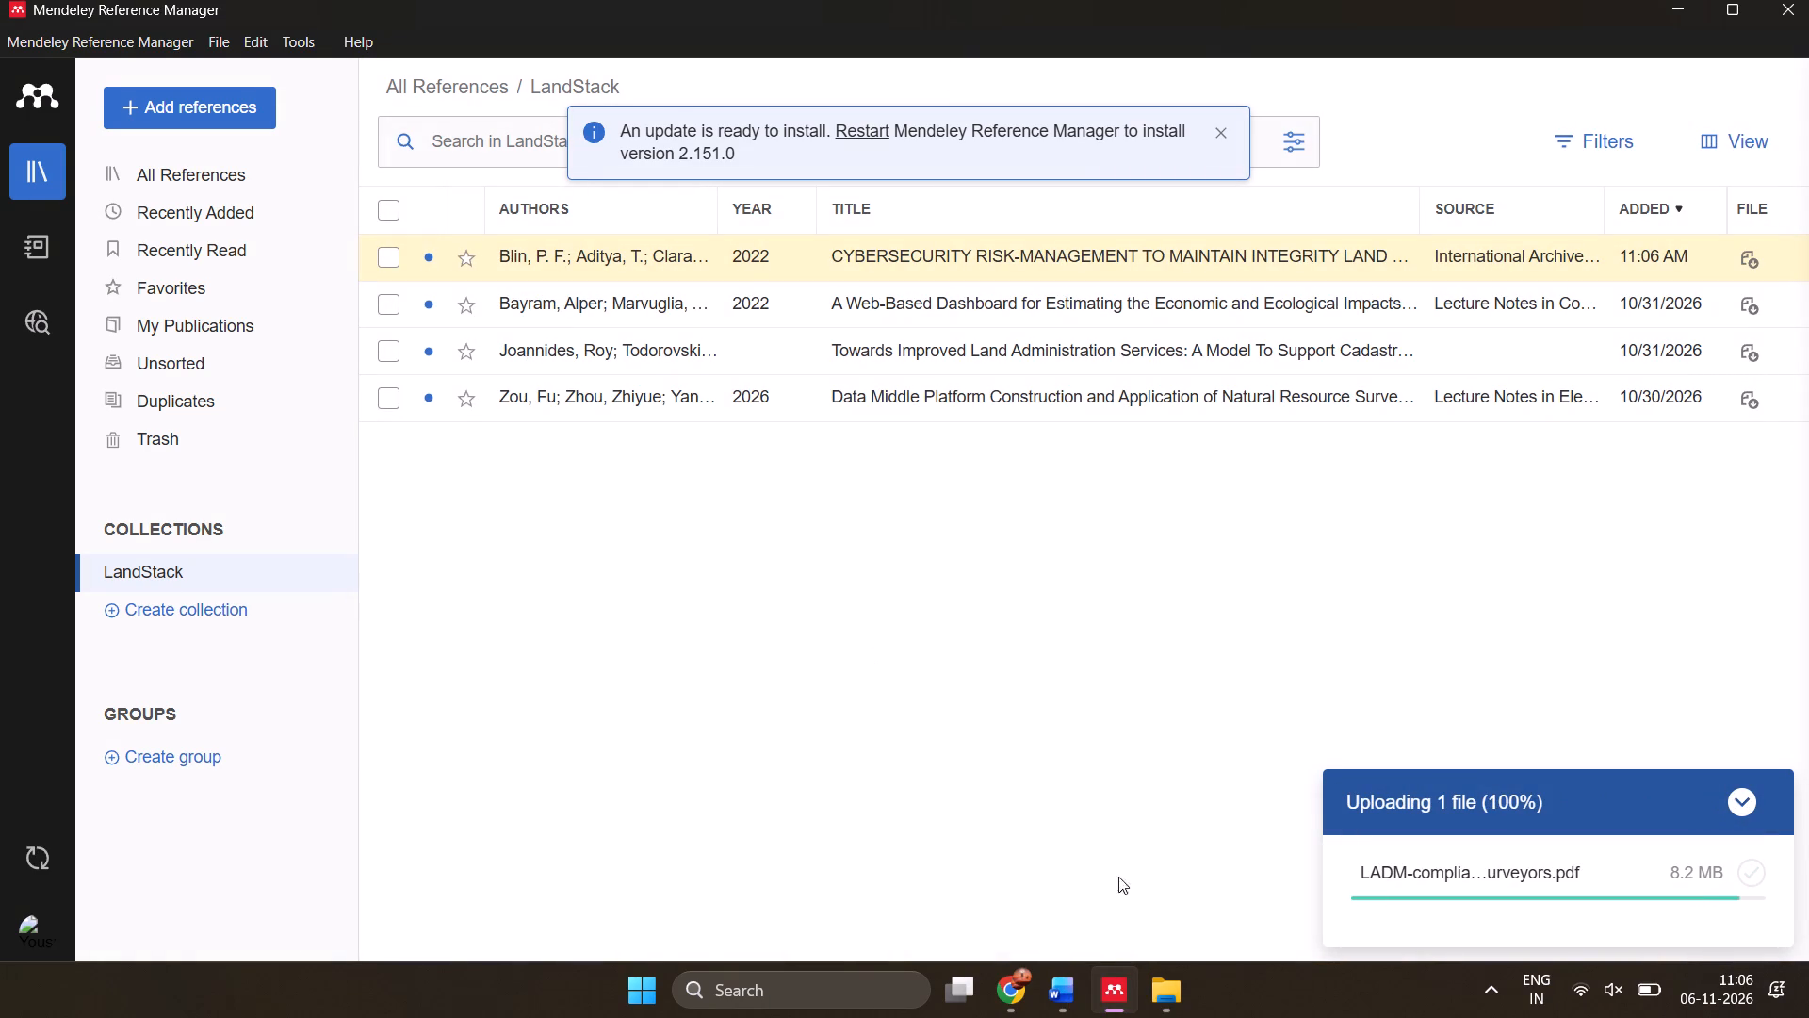
click(1164, 993)
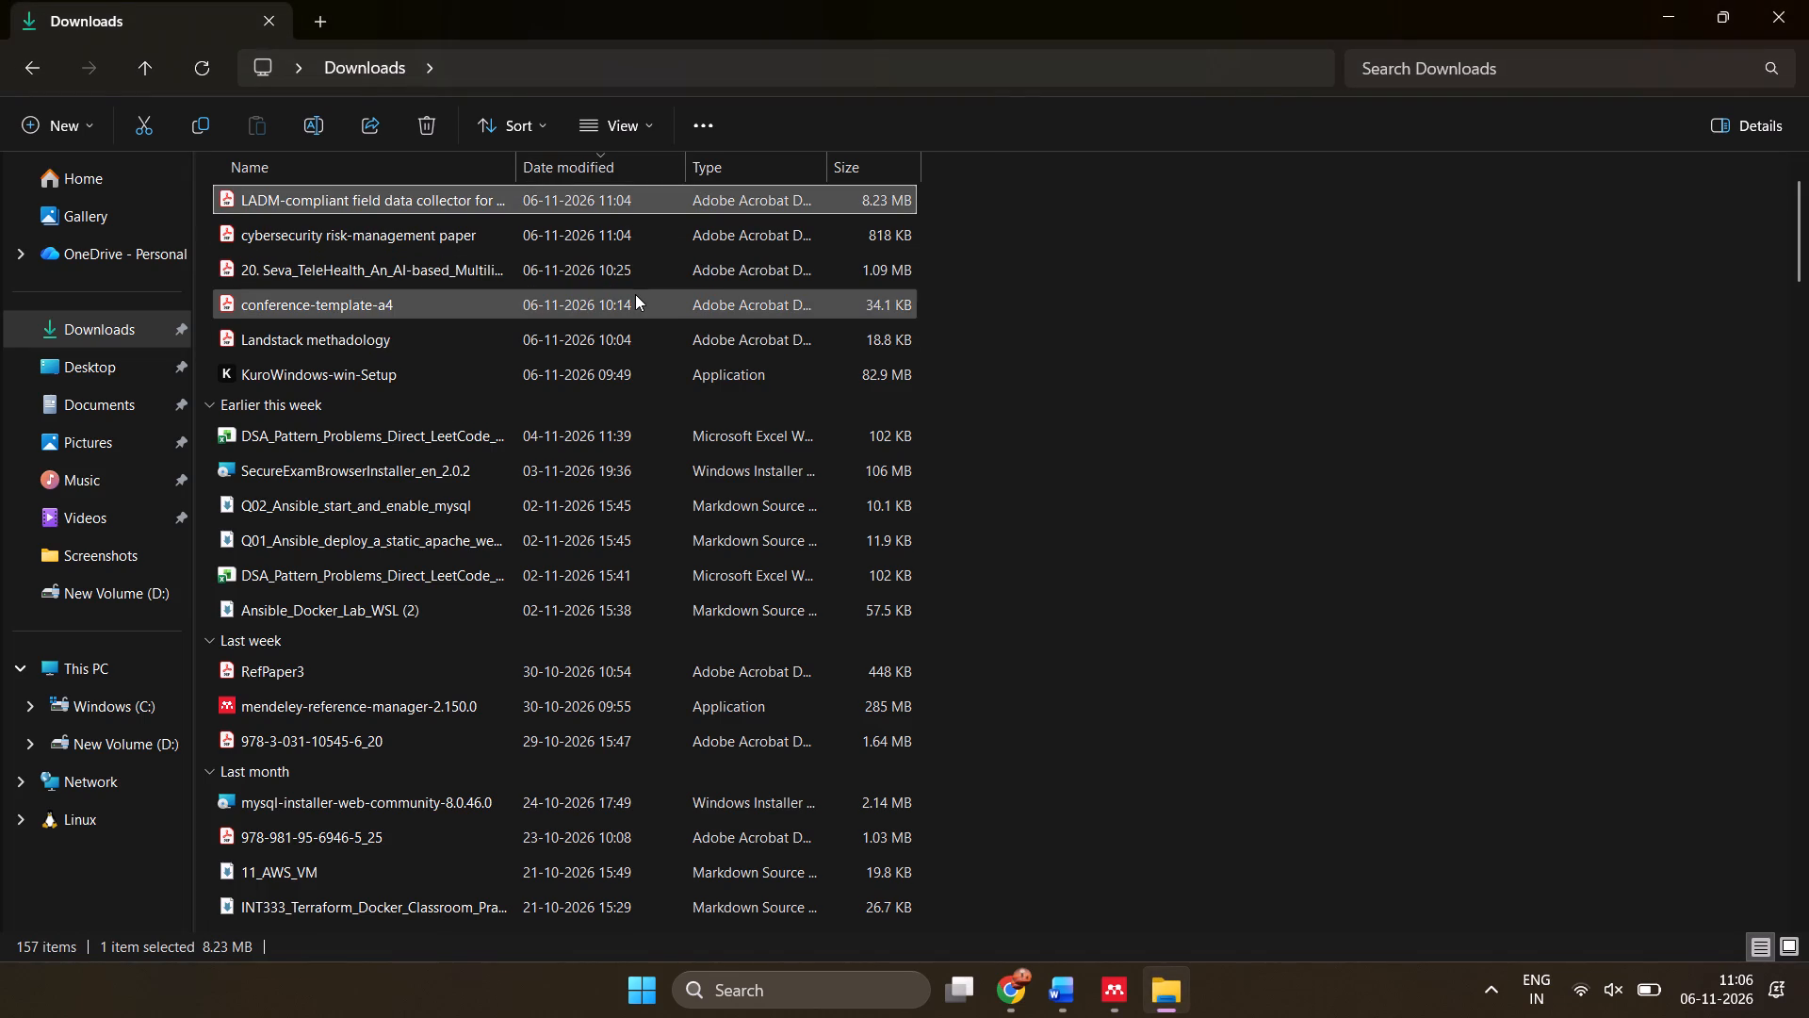
scroll(635, 294, up, 2)
drag(646, 238, 673, 272)
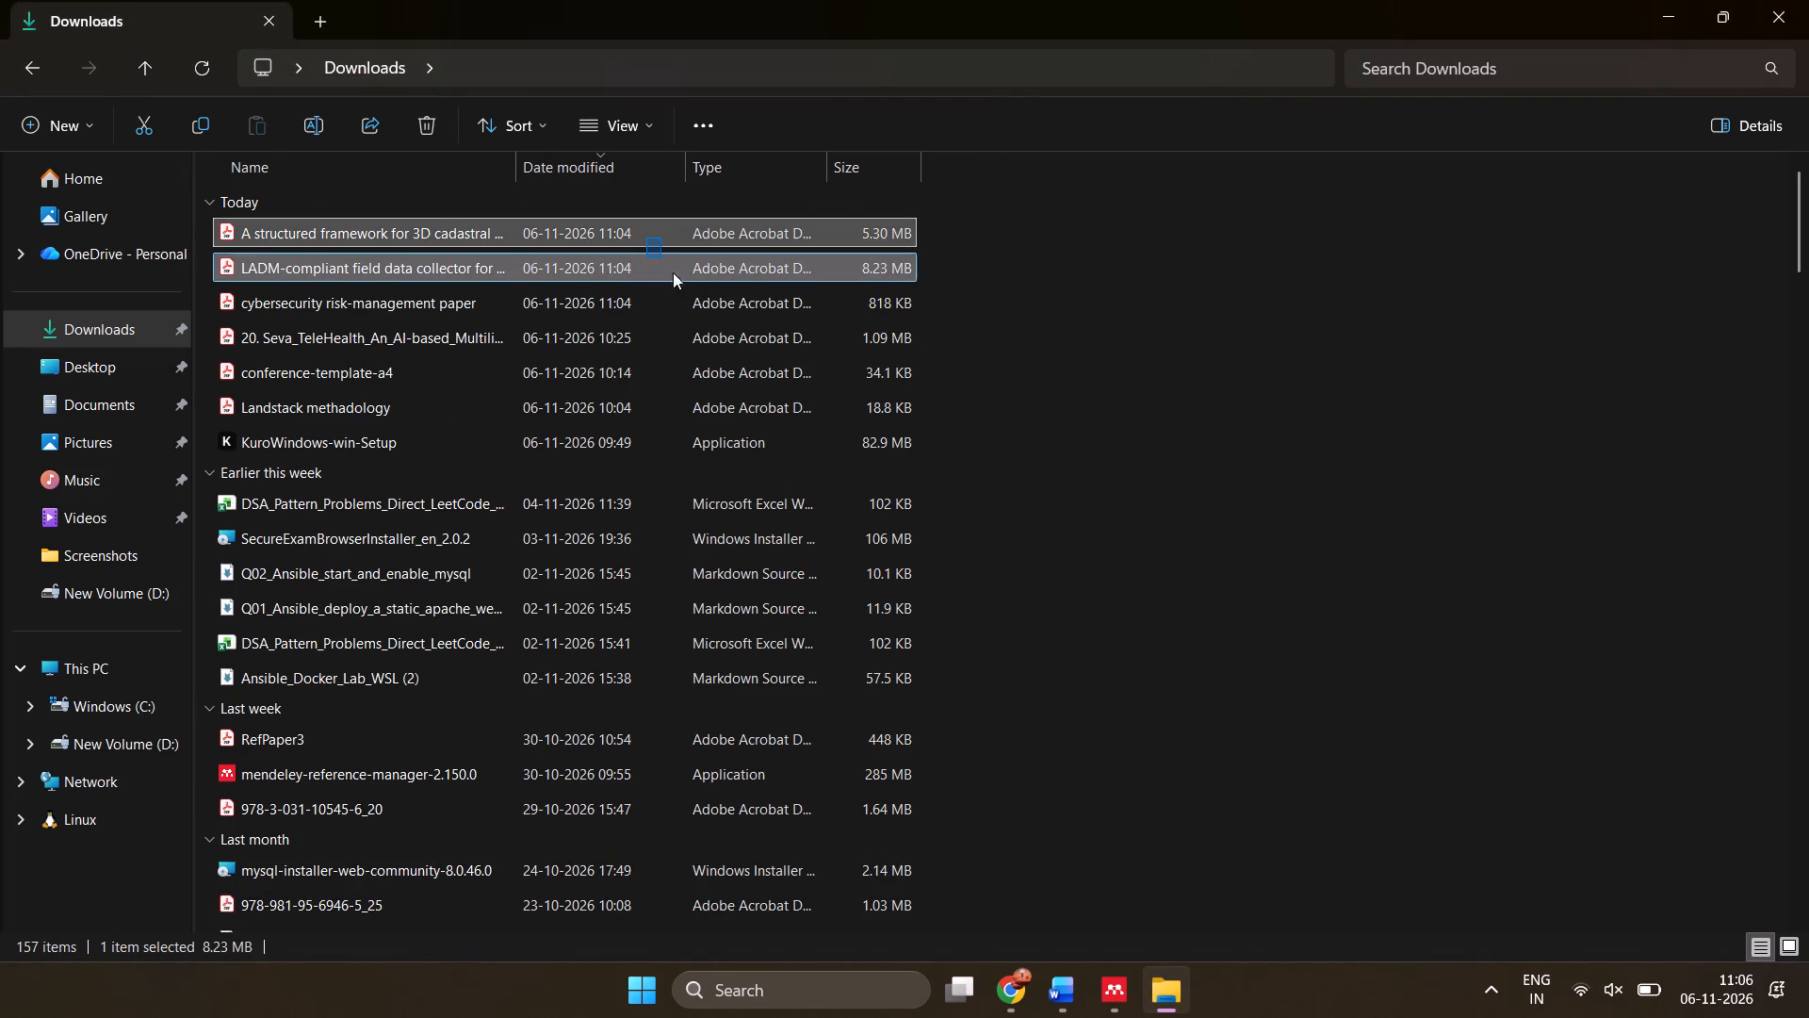
drag(673, 272, 1000, 244)
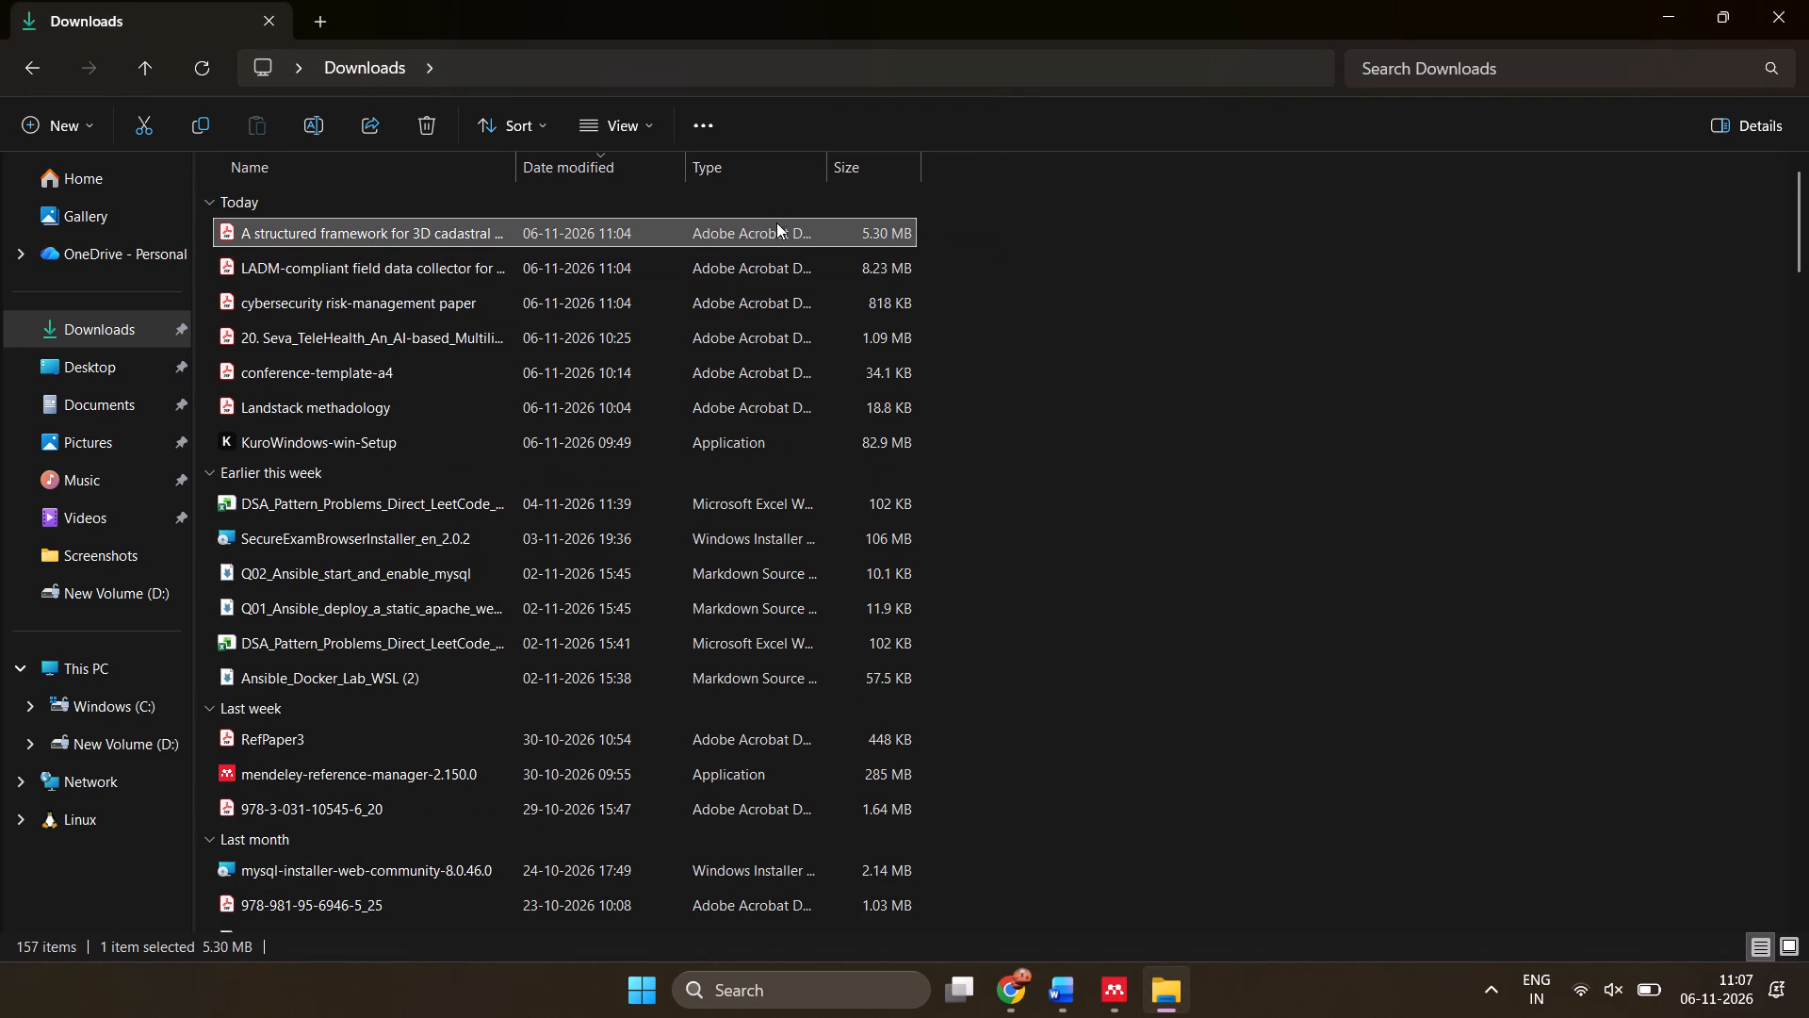
drag(776, 233, 1077, 995)
drag(1077, 995, 974, 752)
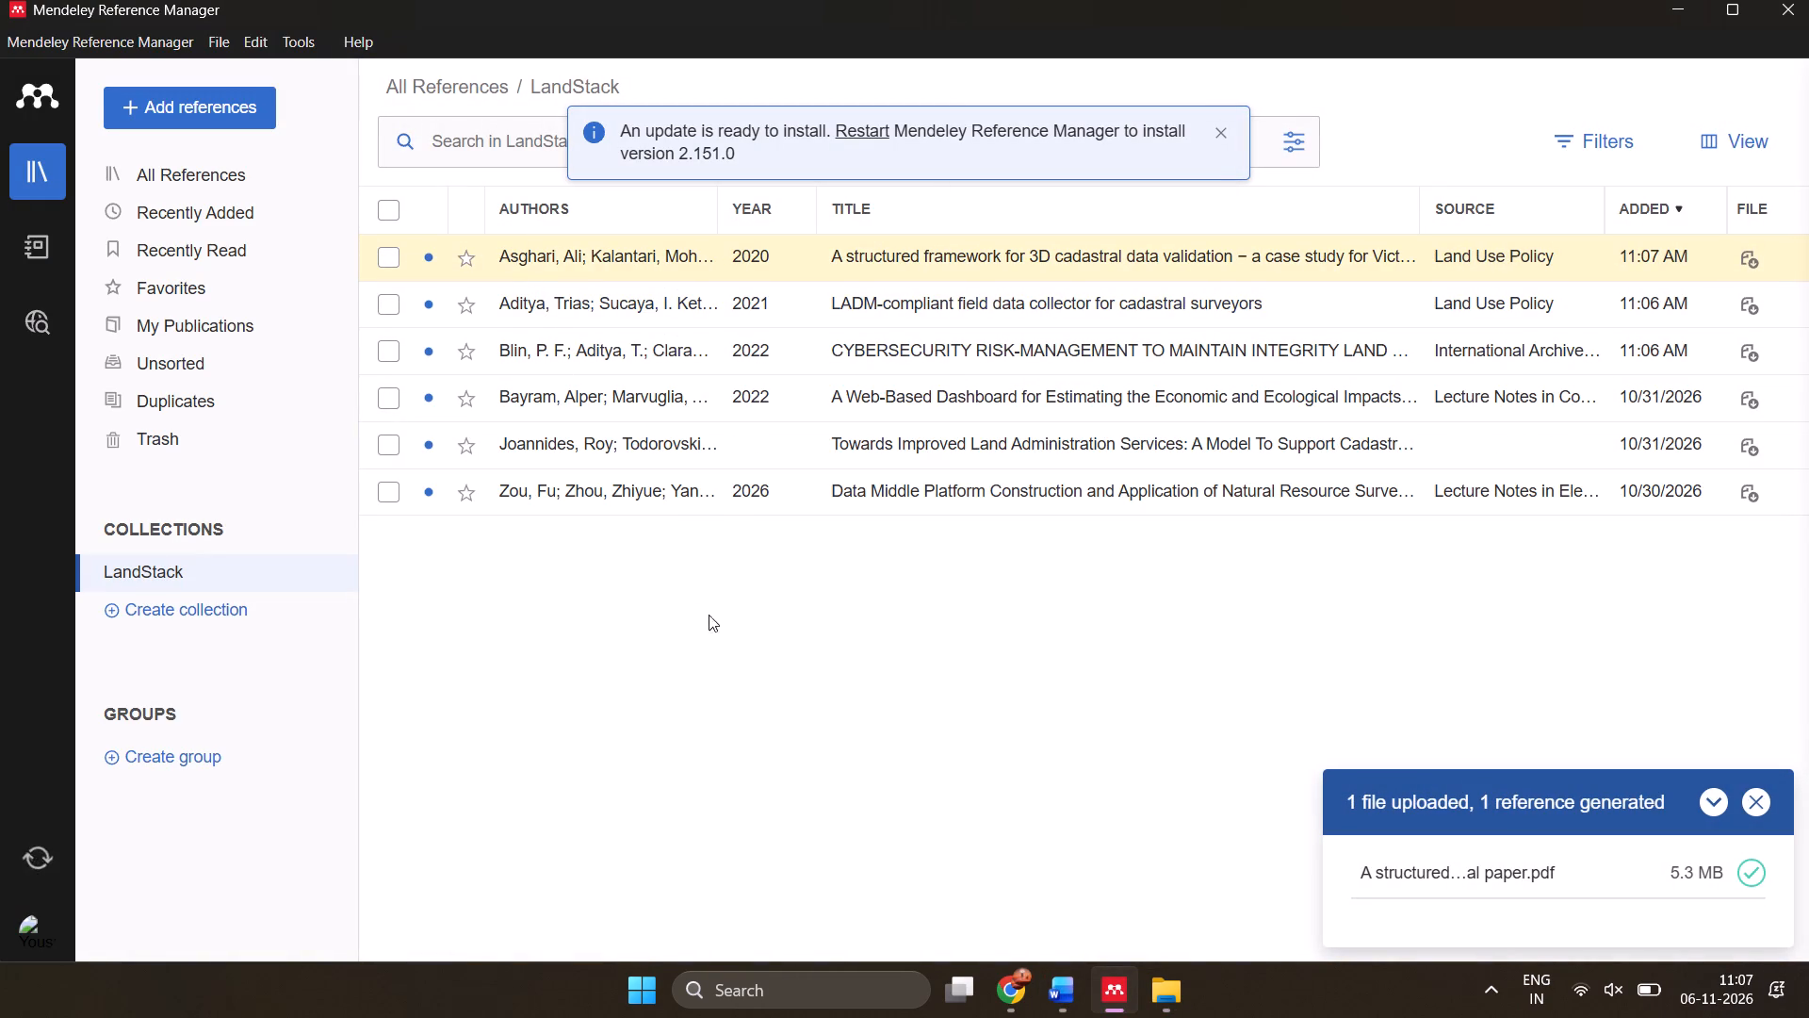
click(730, 645)
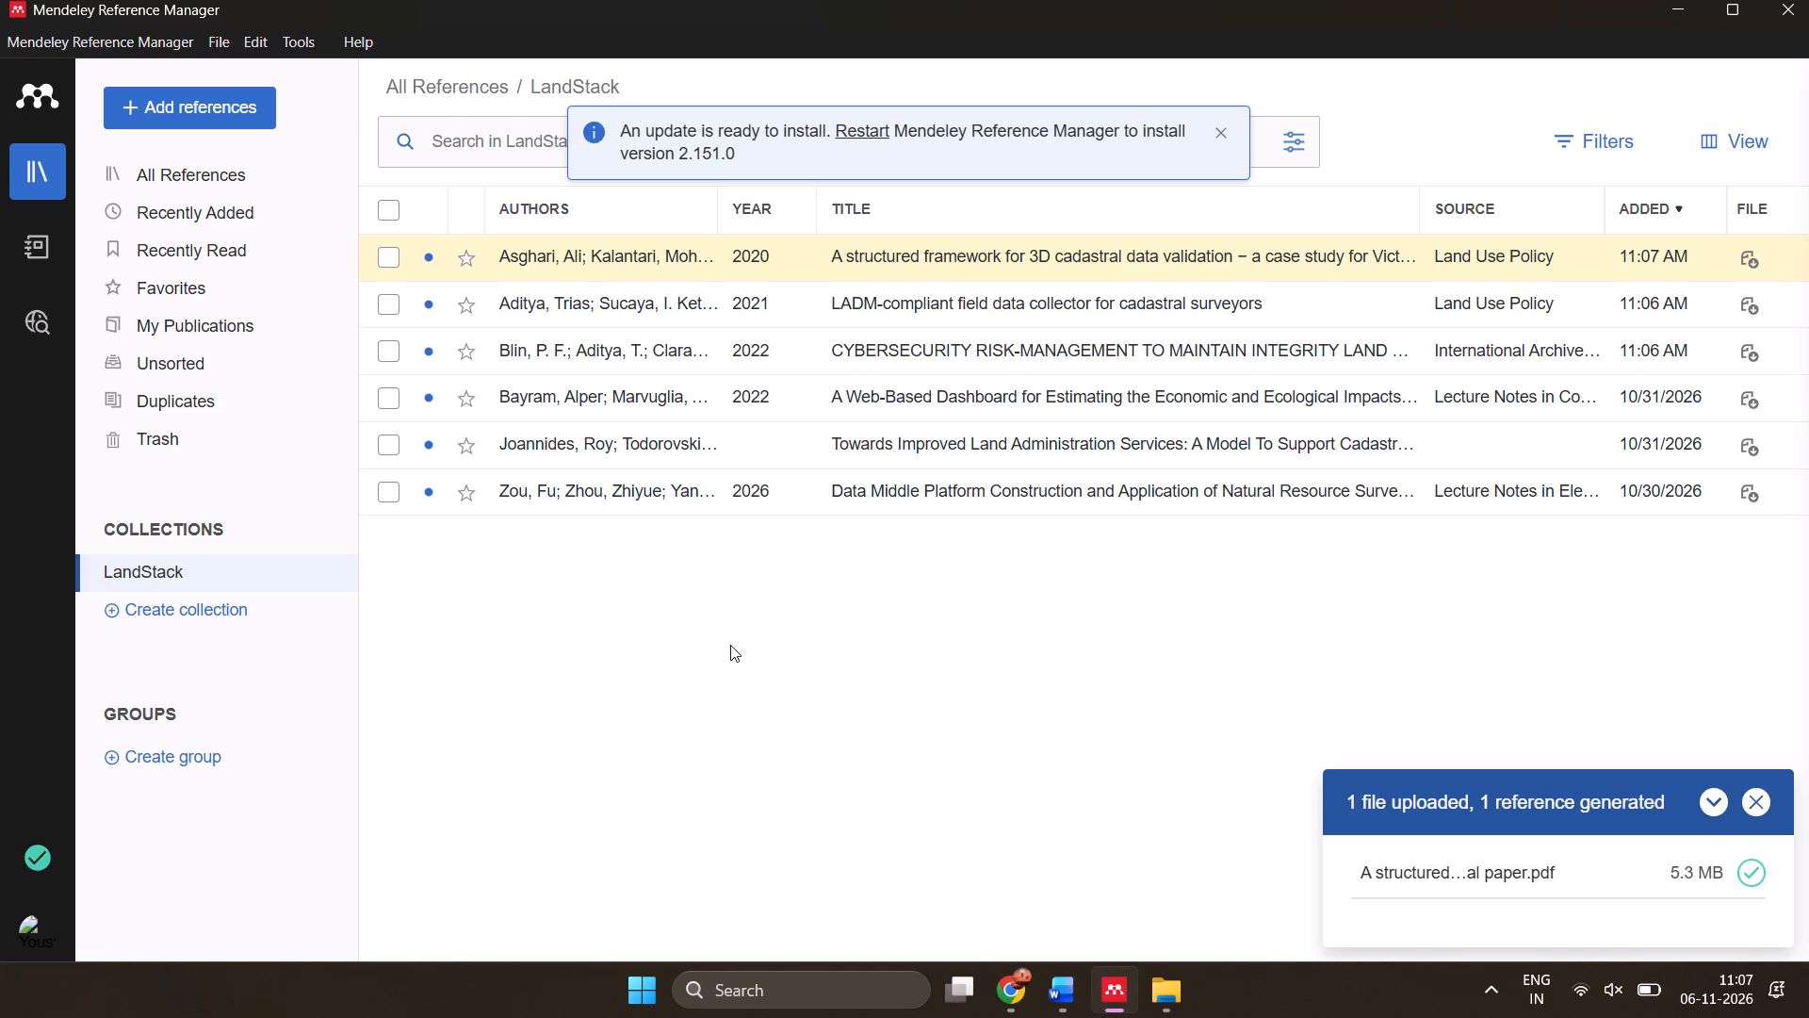
click(996, 777)
In Word's LandStackLiteratureReview, remove the manually written [1] after "Aditya et al.", keeping a single space before "developed".
click(1056, 996)
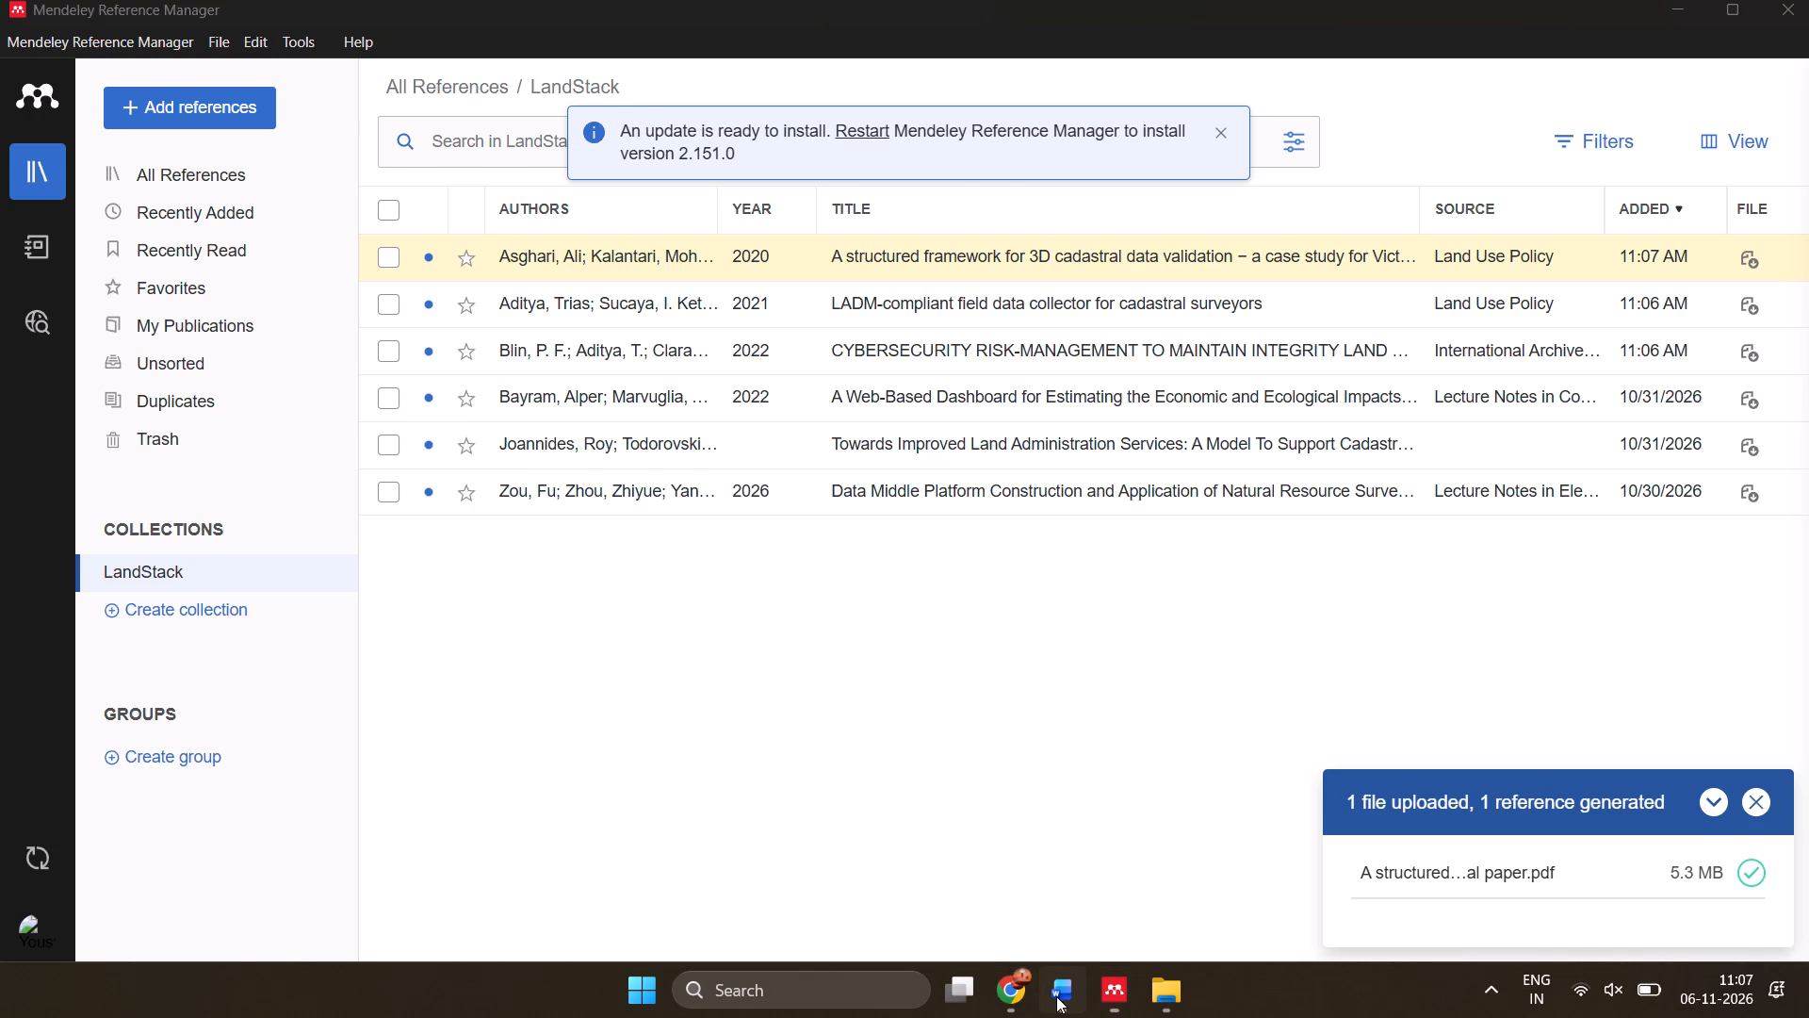
scroll(958, 703, up, 1)
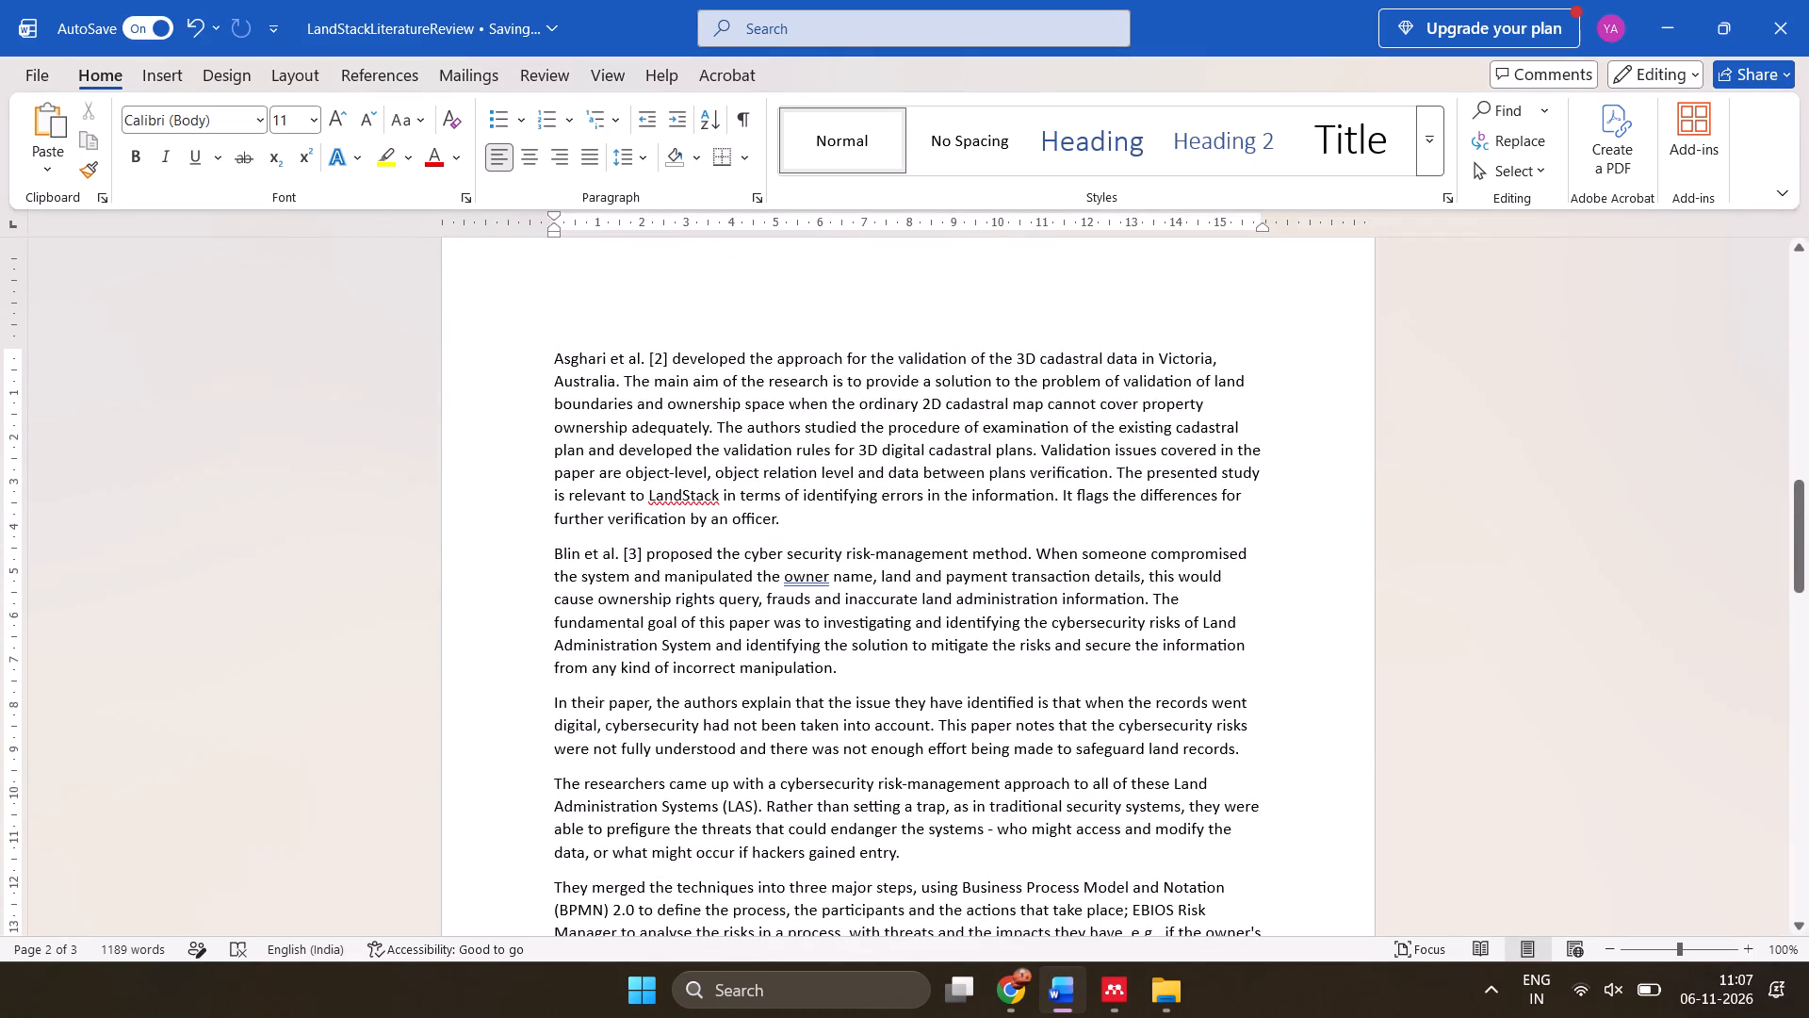
click(383, 71)
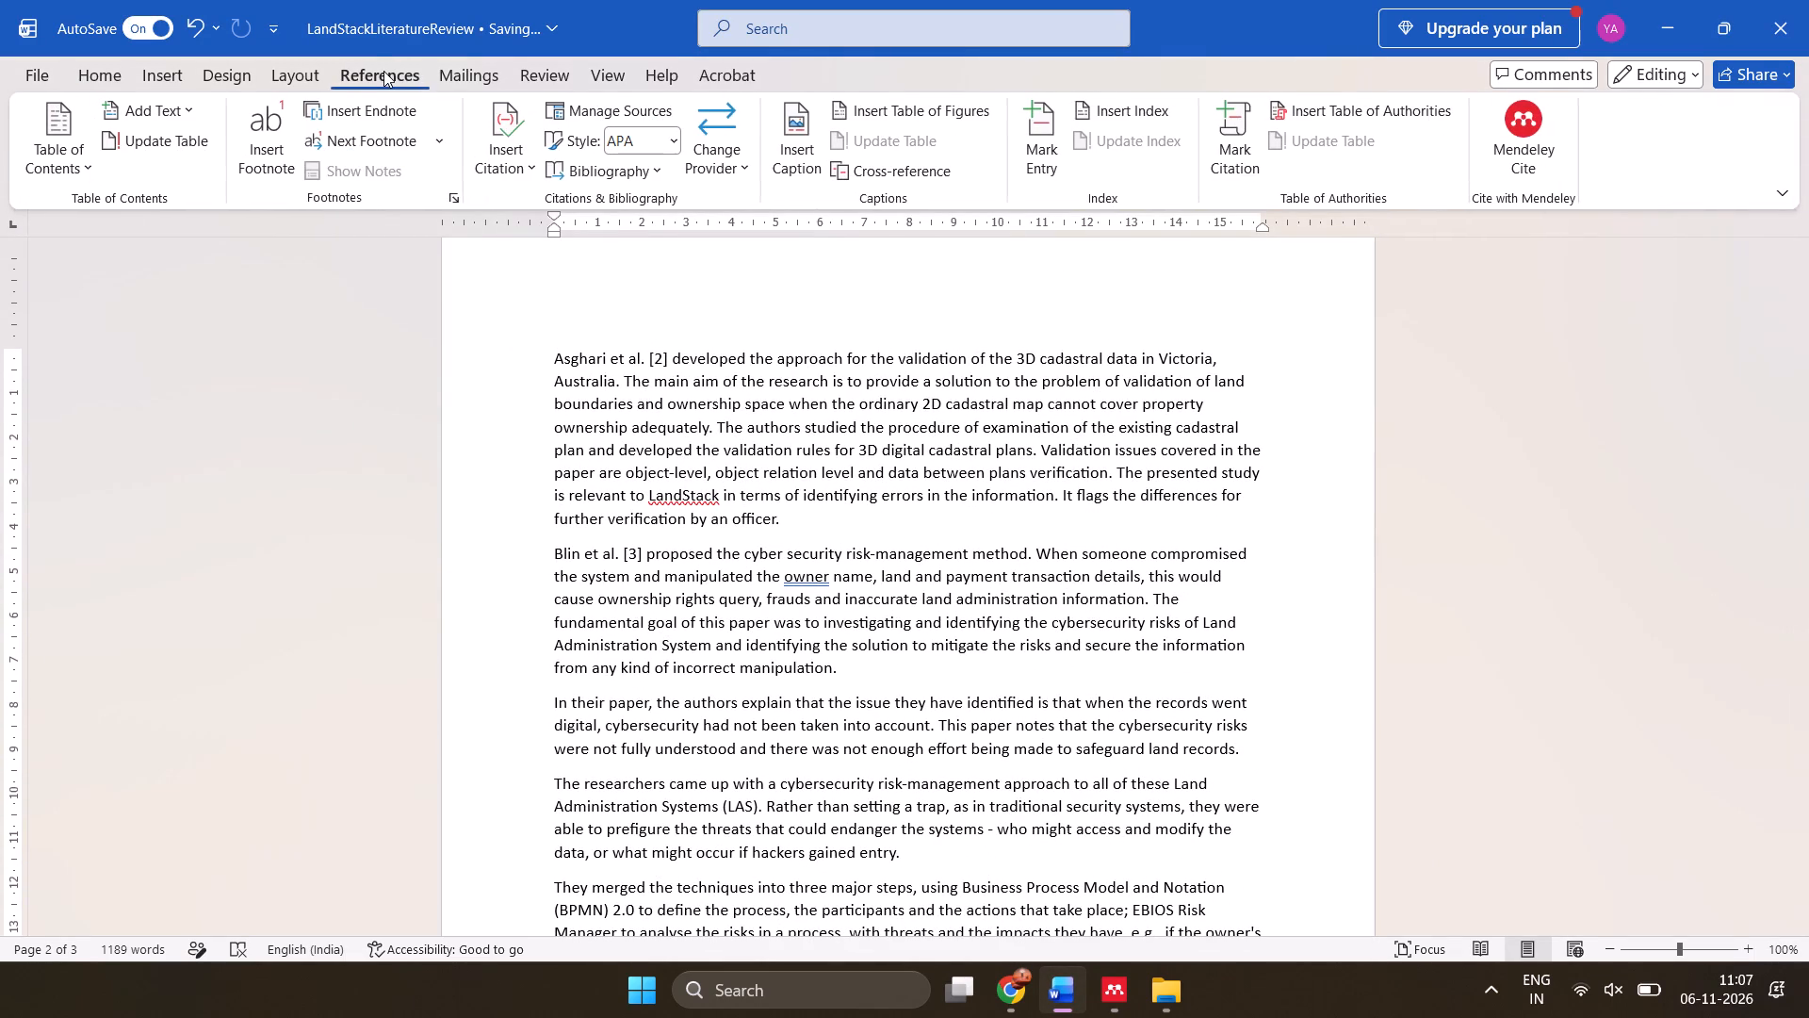
scroll(787, 395, up, 2)
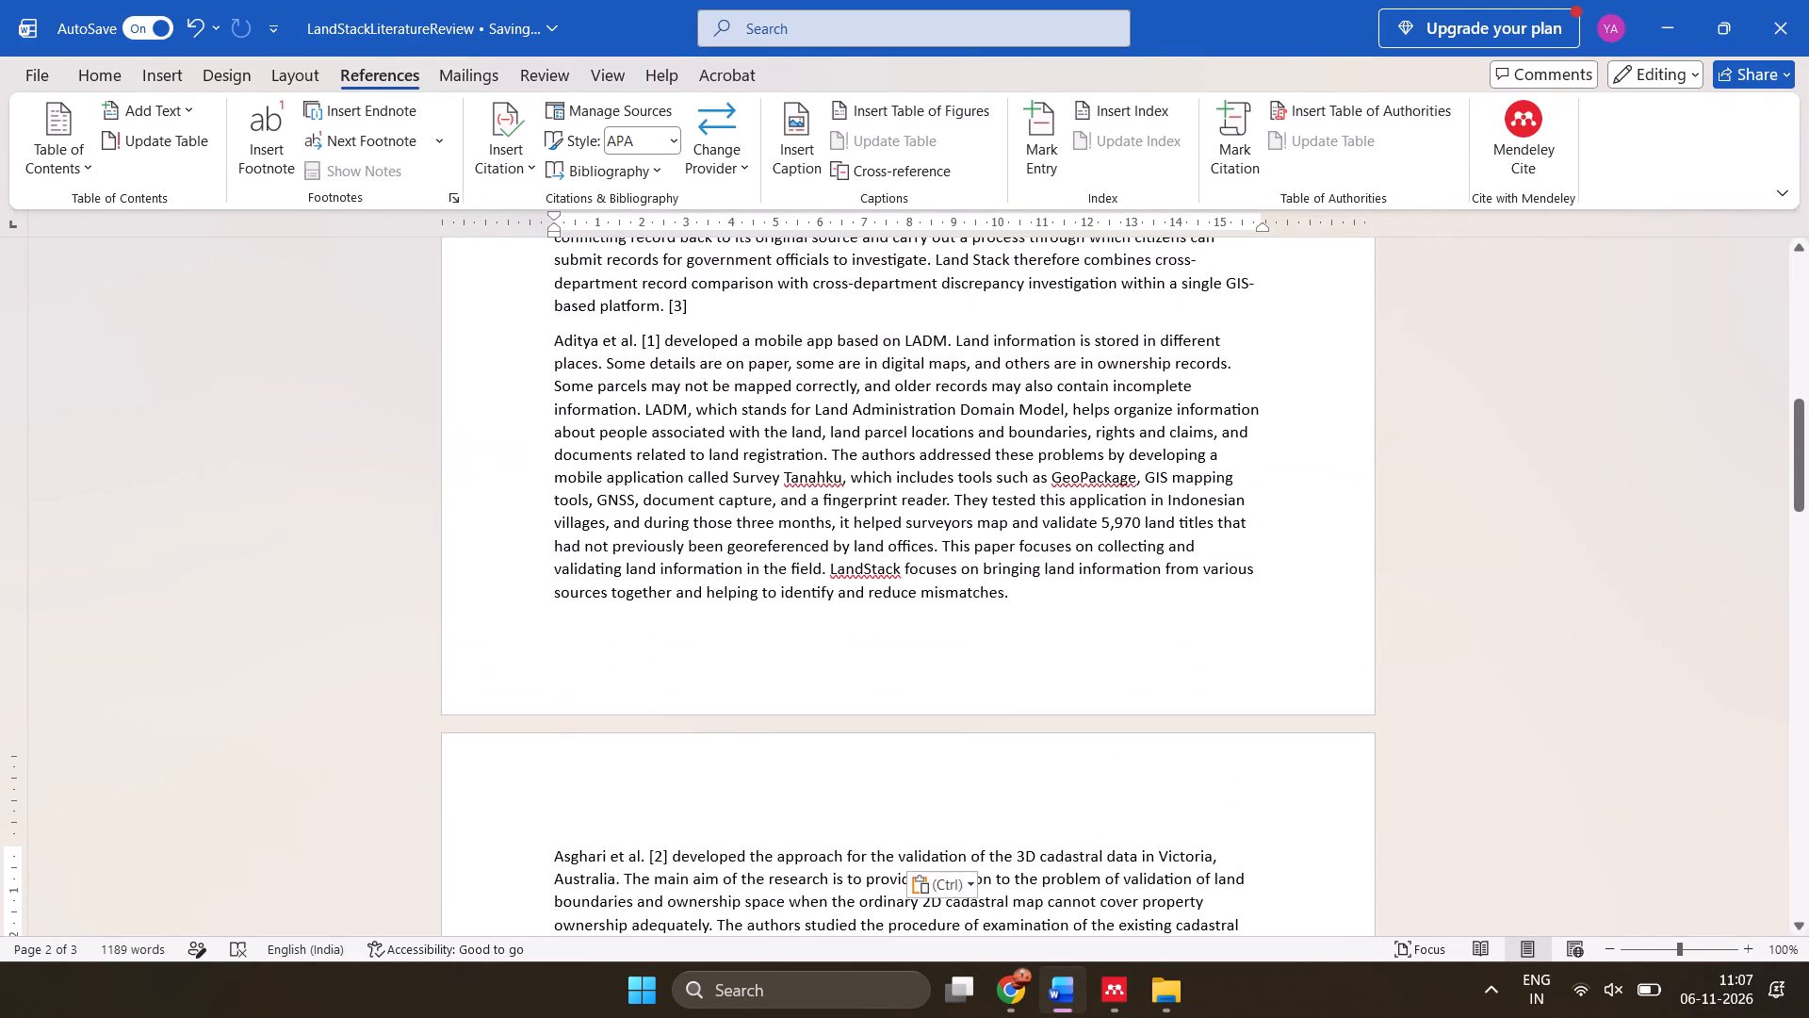
scroll(787, 395, up, 1)
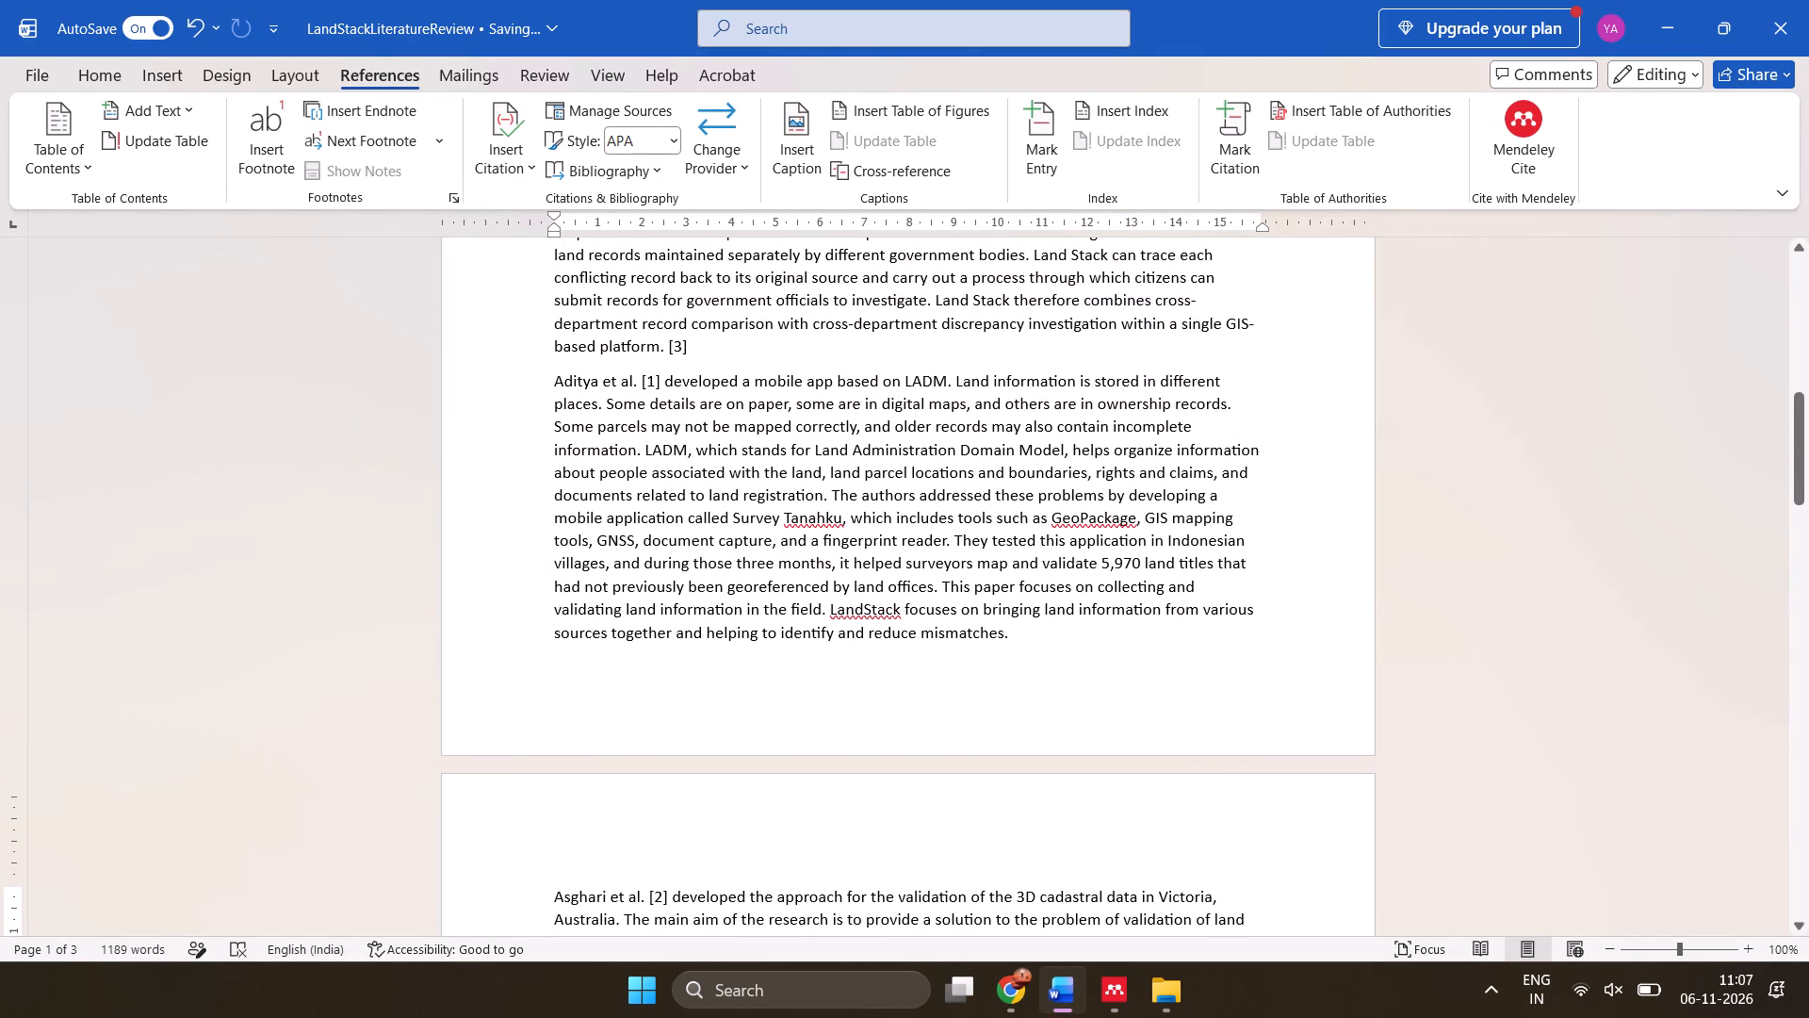
click(663, 379)
key(BackSpace)
key(BackSpace)
key(BackSpace)
key(BackSpace)
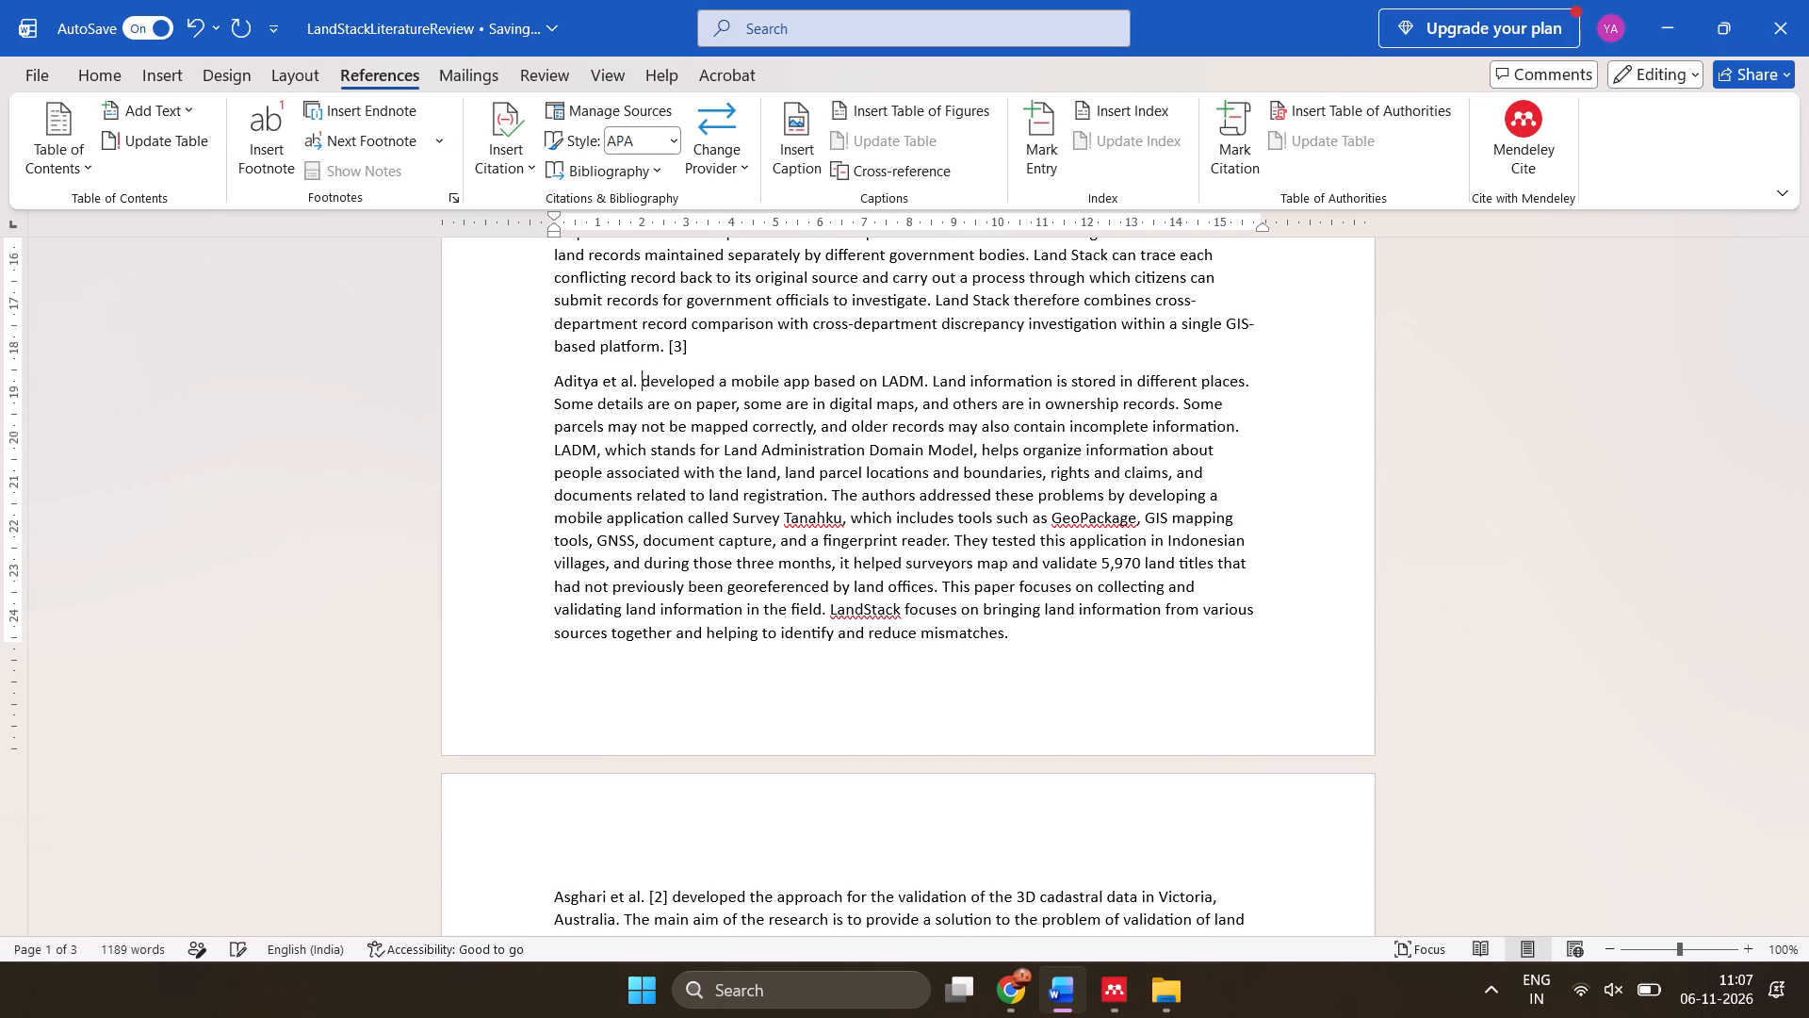
key(BackSpace)
key(space)
Remove the manually written [2] after "Asghari et al." and [3] after "Blin et al." in their review paragraphs.
scroll(755, 544, down, 2)
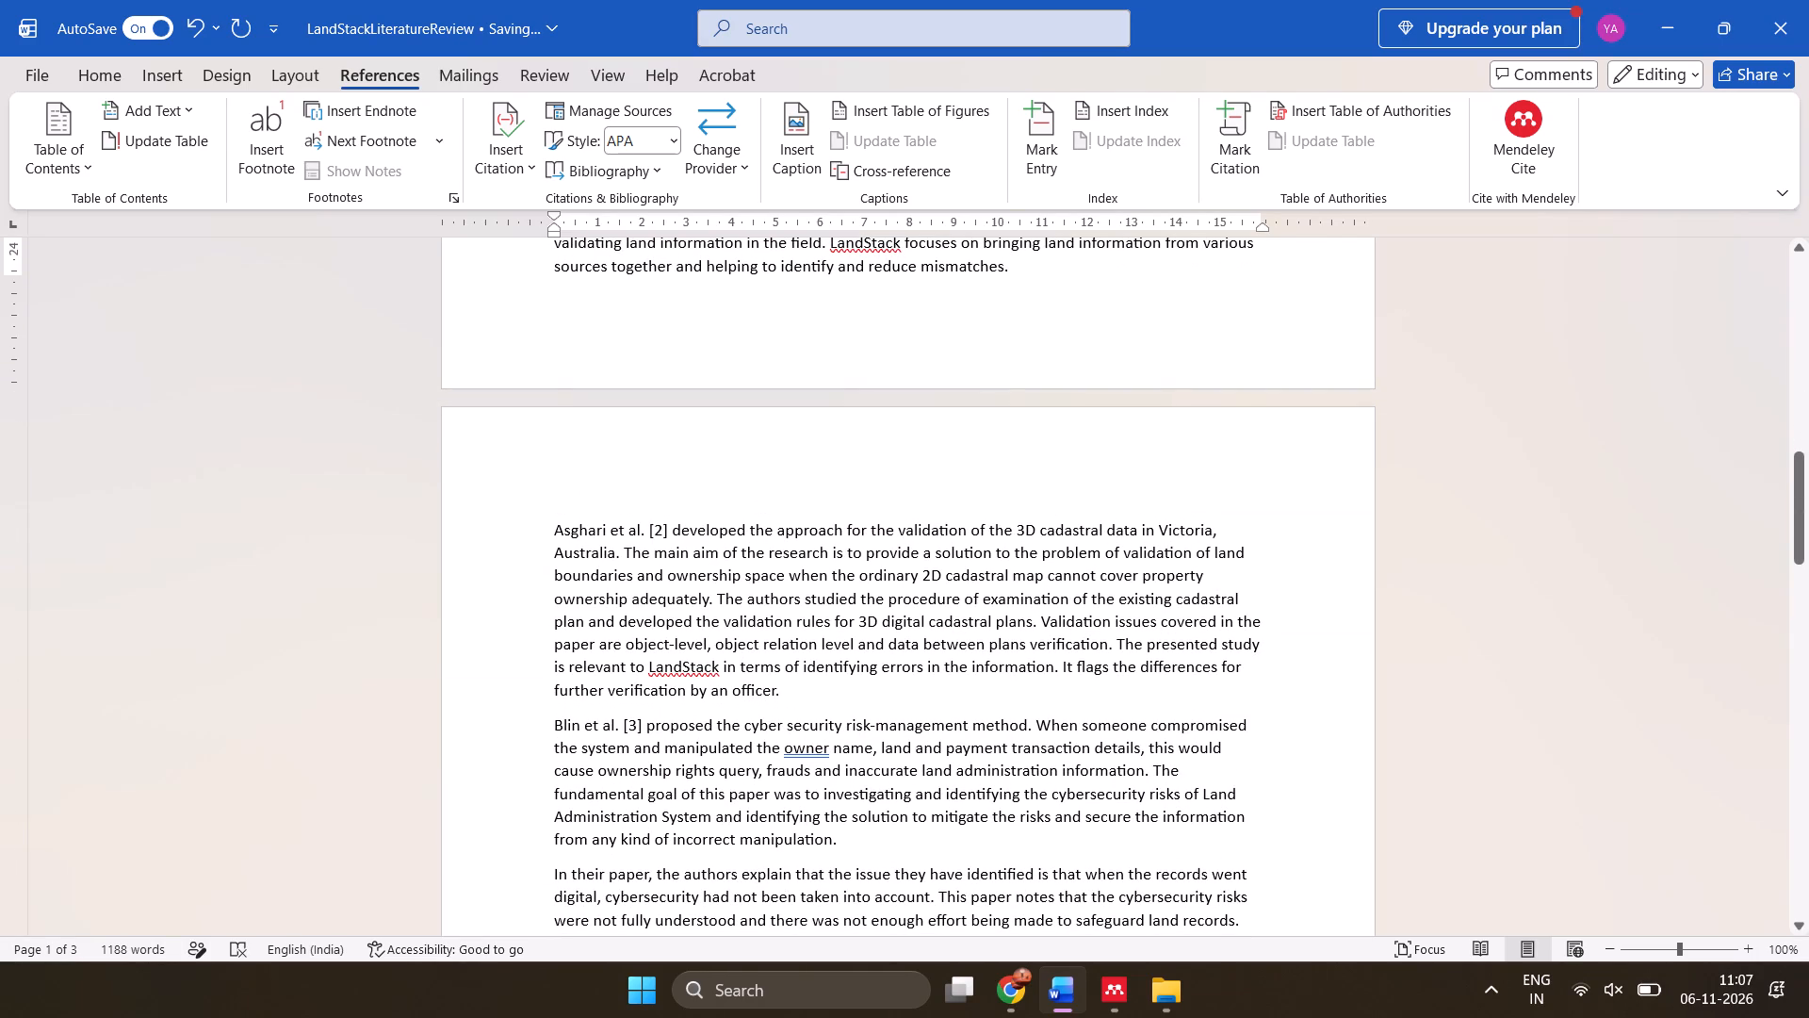
drag(672, 532, 648, 527)
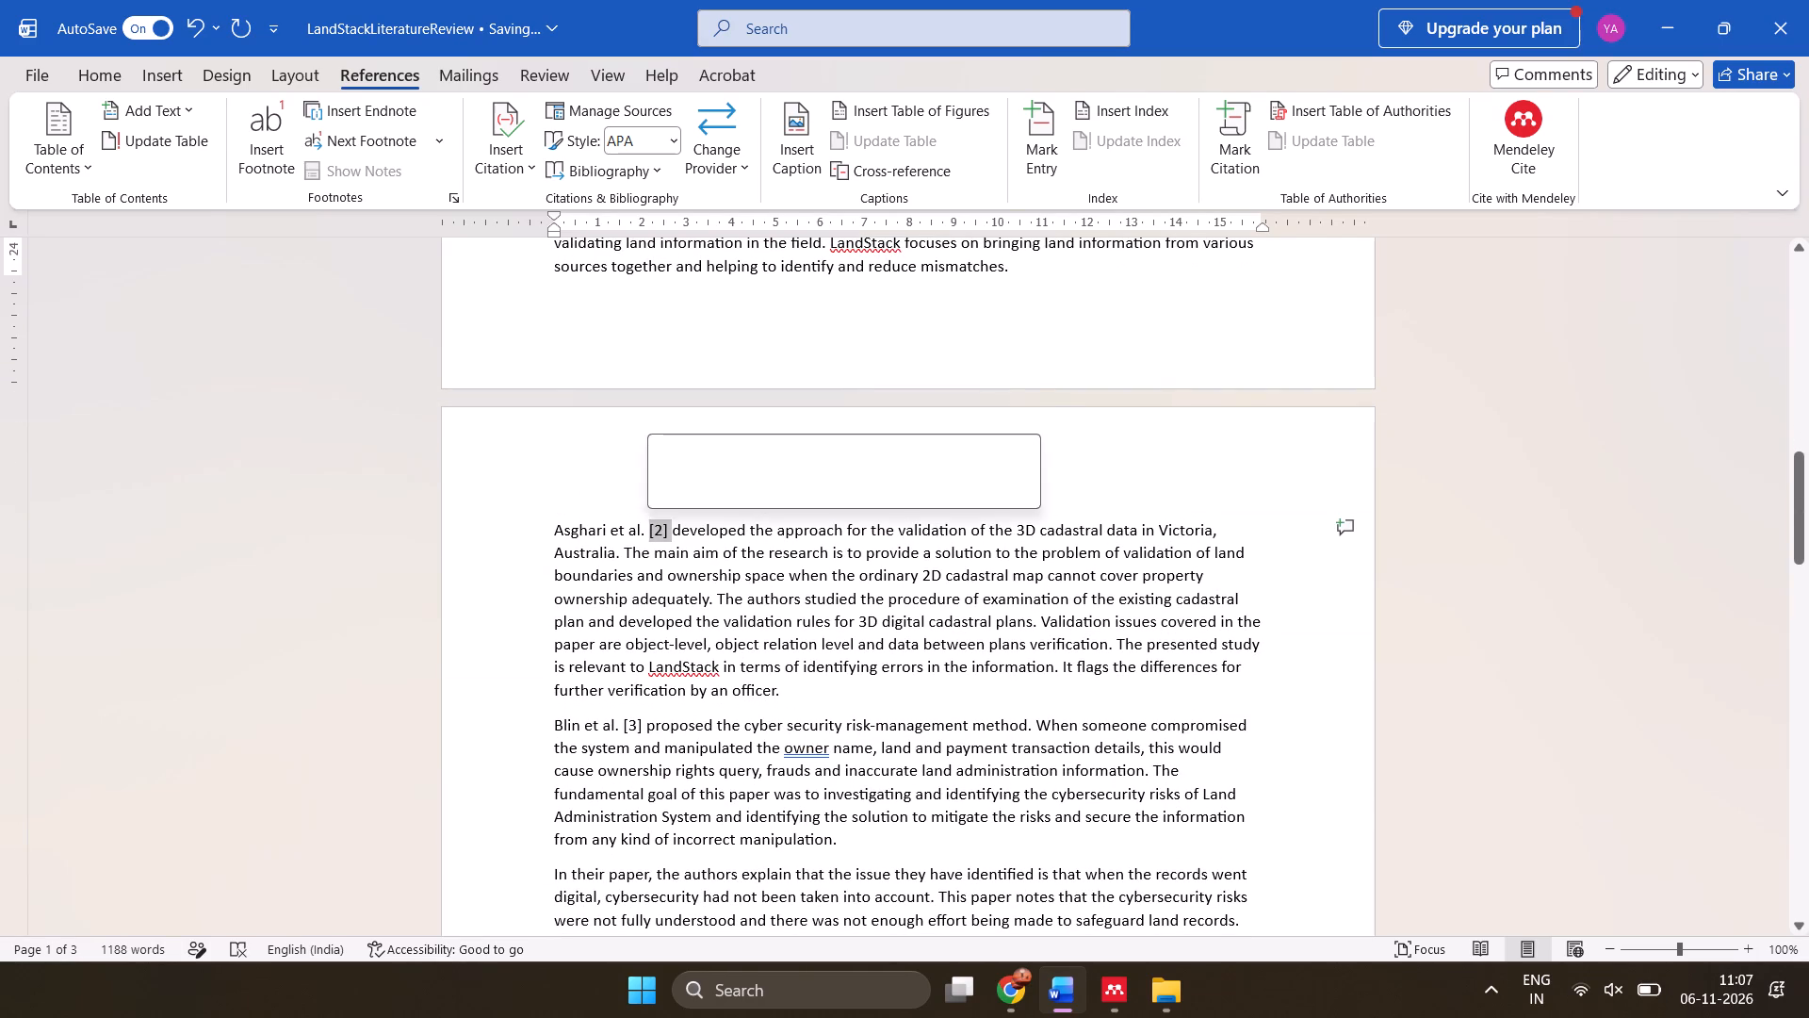
key(BackSpace)
scroll(648, 527, down, 1)
click(646, 564)
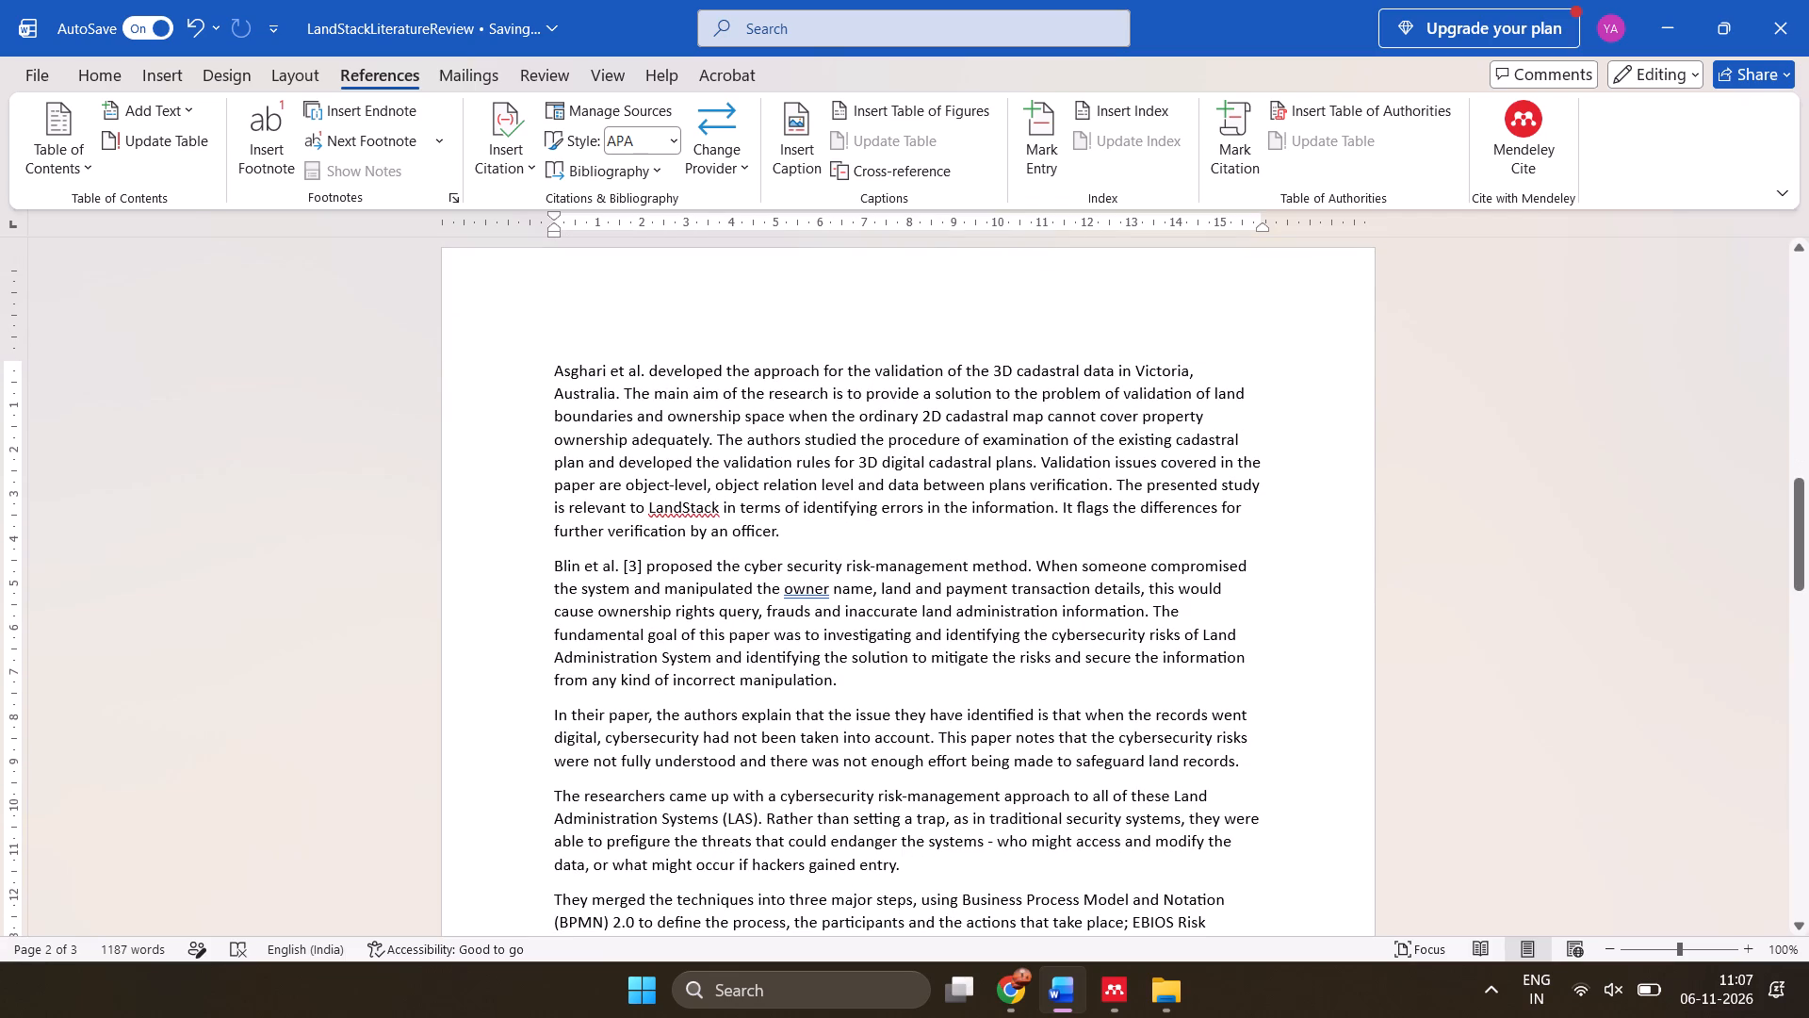
key(BackSpace)
key(BackSpace)
key(BackSpace)
key(BackSpace)
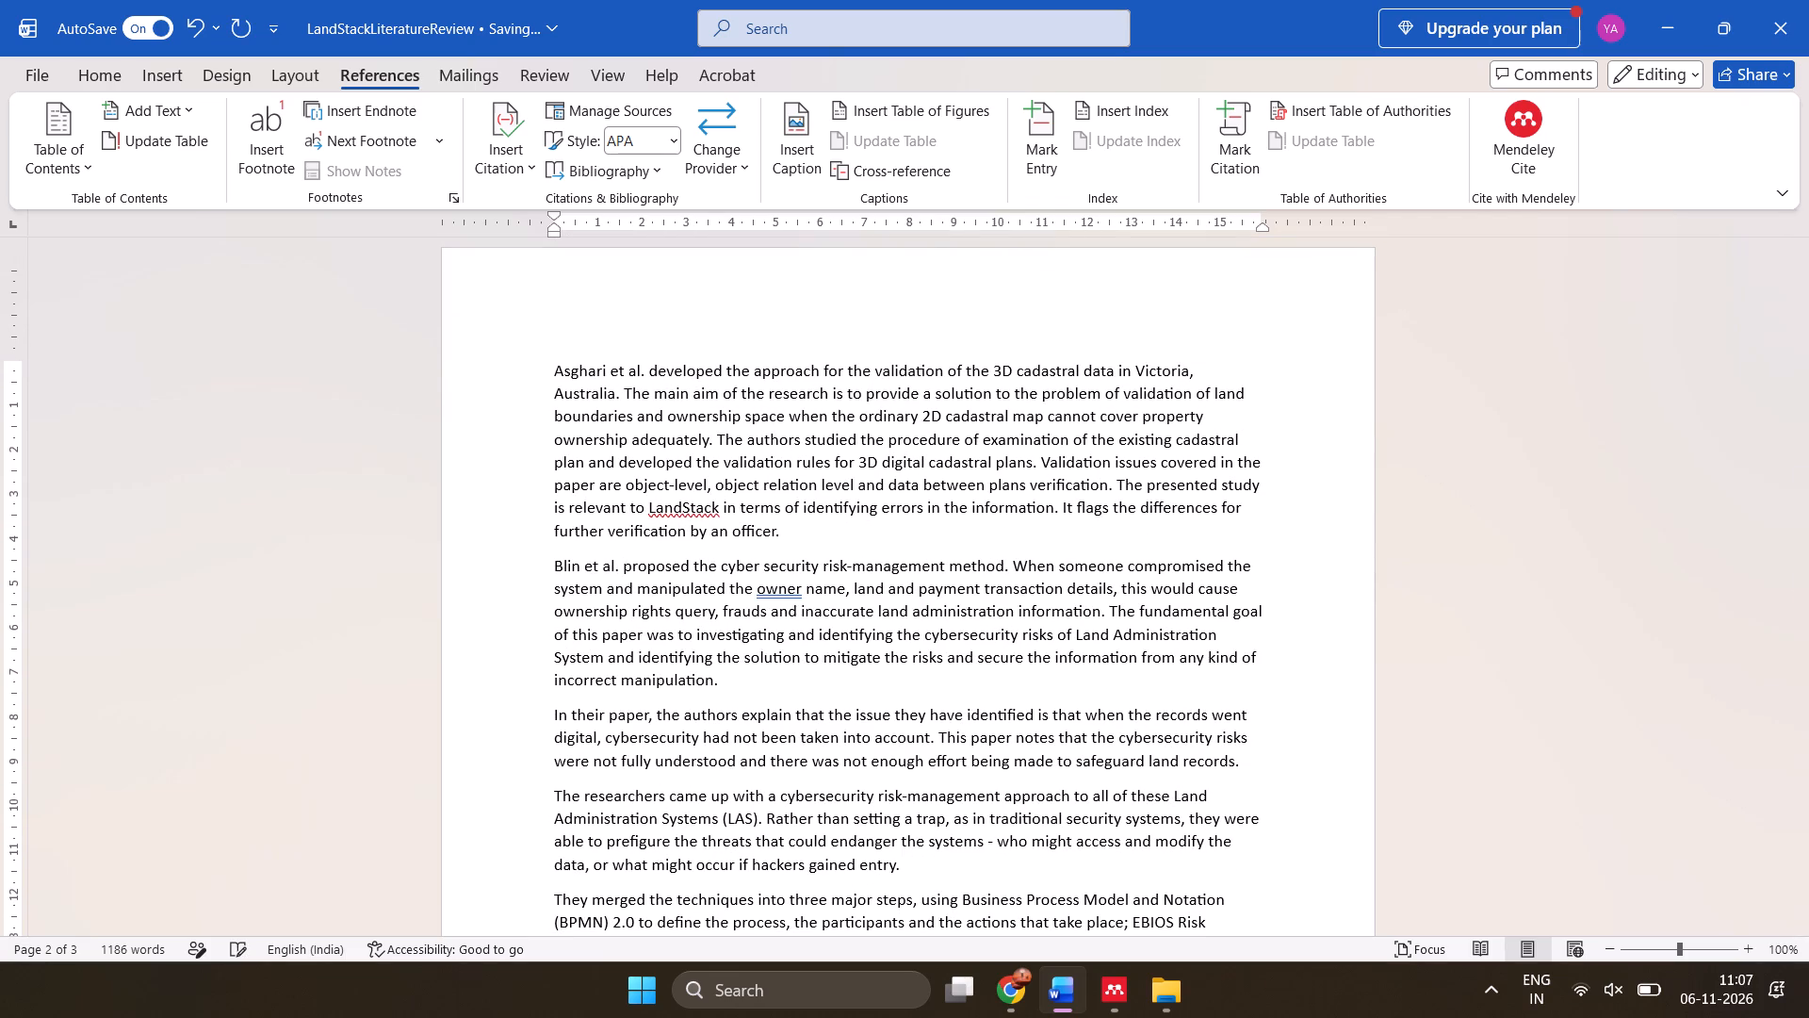
Insert the Mendeley citation for "LADM-compliant field data collector for cadastral surveyors" at the end of the Aditya et al. paragraph.
scroll(758, 554, up, 2)
scroll(758, 554, right, 2)
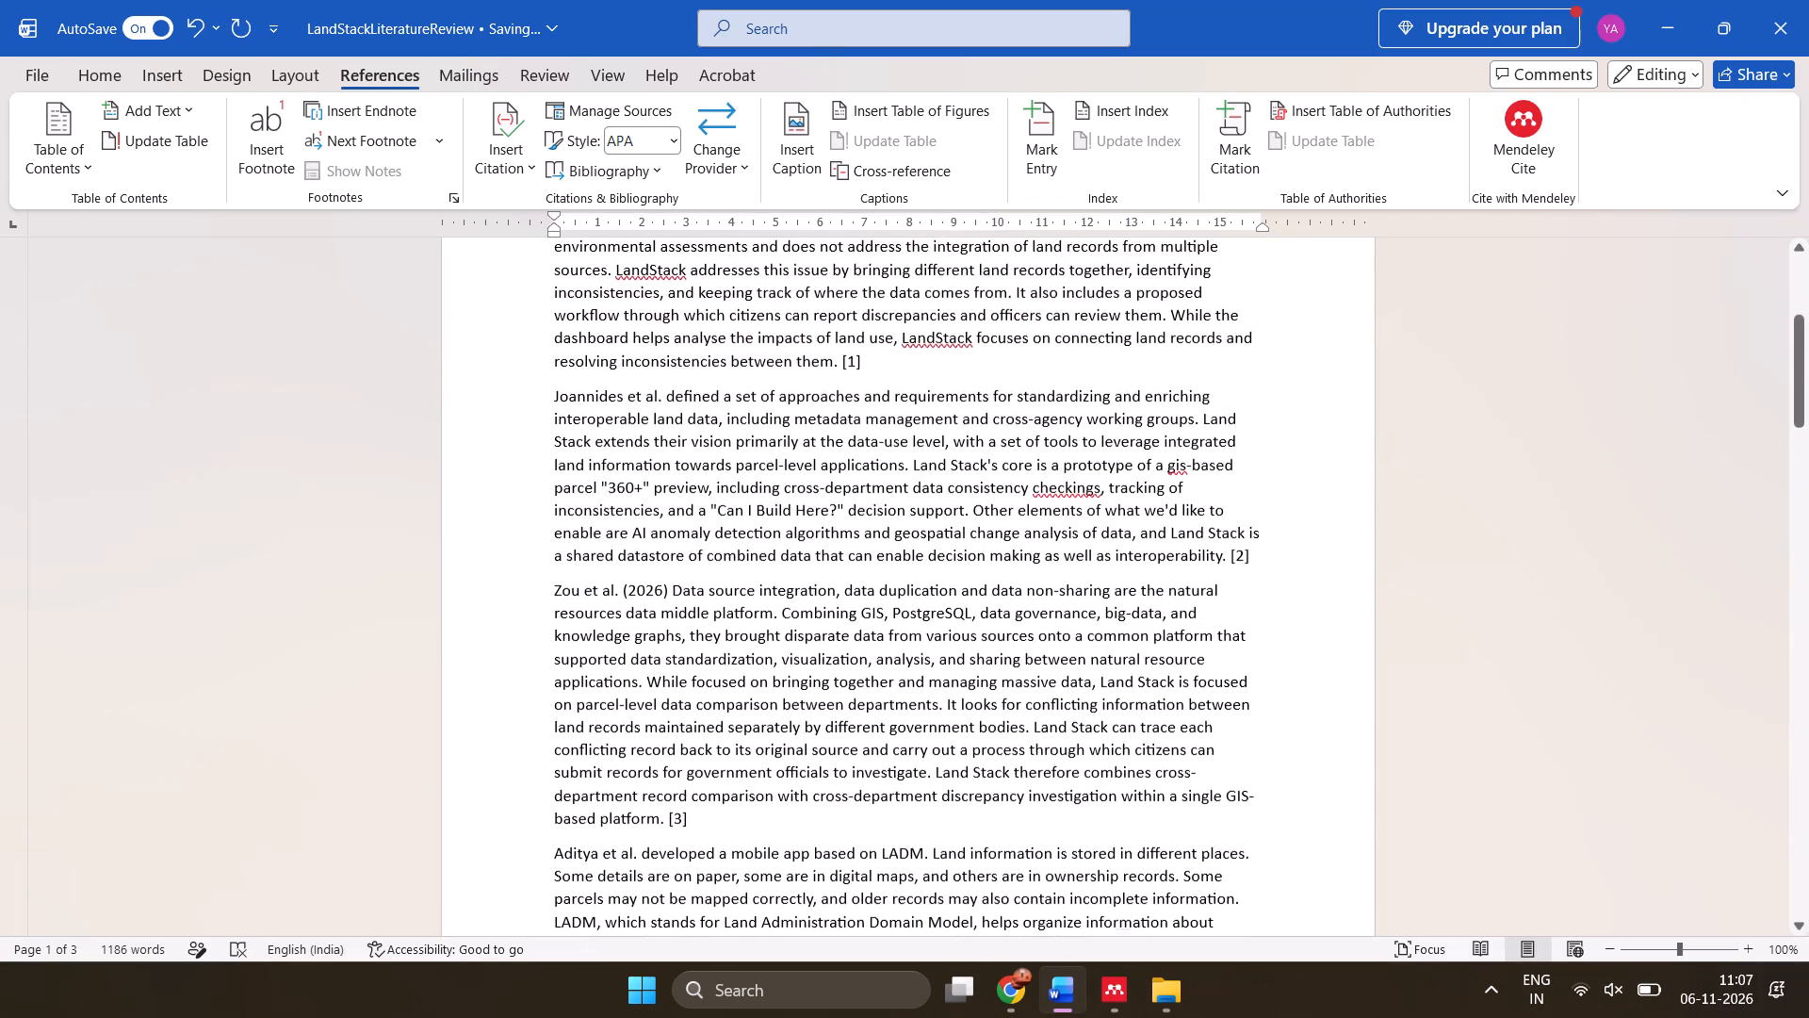
scroll(758, 554, right, 1)
click(1033, 692)
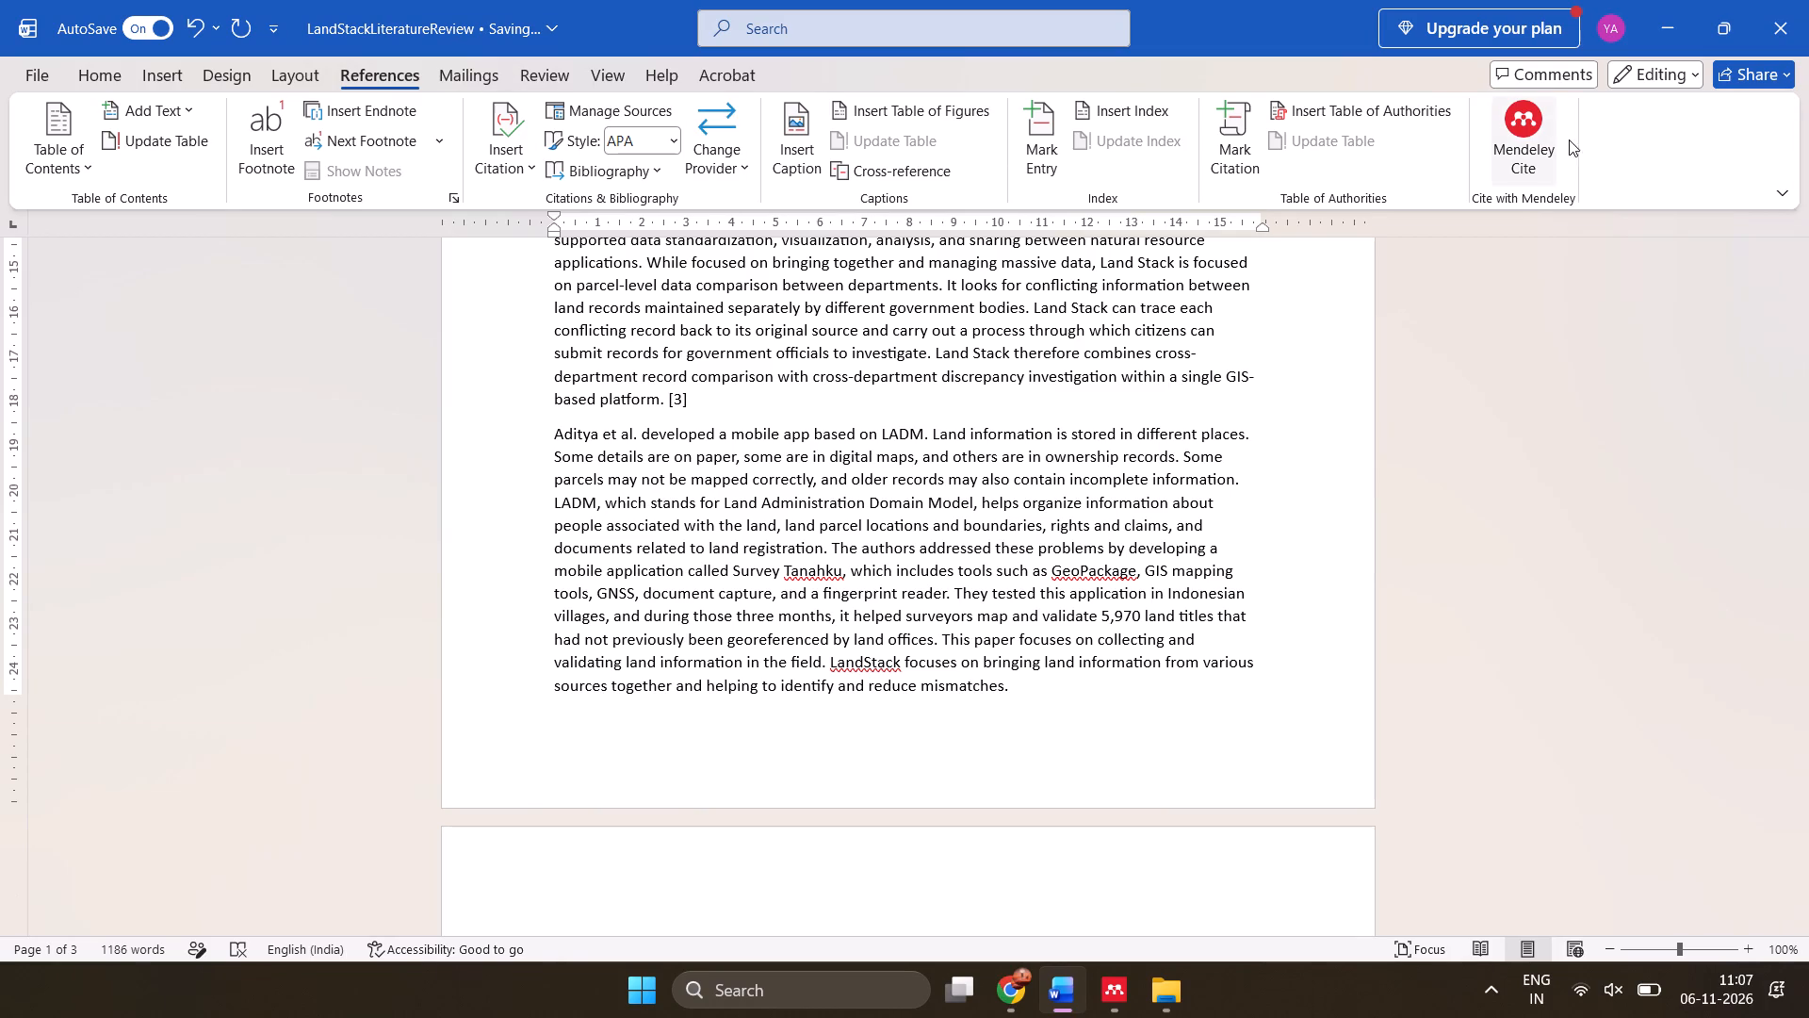
click(1563, 186)
click(1500, 131)
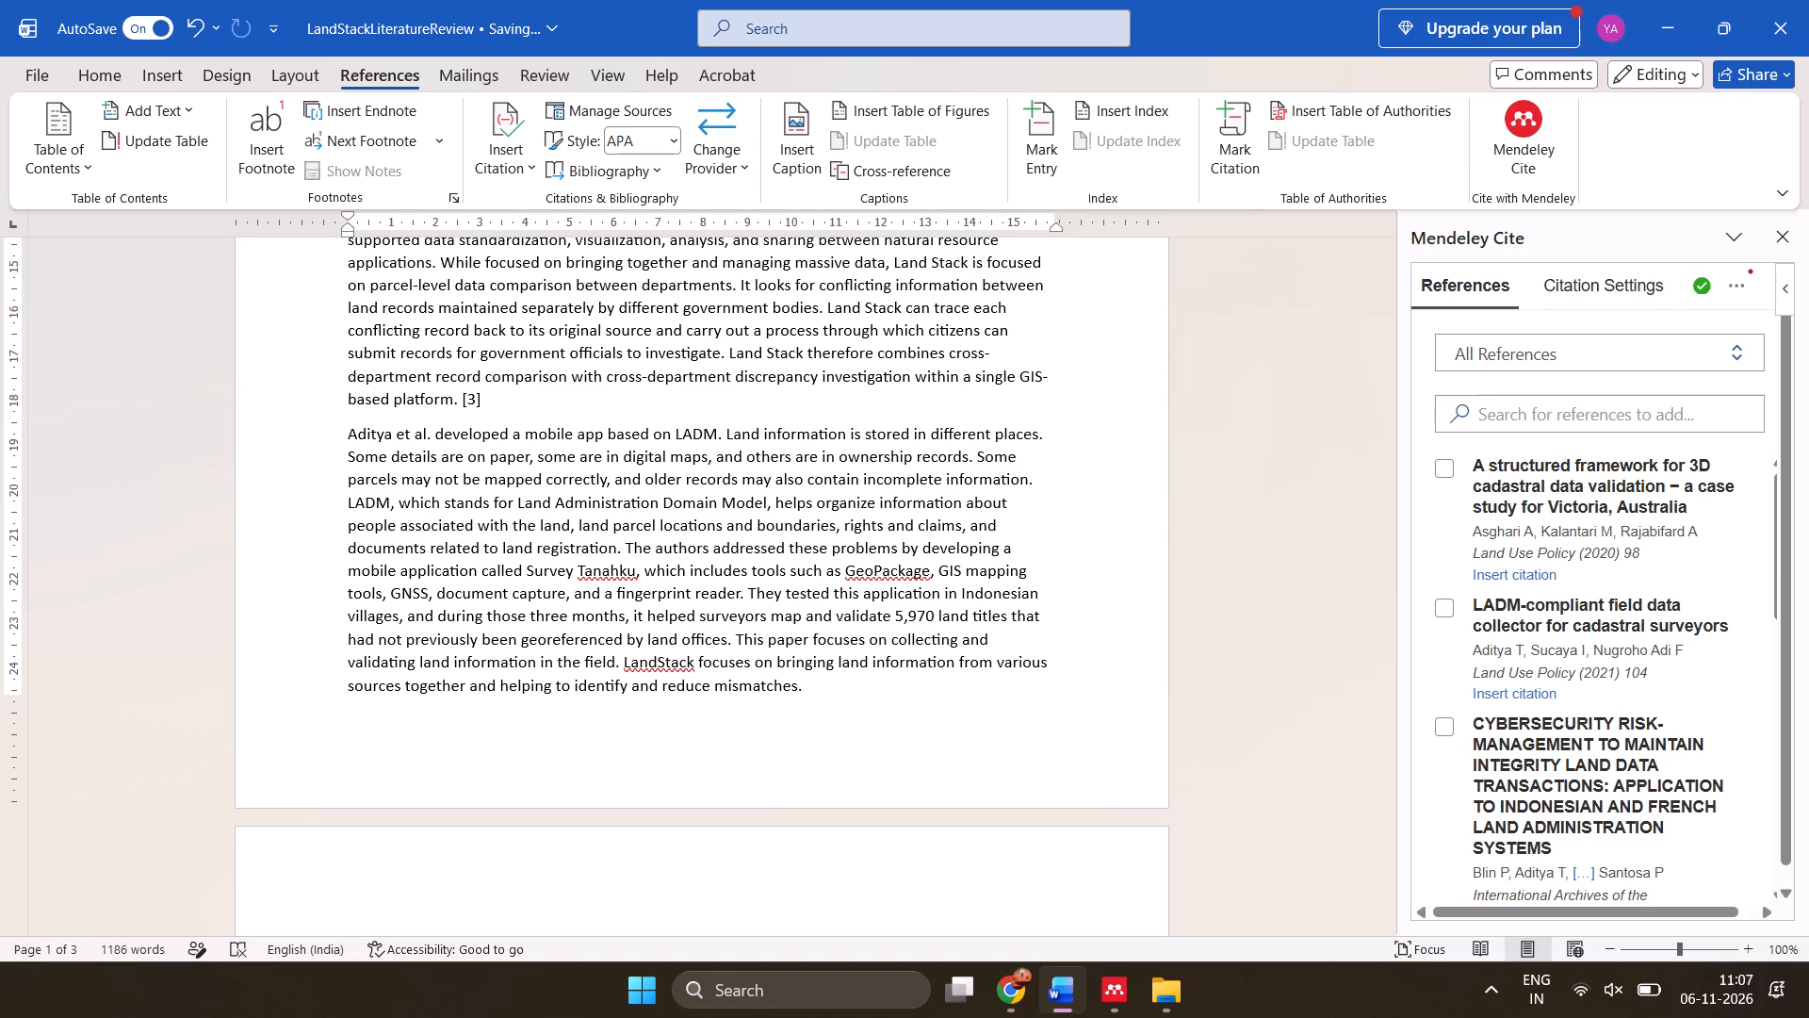
click(1452, 611)
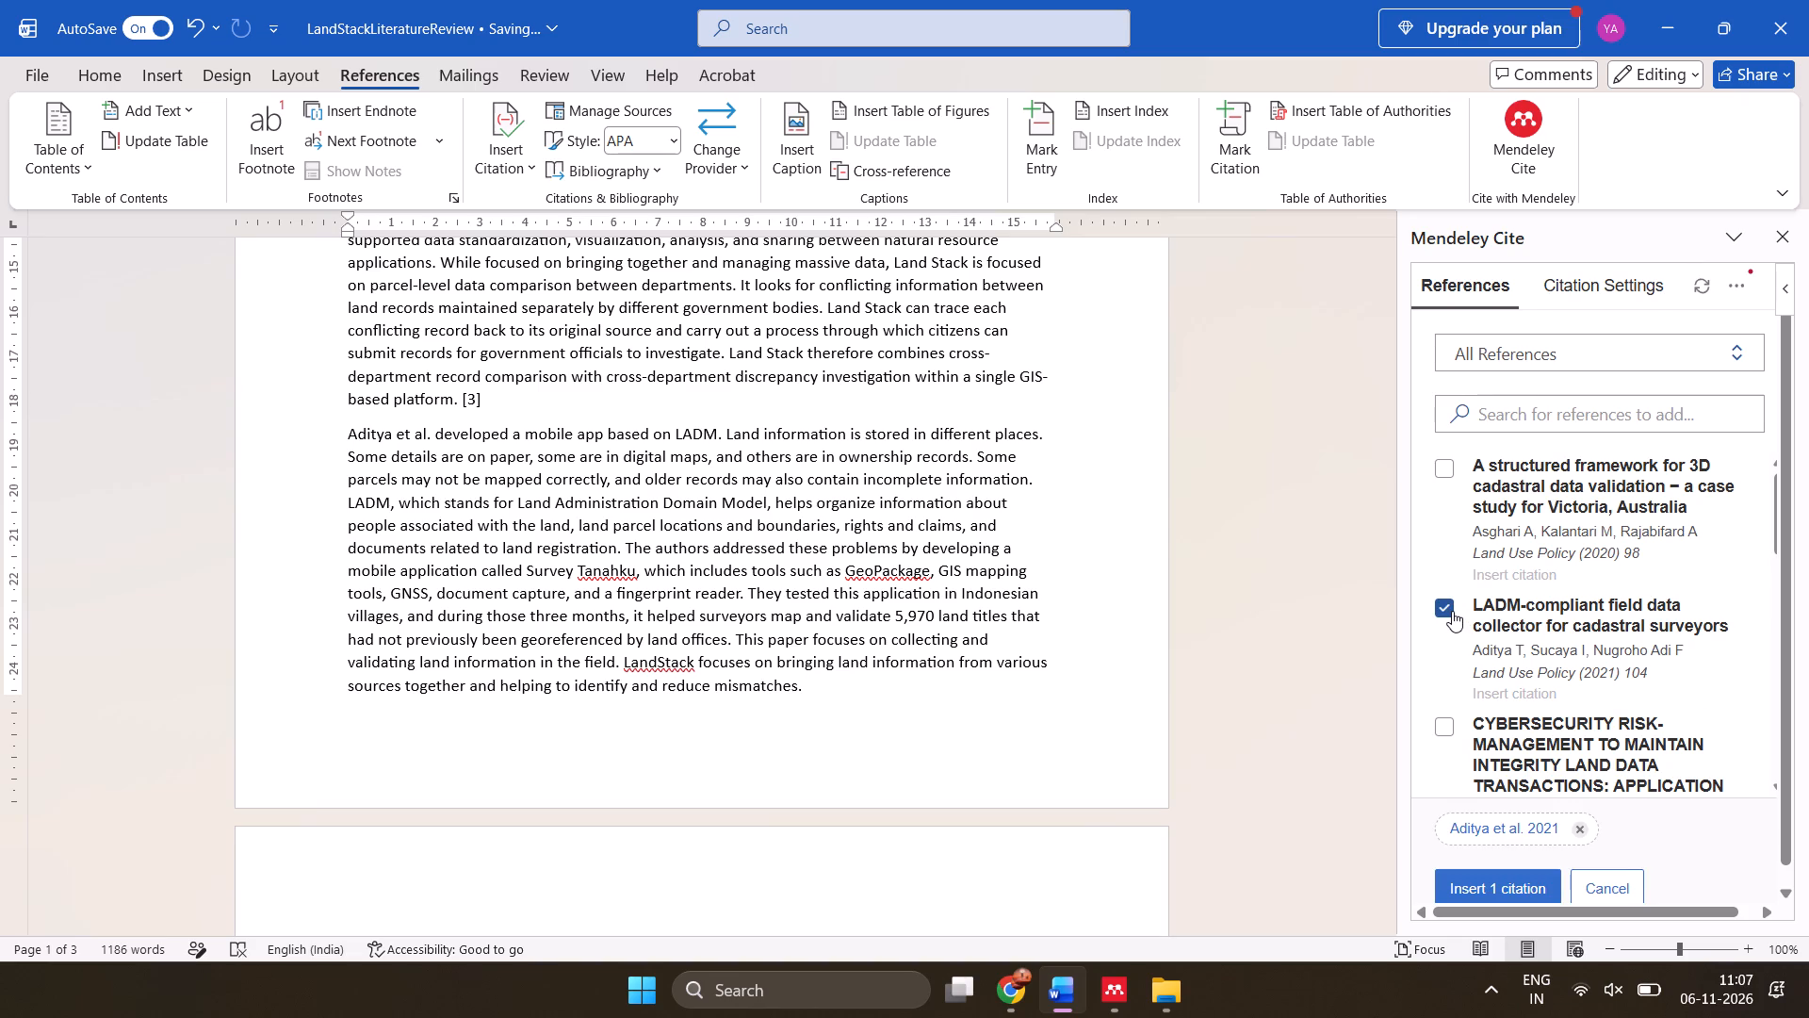
click(893, 701)
scroll(893, 701, down, 1)
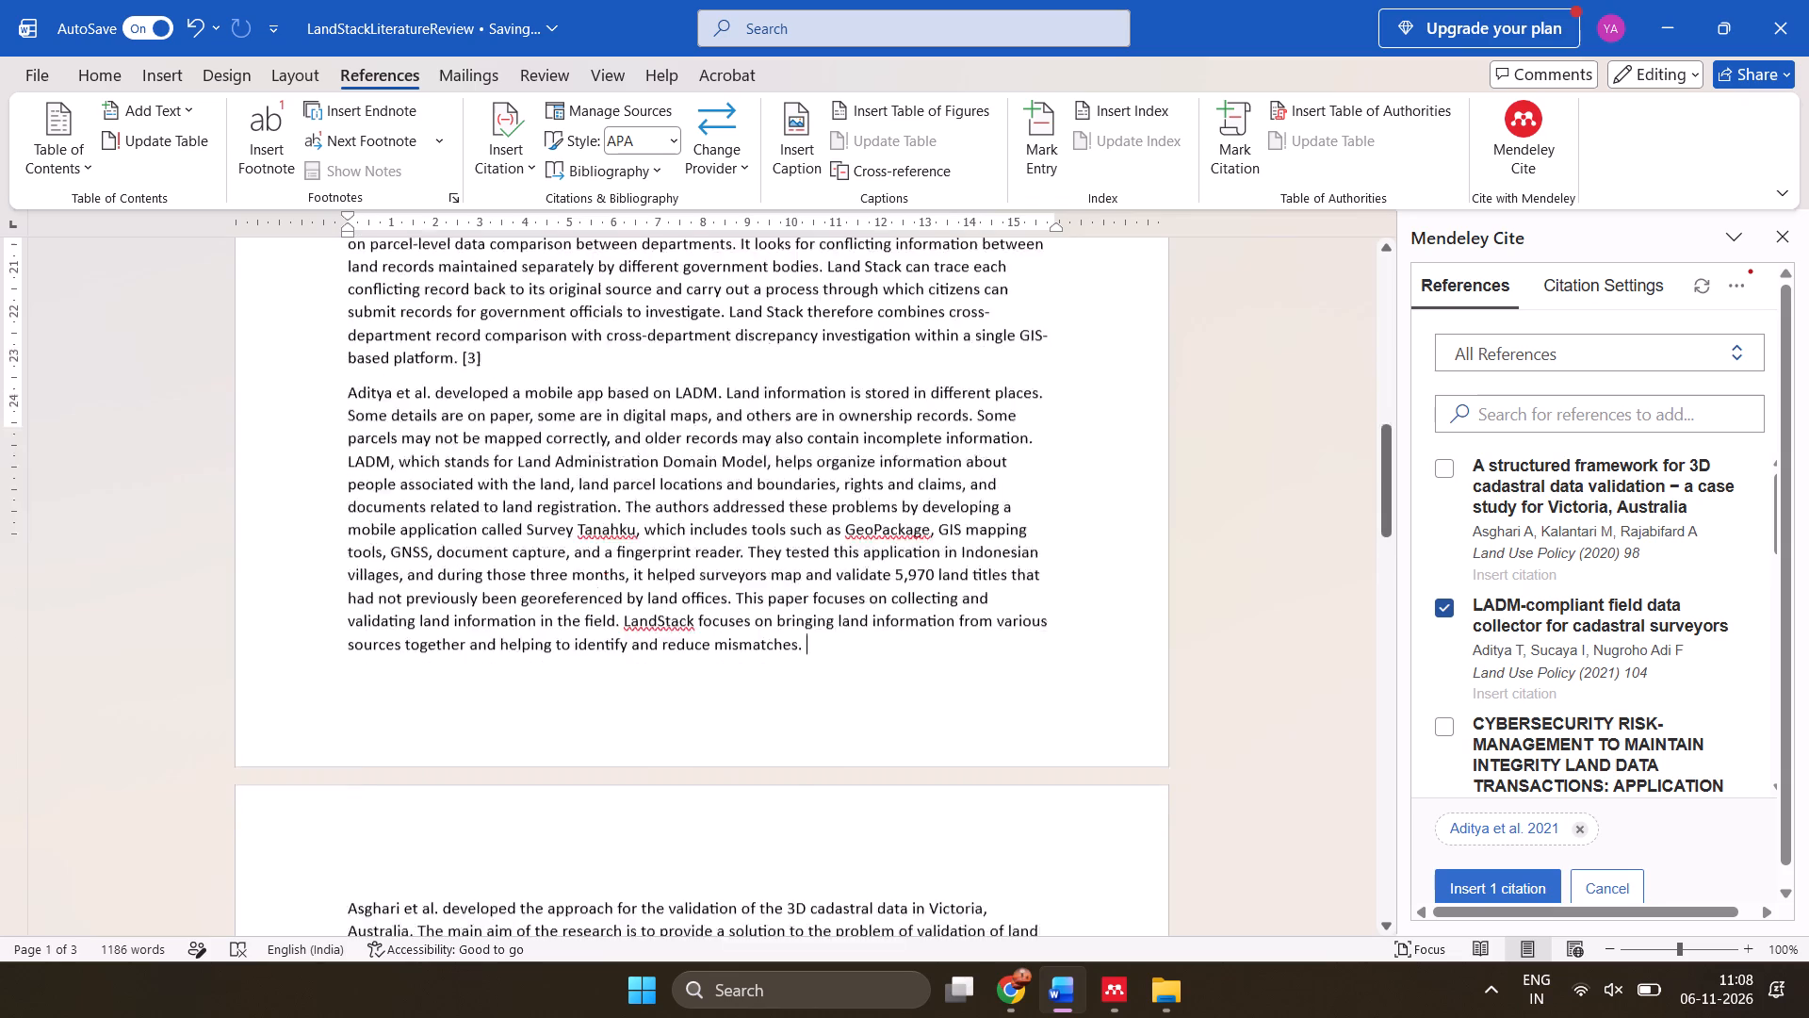
scroll(893, 701, down, 1)
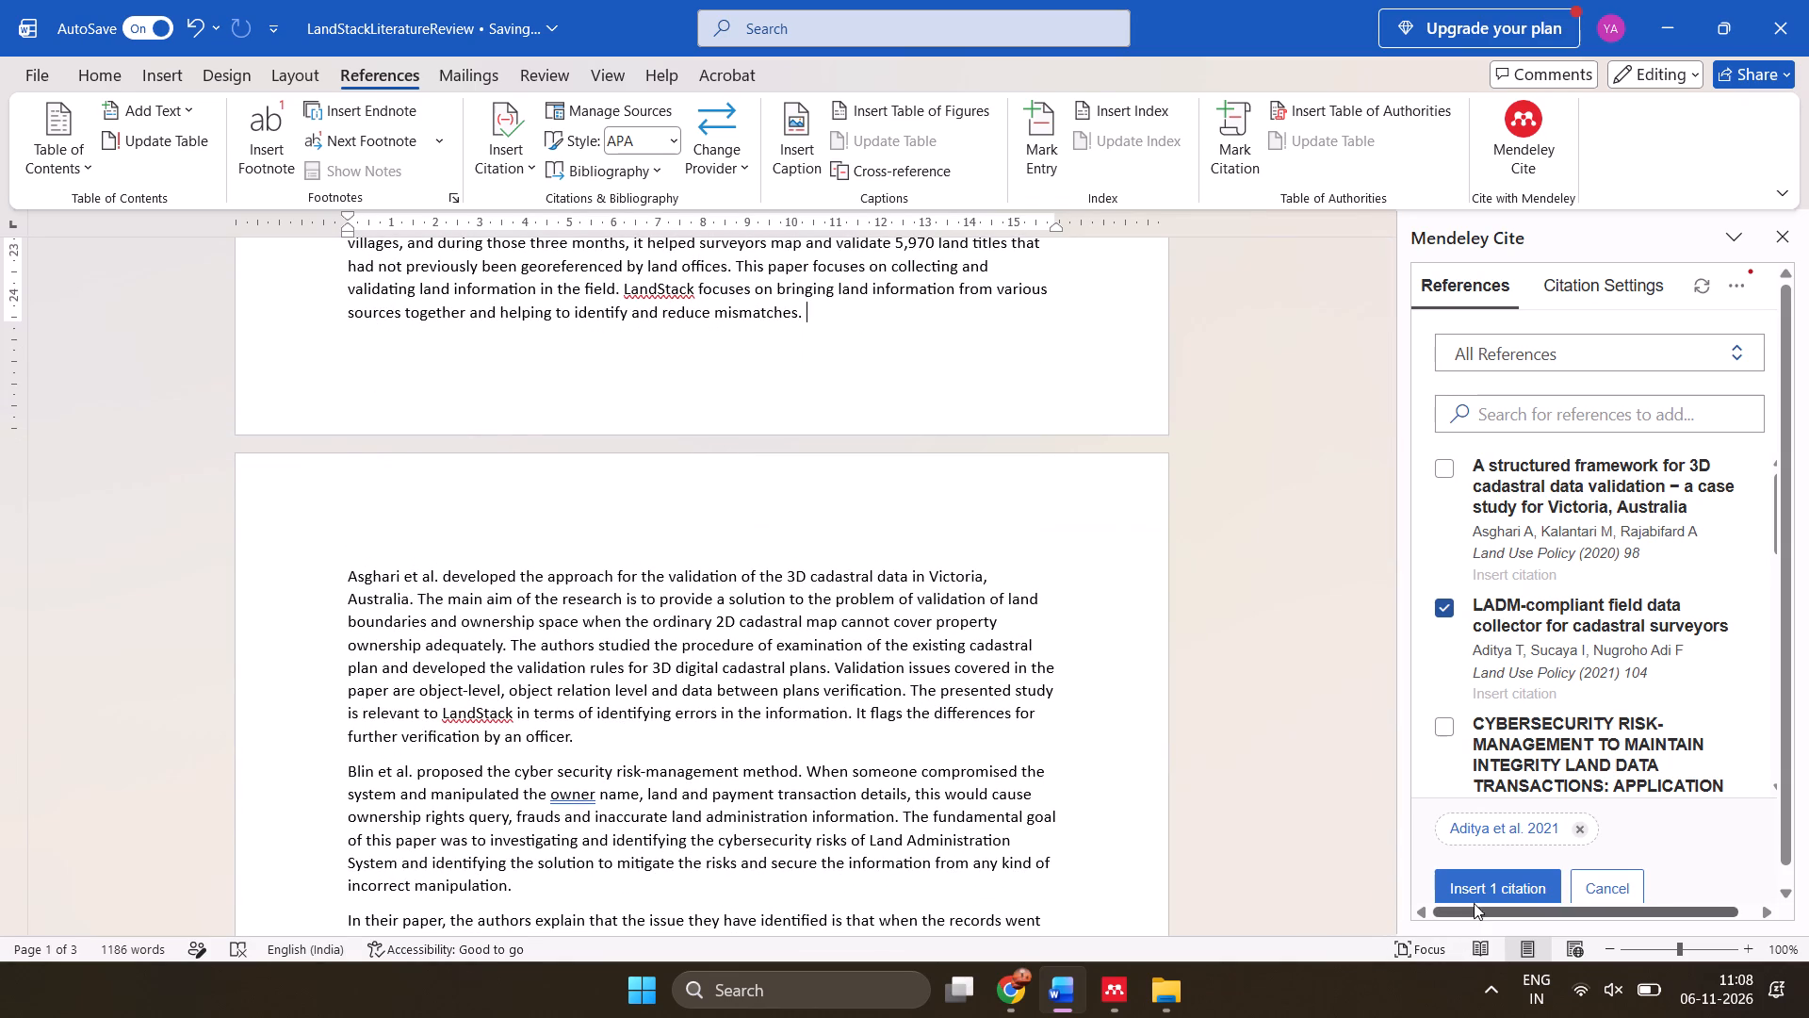
click(1483, 892)
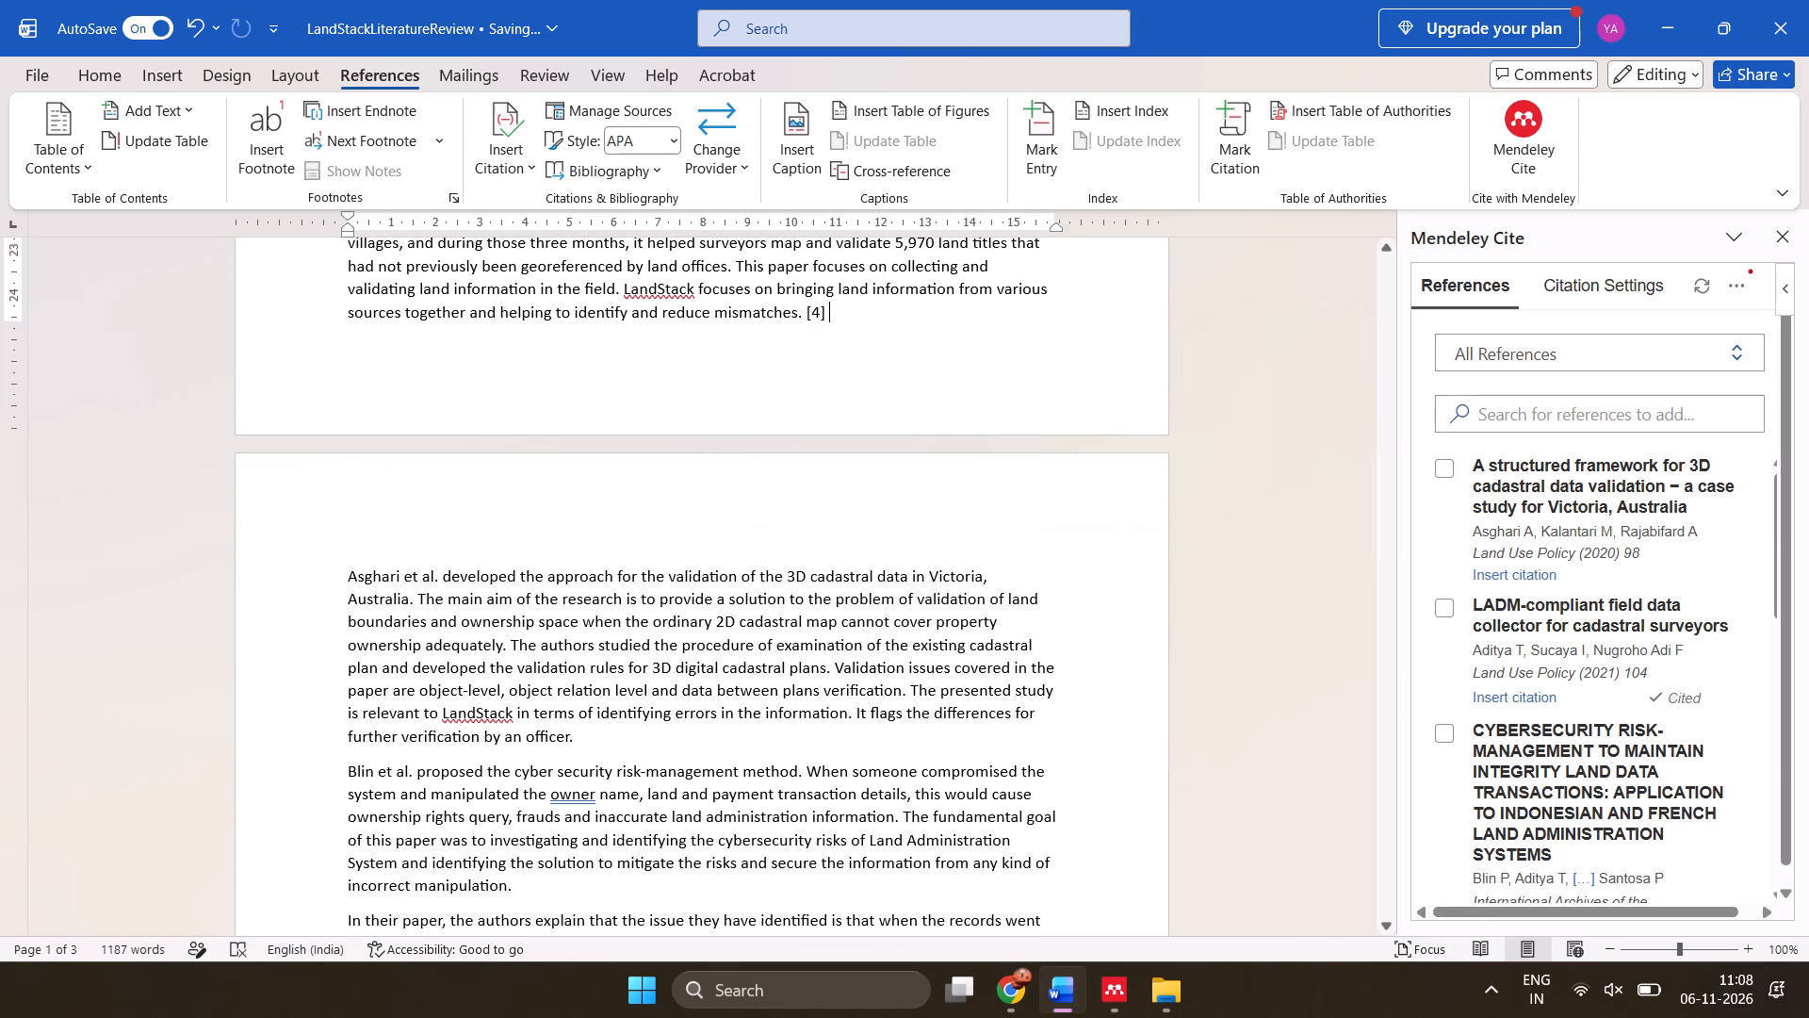
Insert the Mendeley citation for "A structured framework for 3D cadastral data validation" at the end of the Asghari et al. paragraph.
scroll(1081, 753, down, 1)
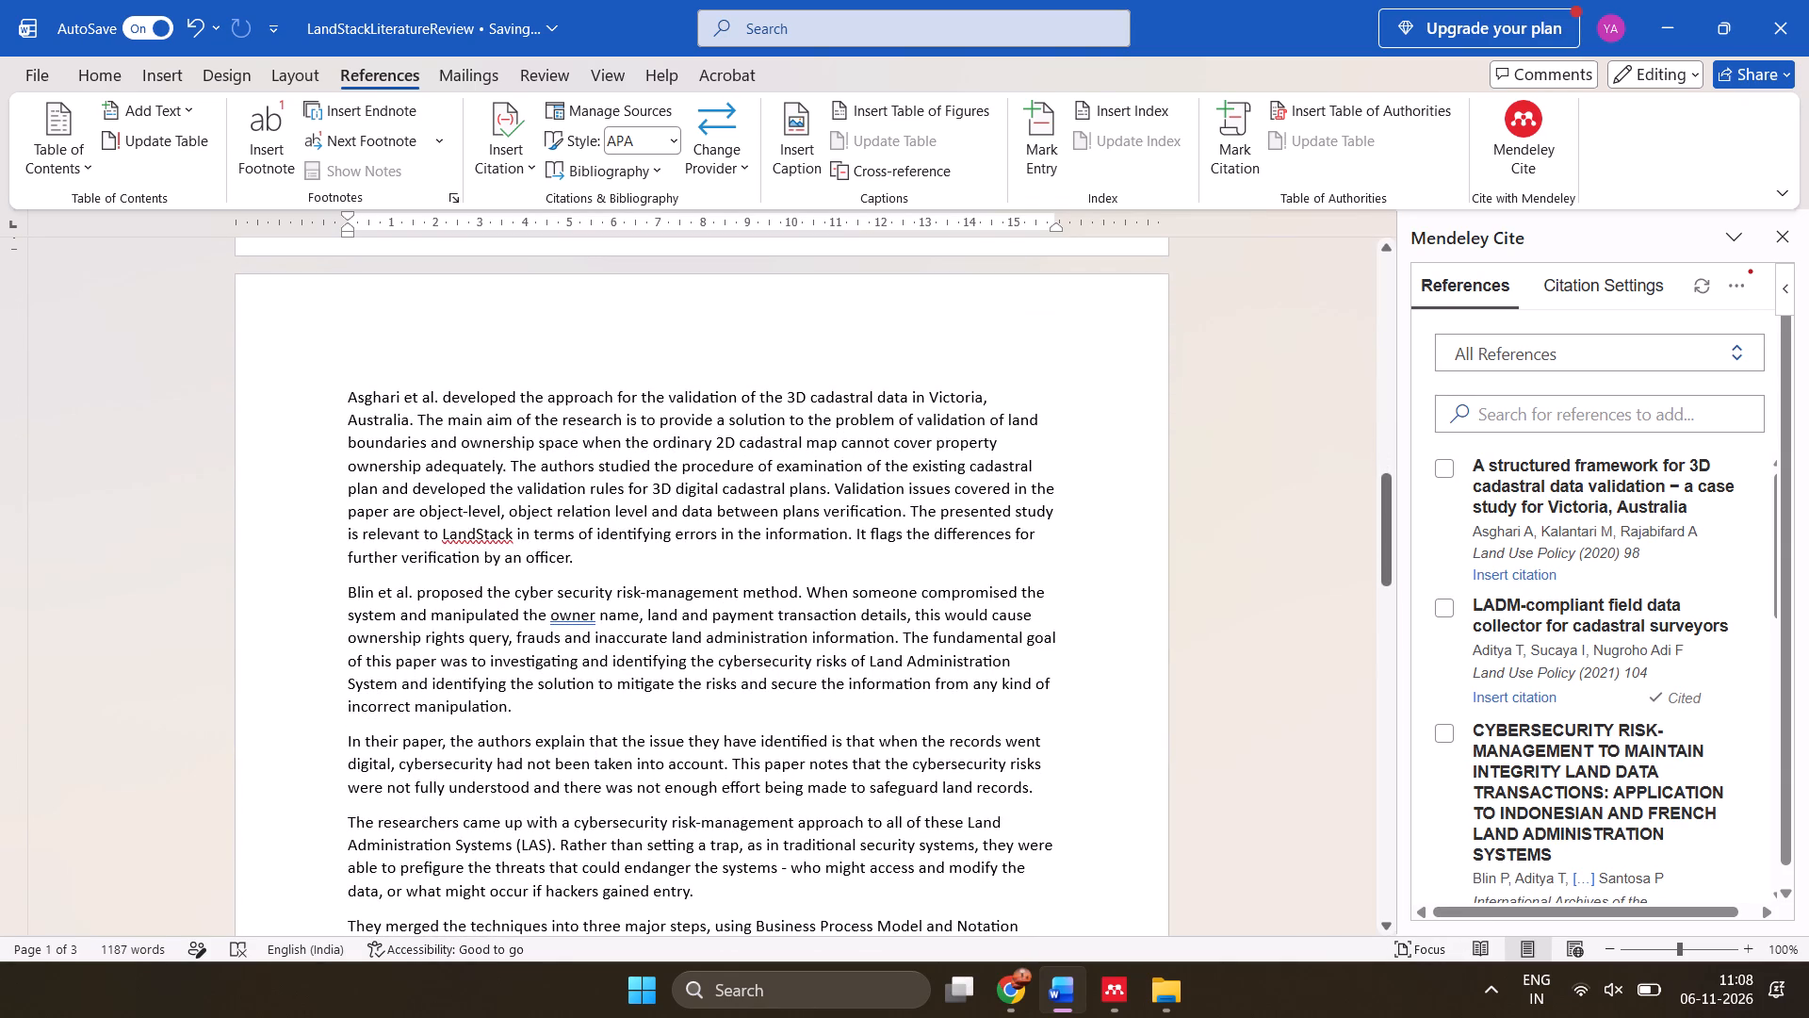
click(851, 564)
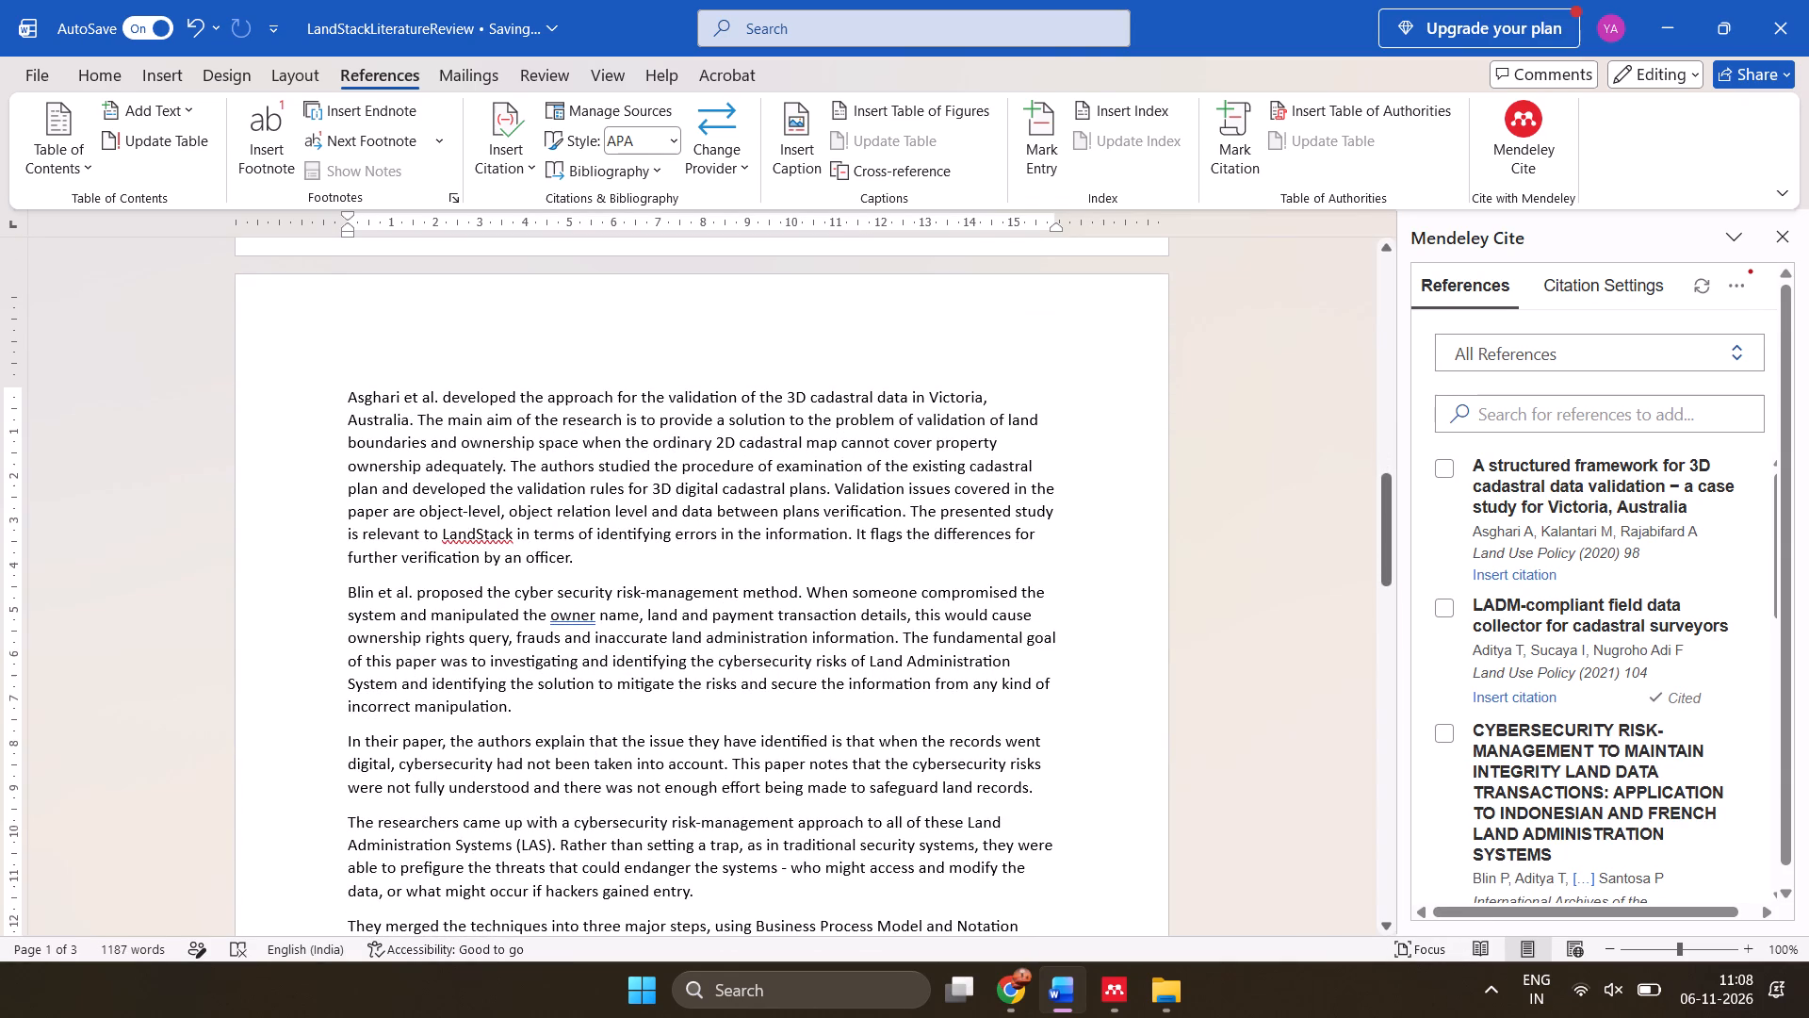
key(space)
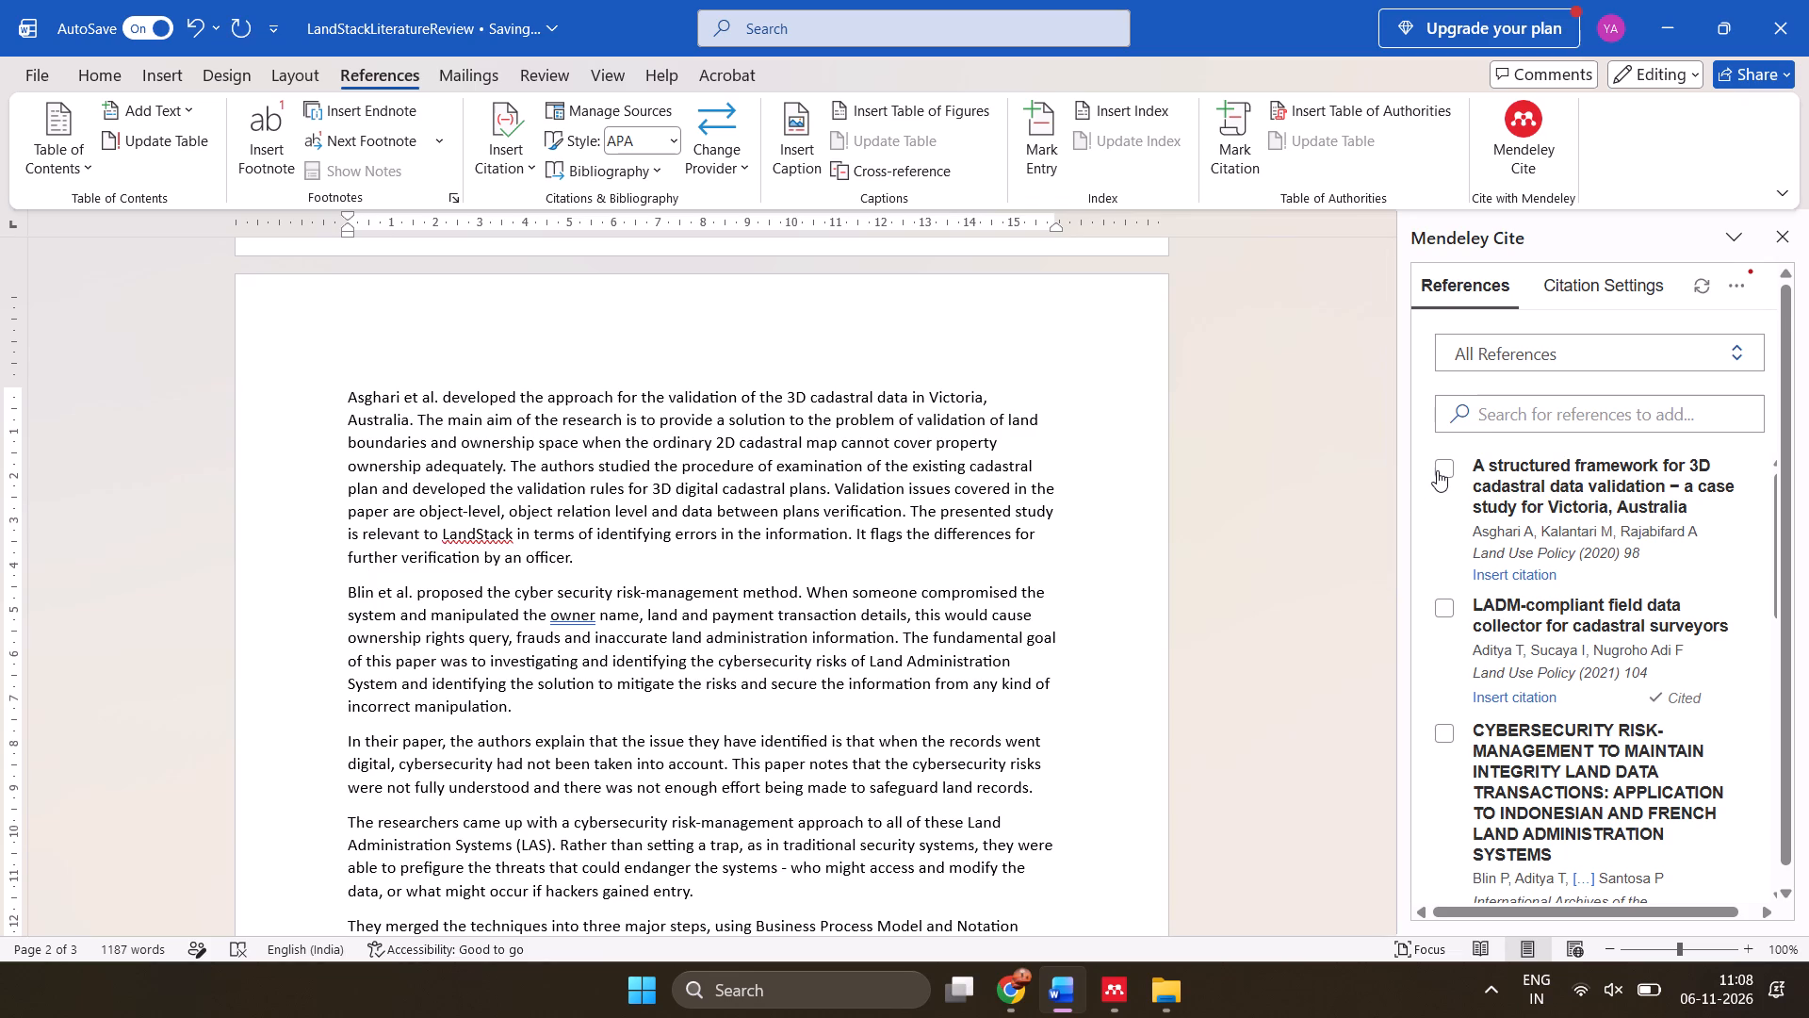
click(1442, 470)
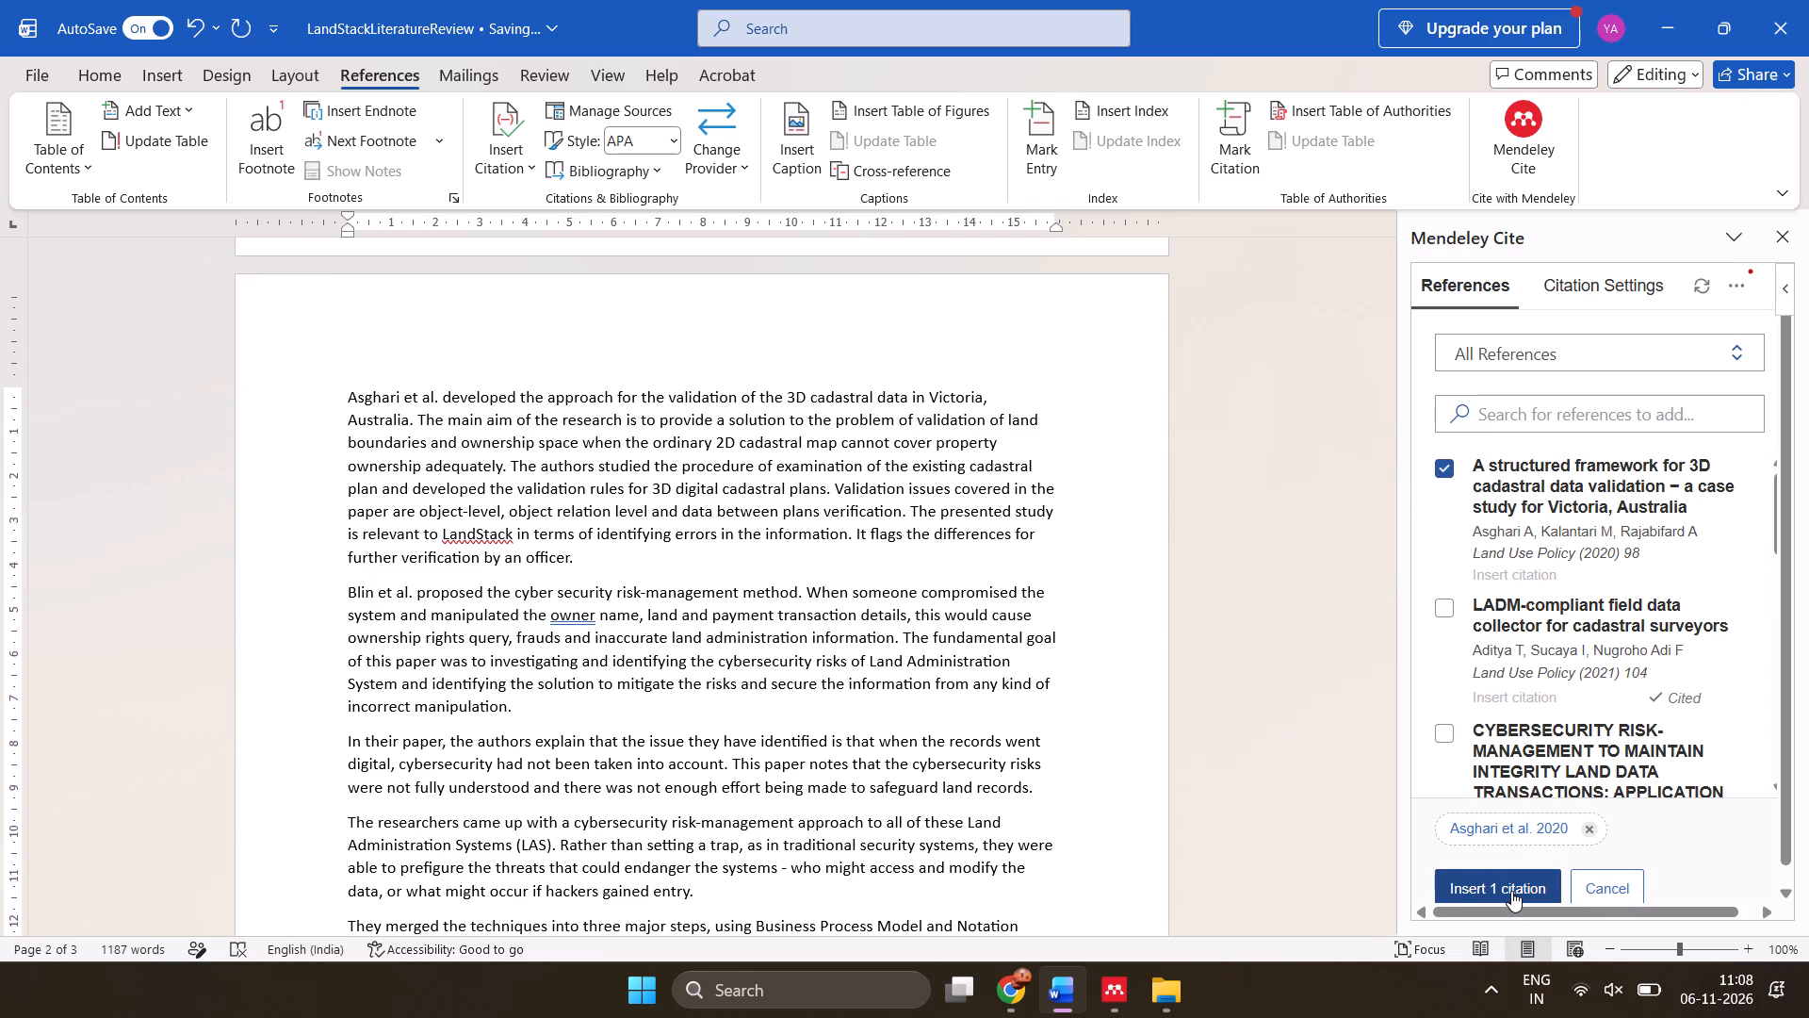
click(1511, 891)
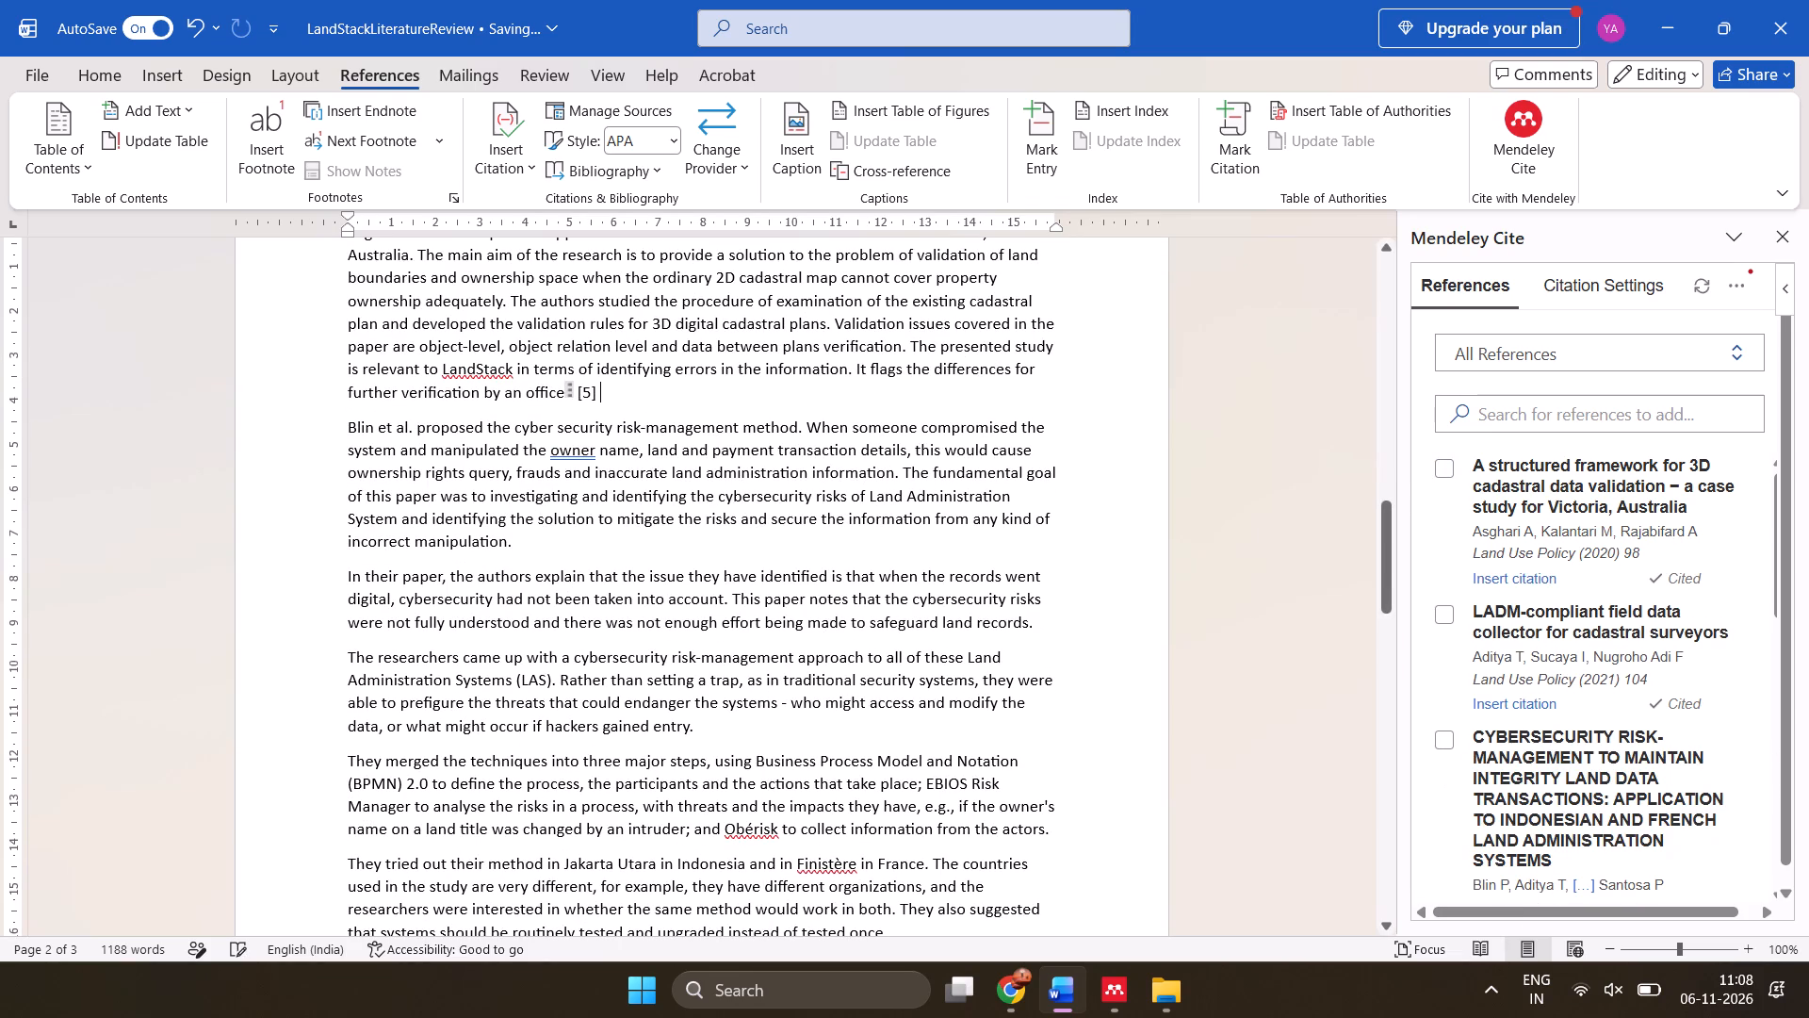
Insert the Mendeley citation for the Blin et al. cybersecurity risk-management paper at the end of the review's last Land Stack paragraph.
scroll(1052, 729, down, 1)
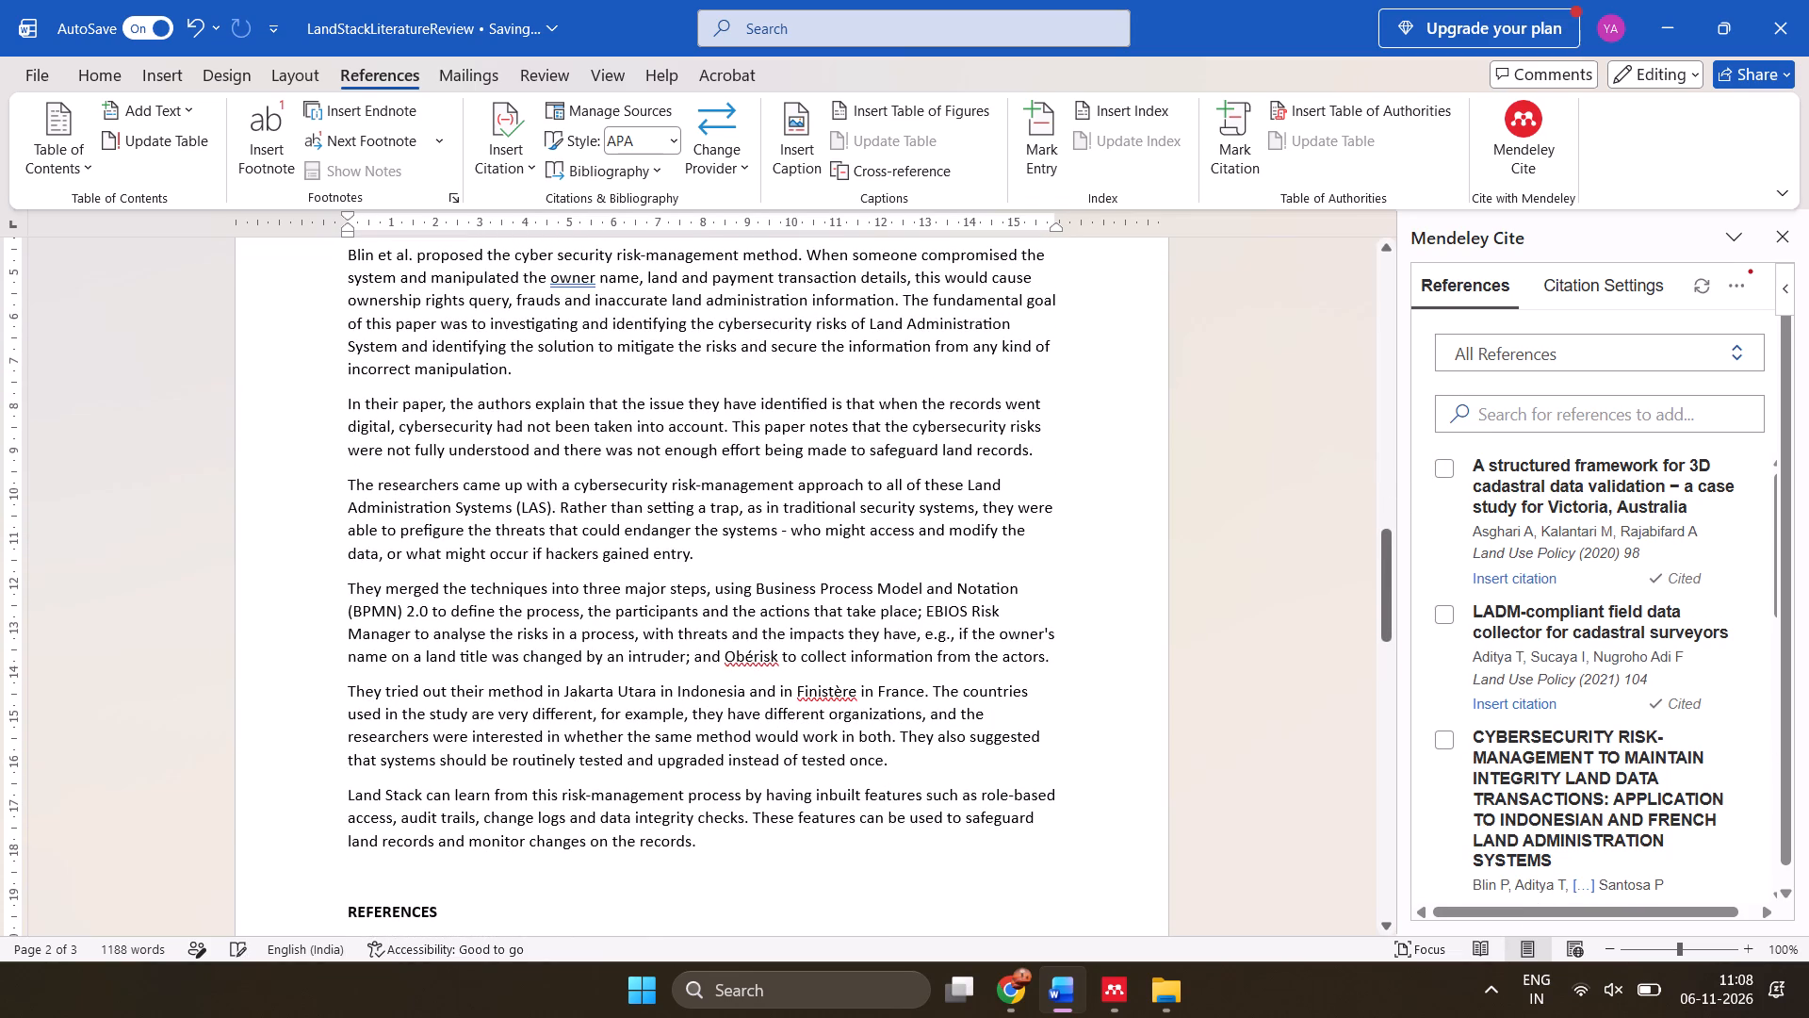
click(776, 833)
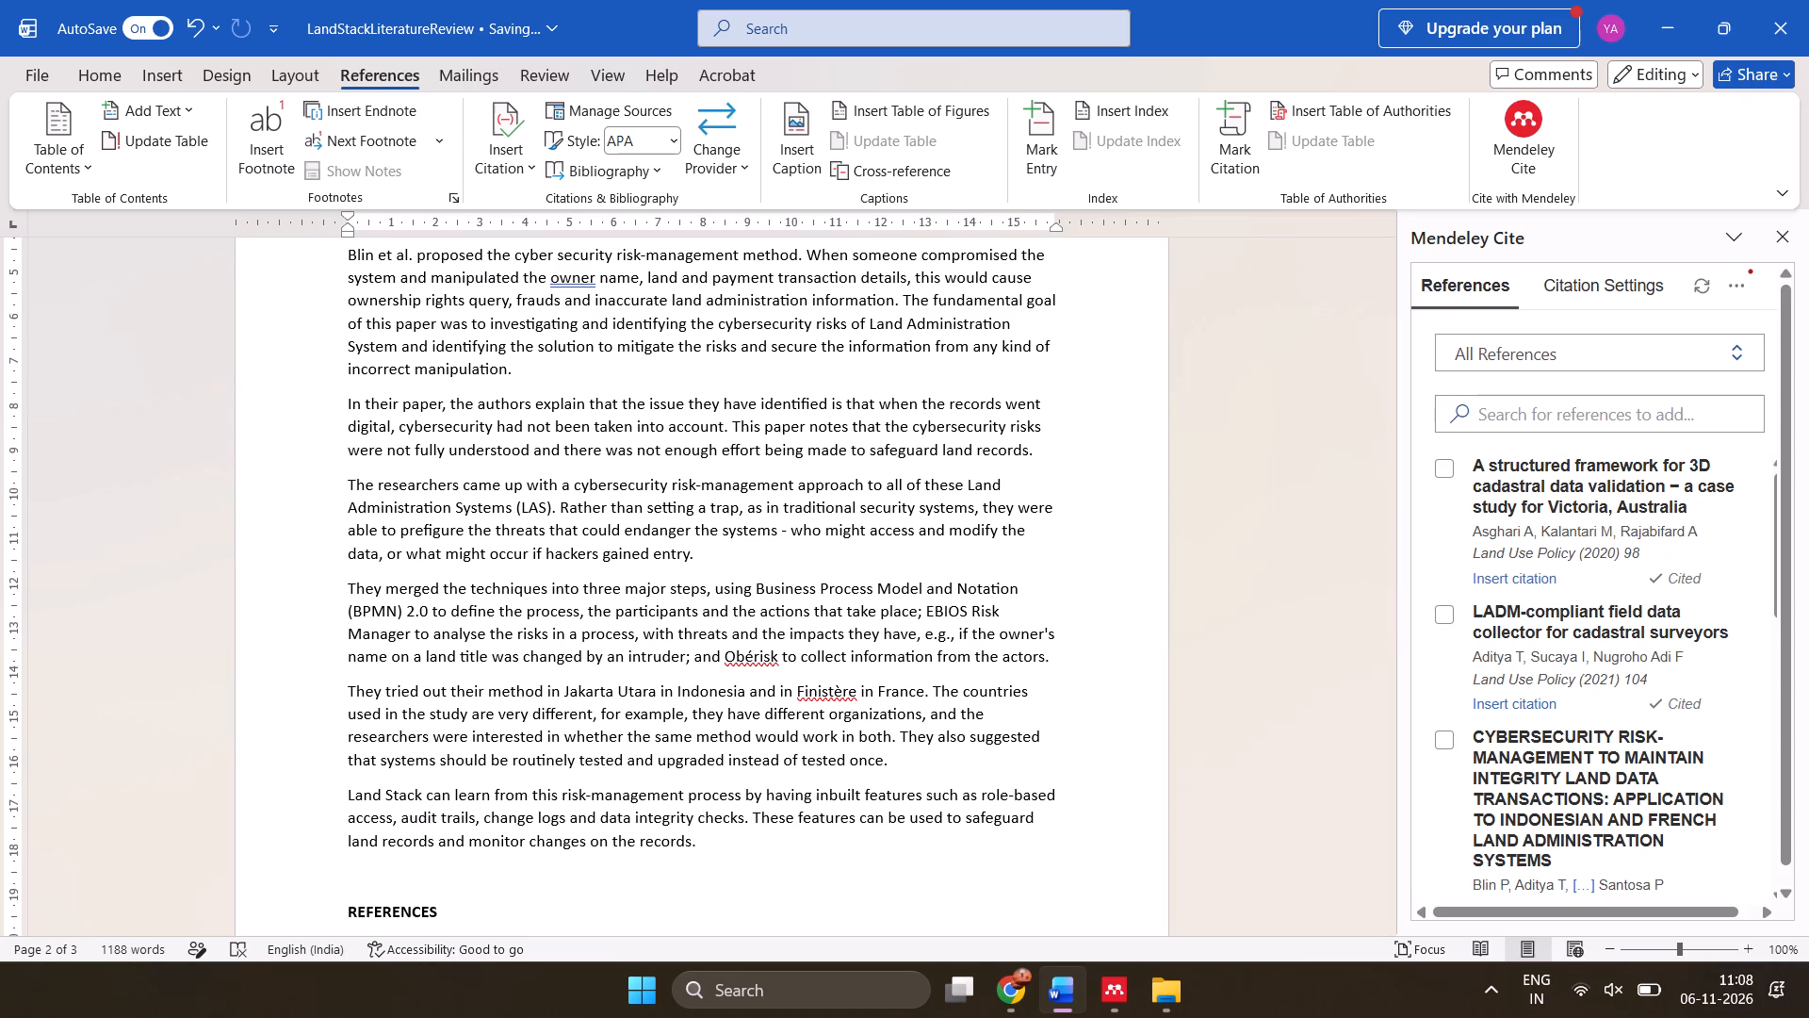
click(1440, 739)
click(1492, 874)
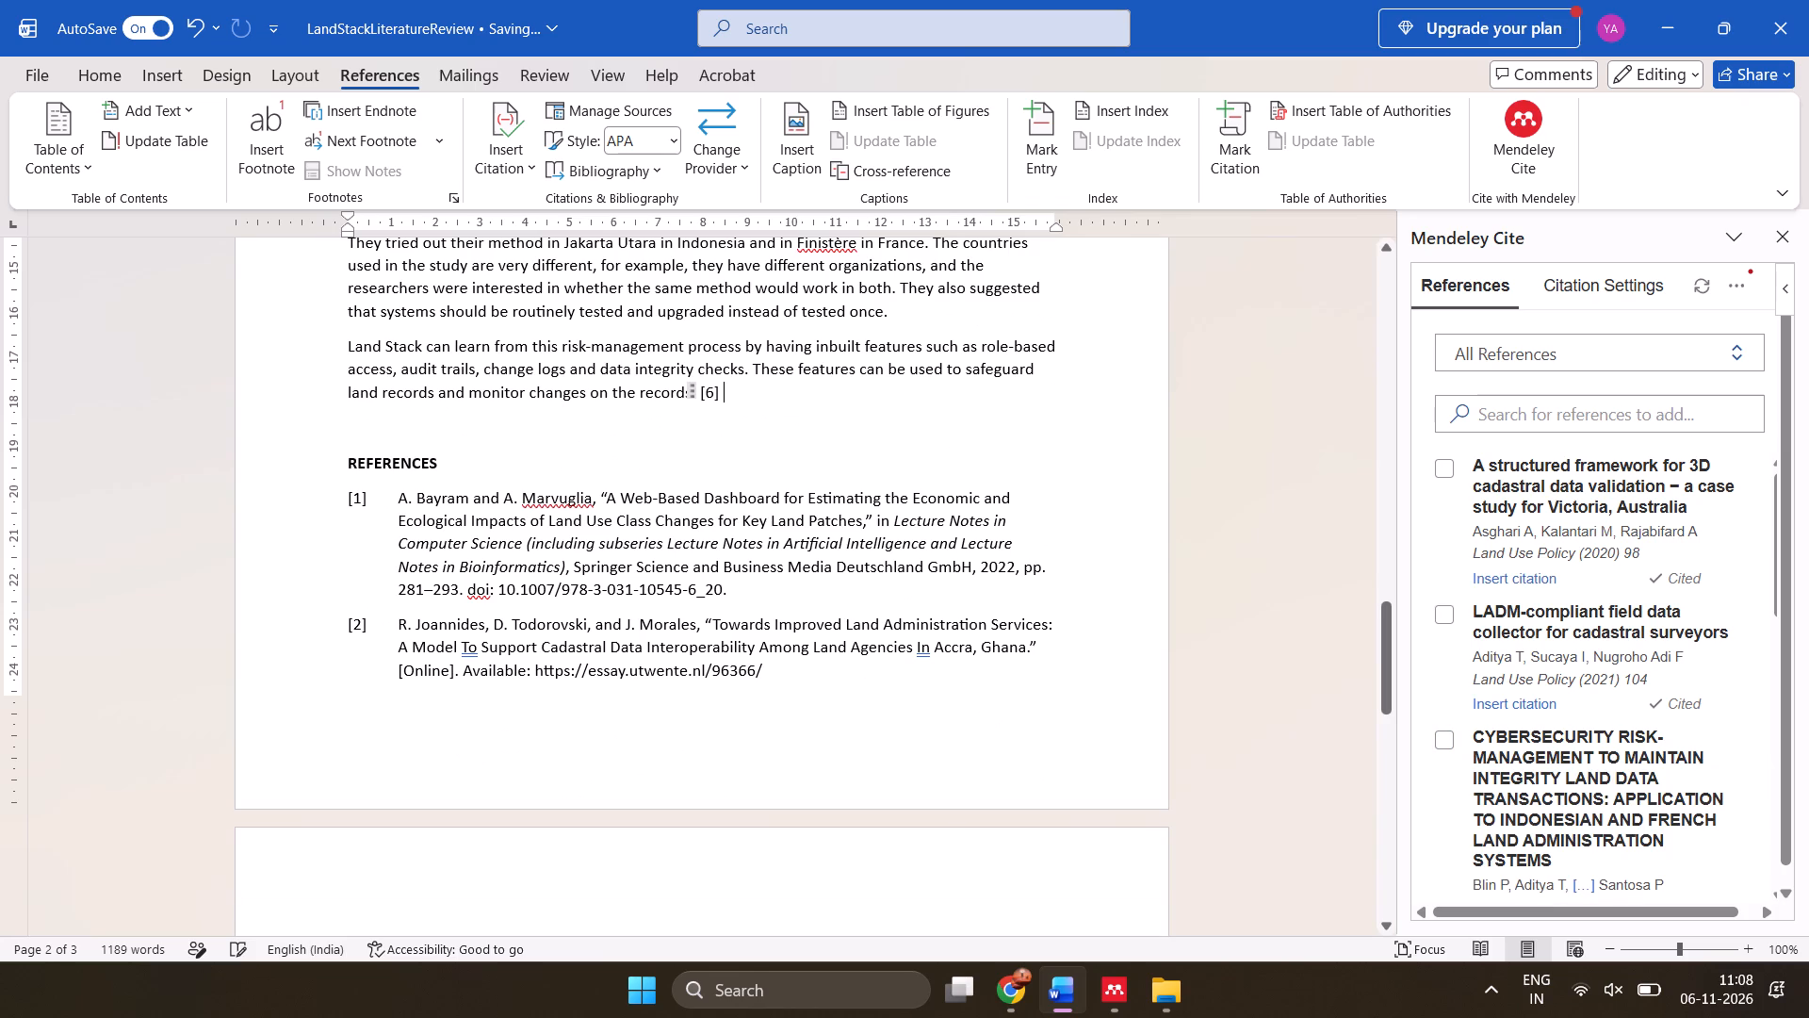
Update the Mendeley bibliography under REFERENCES, check the listed entries, and return to the end of the Blin et al. review.
click(1754, 299)
click(1744, 291)
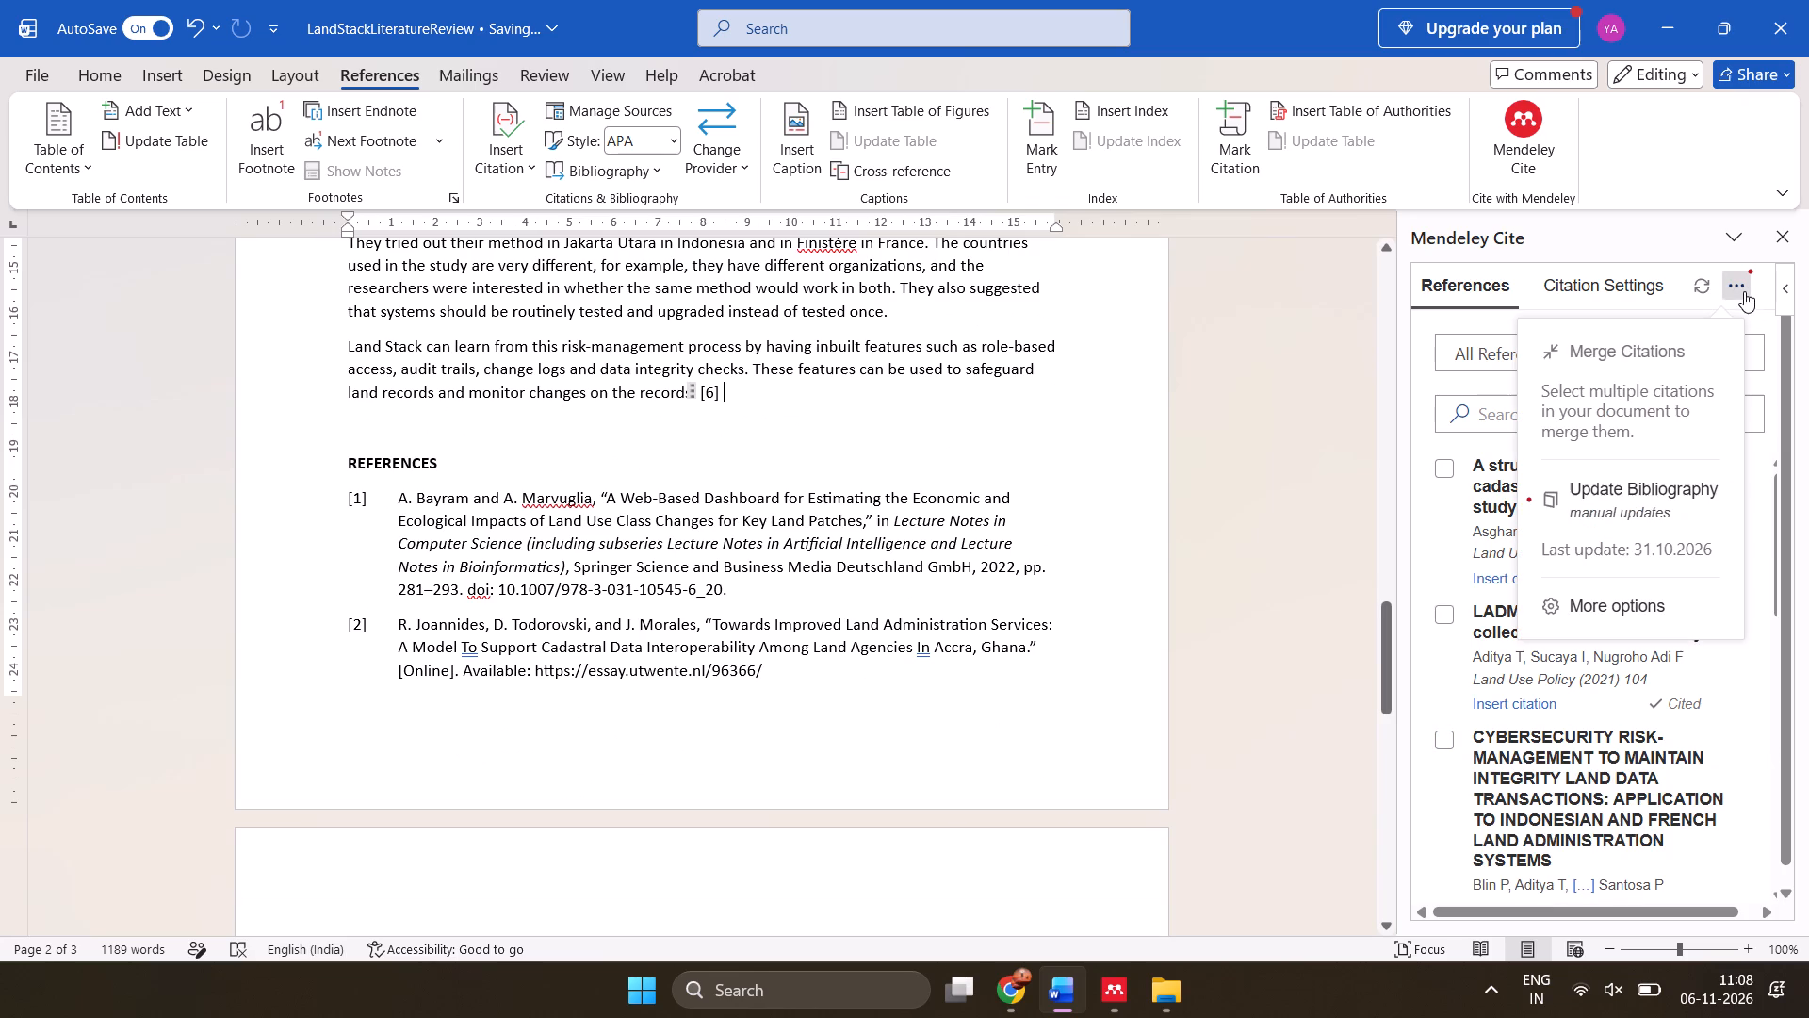
click(1617, 519)
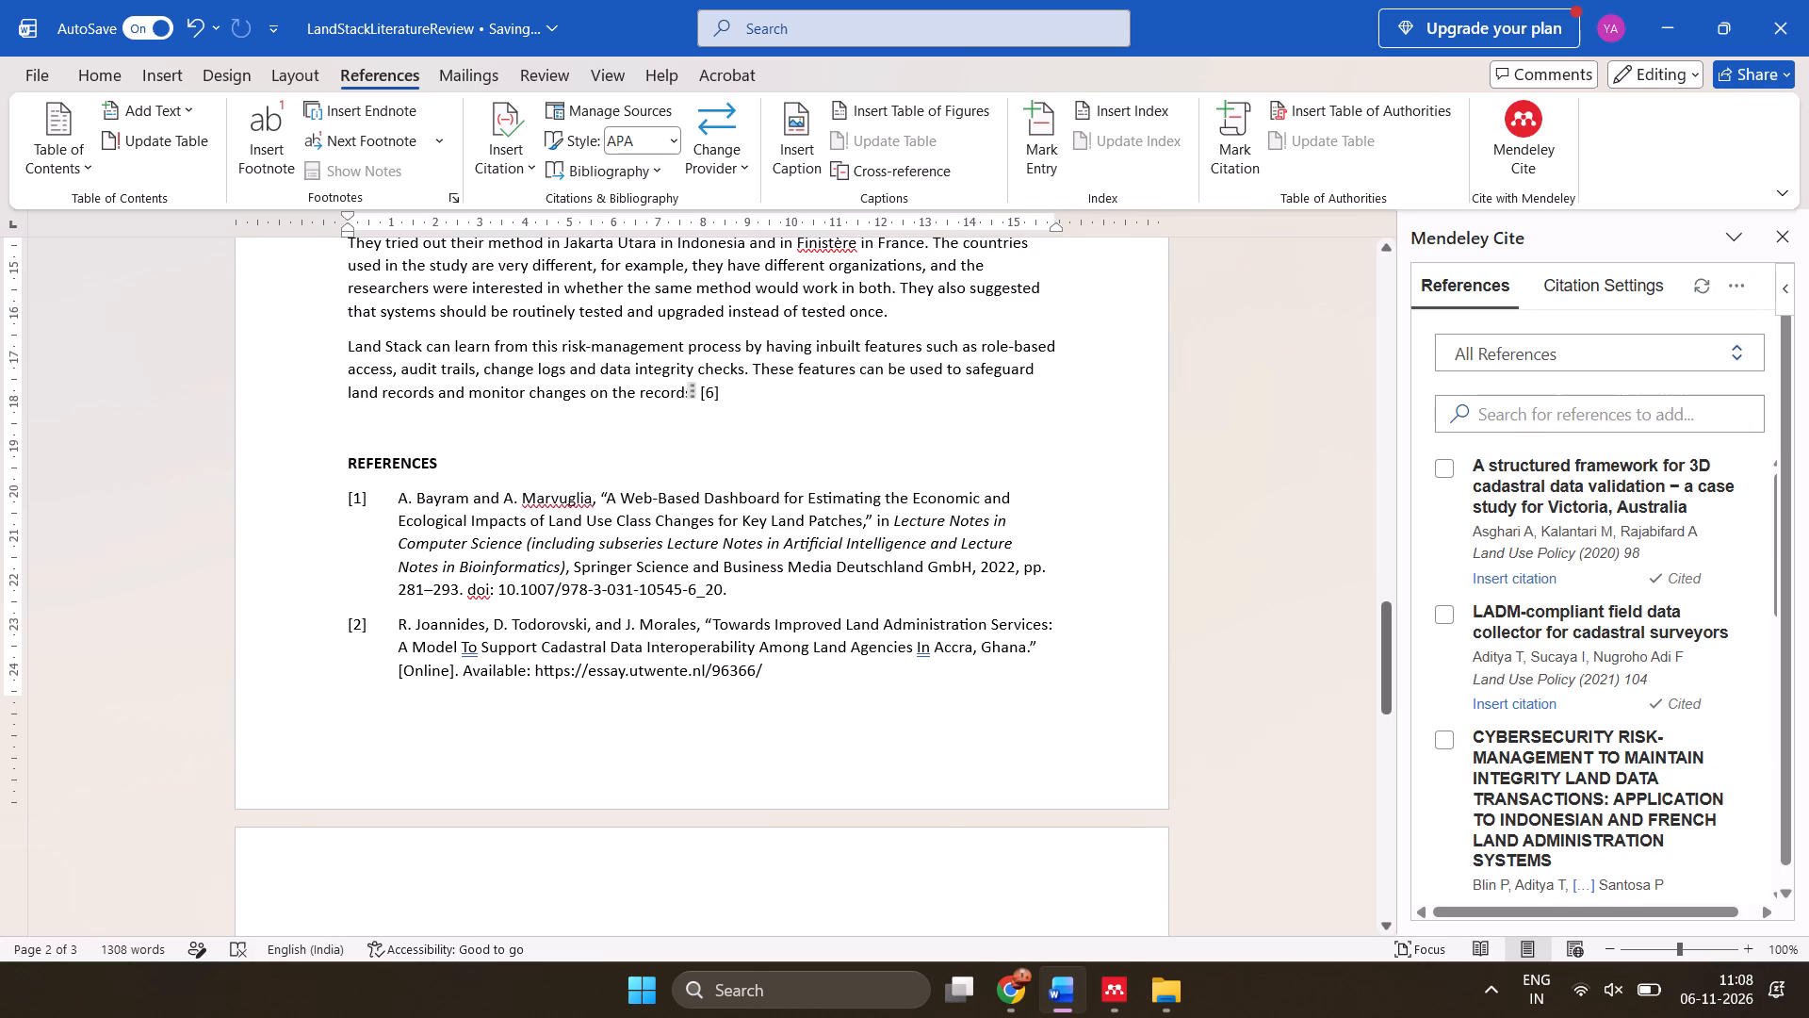
scroll(1240, 664, down, 1)
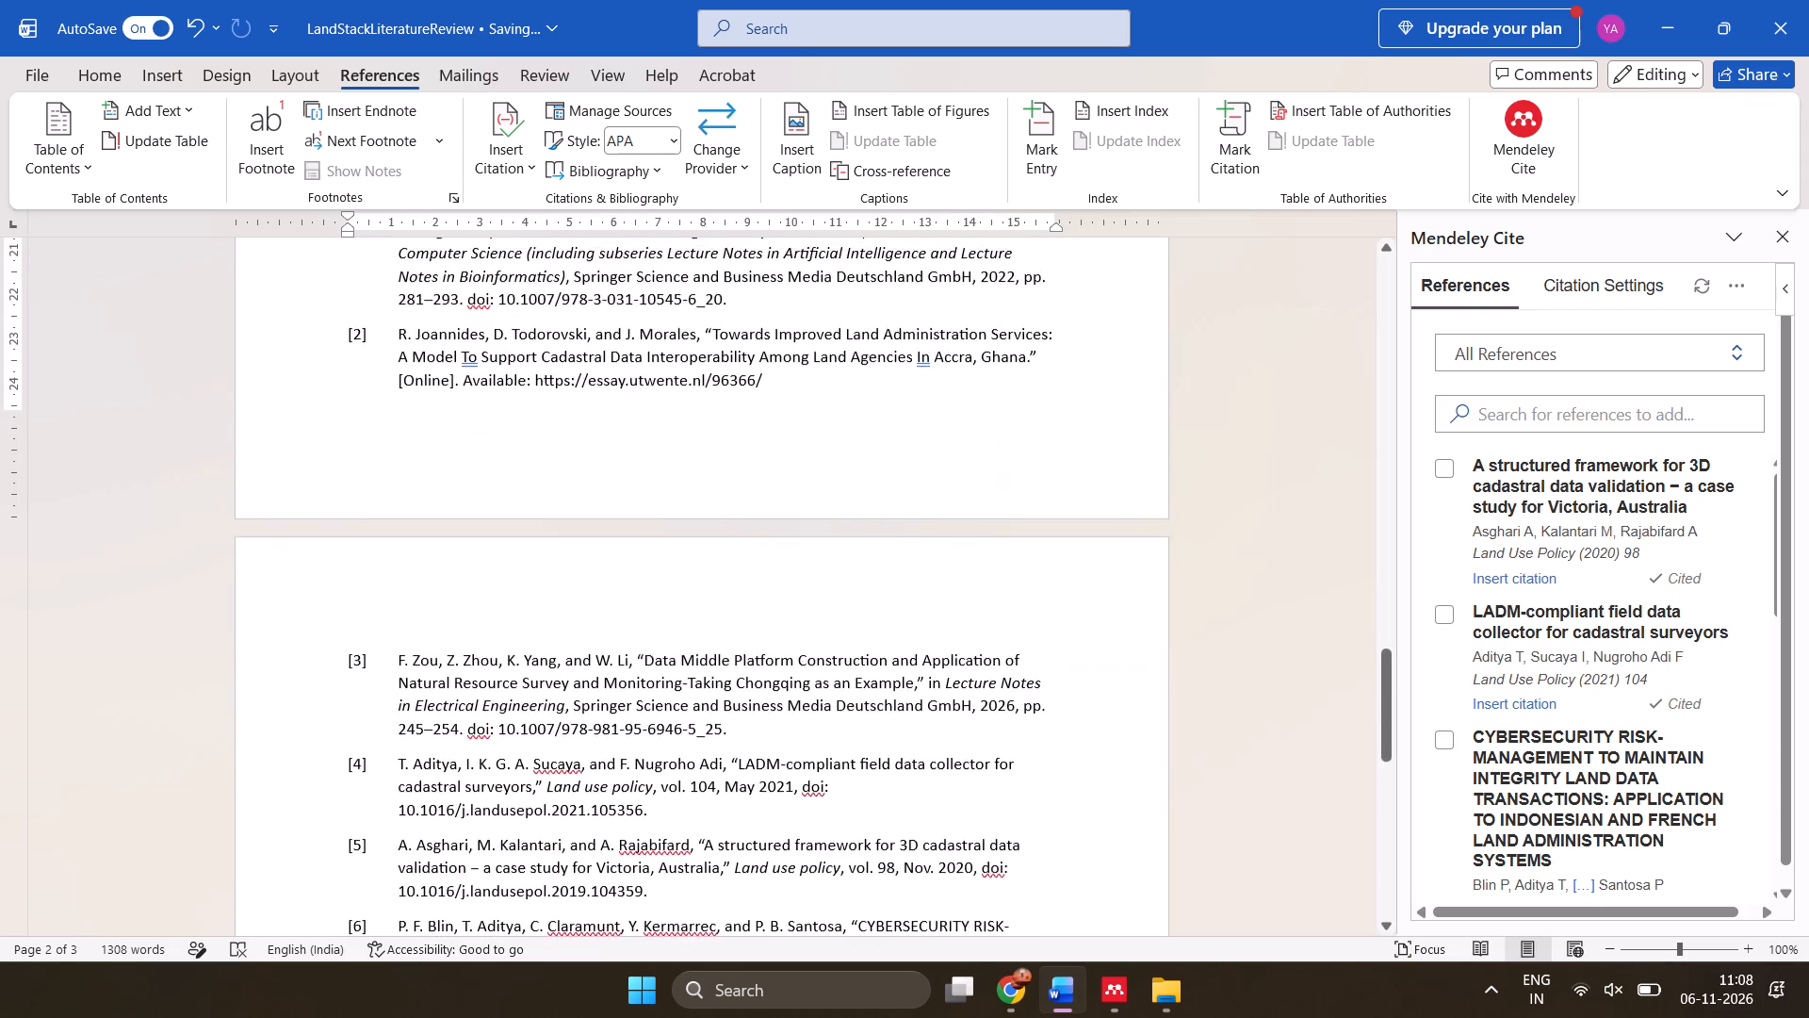
scroll(1240, 664, up, 2)
click(872, 579)
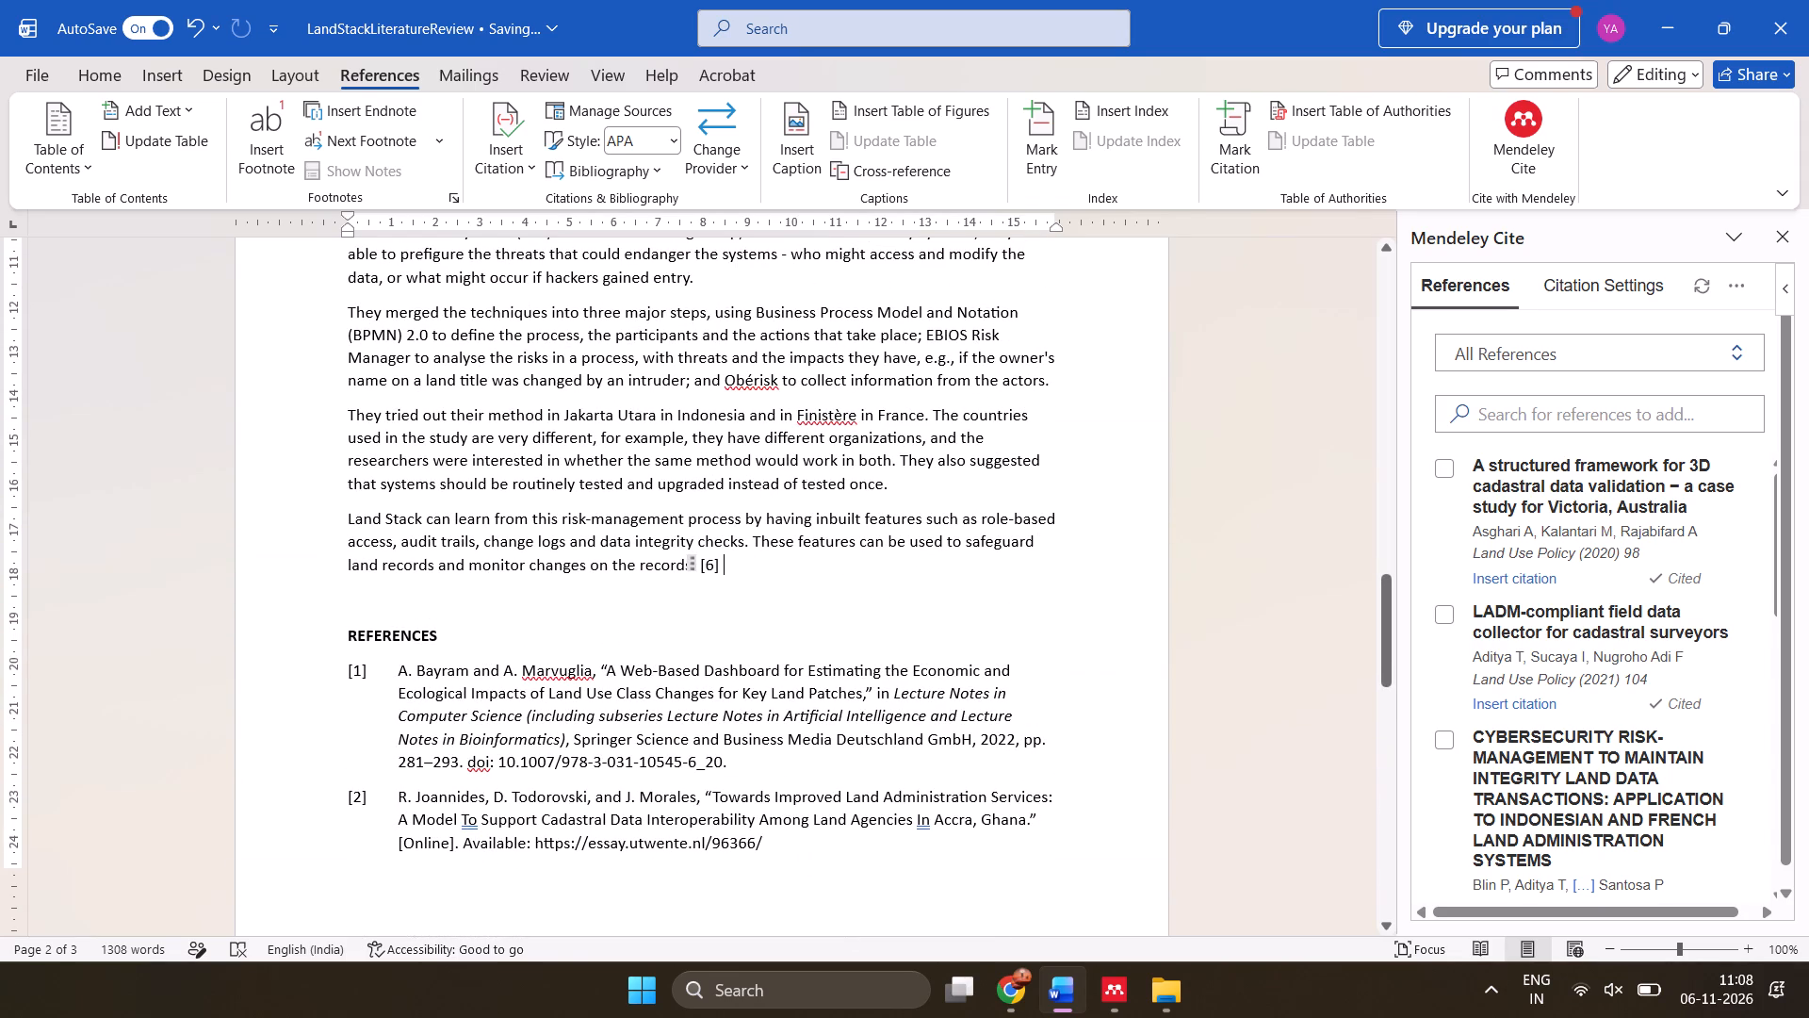
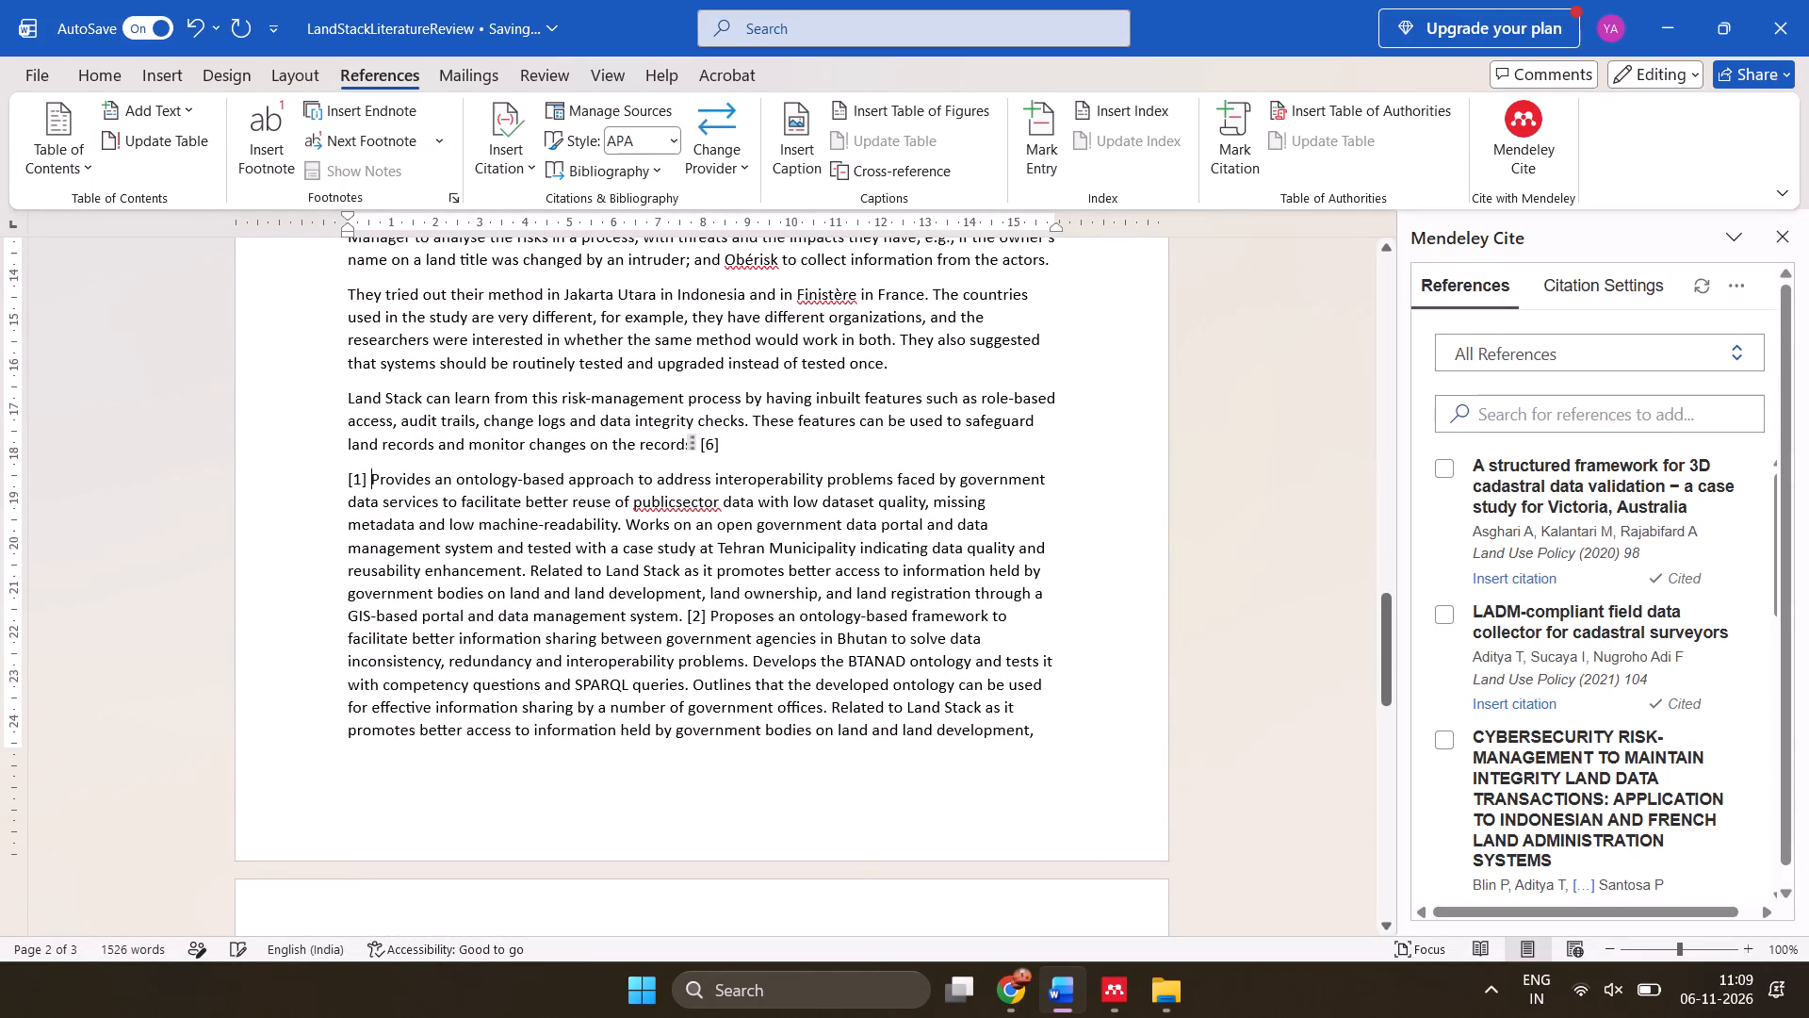
Delete the typed "[1]" marker from the start of the paragraph beginning "Provides an ontology-based approach".
key(BackSpace)
key(BackSpace)
key(BackSpace)
key(BackSpace)
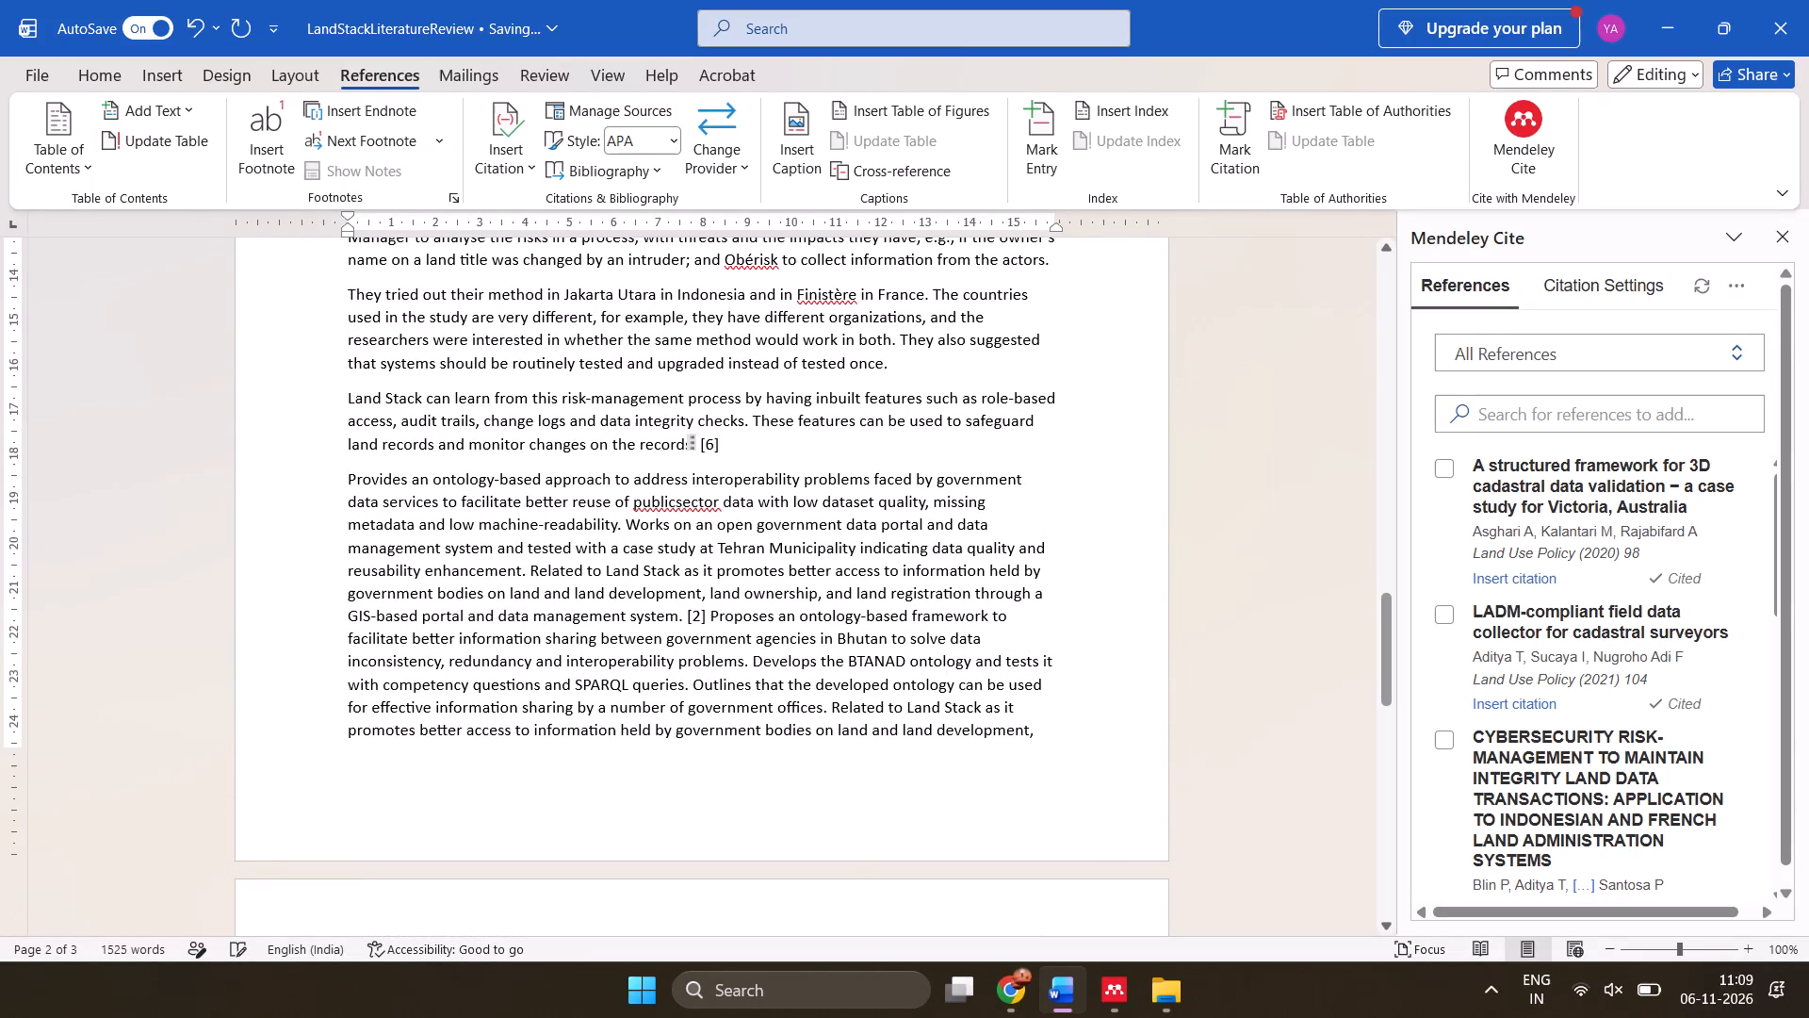
Start a new paragraph at "Proposes an ontology-based framework" and delete the typed "[2]" marker in front of it.
click(689, 622)
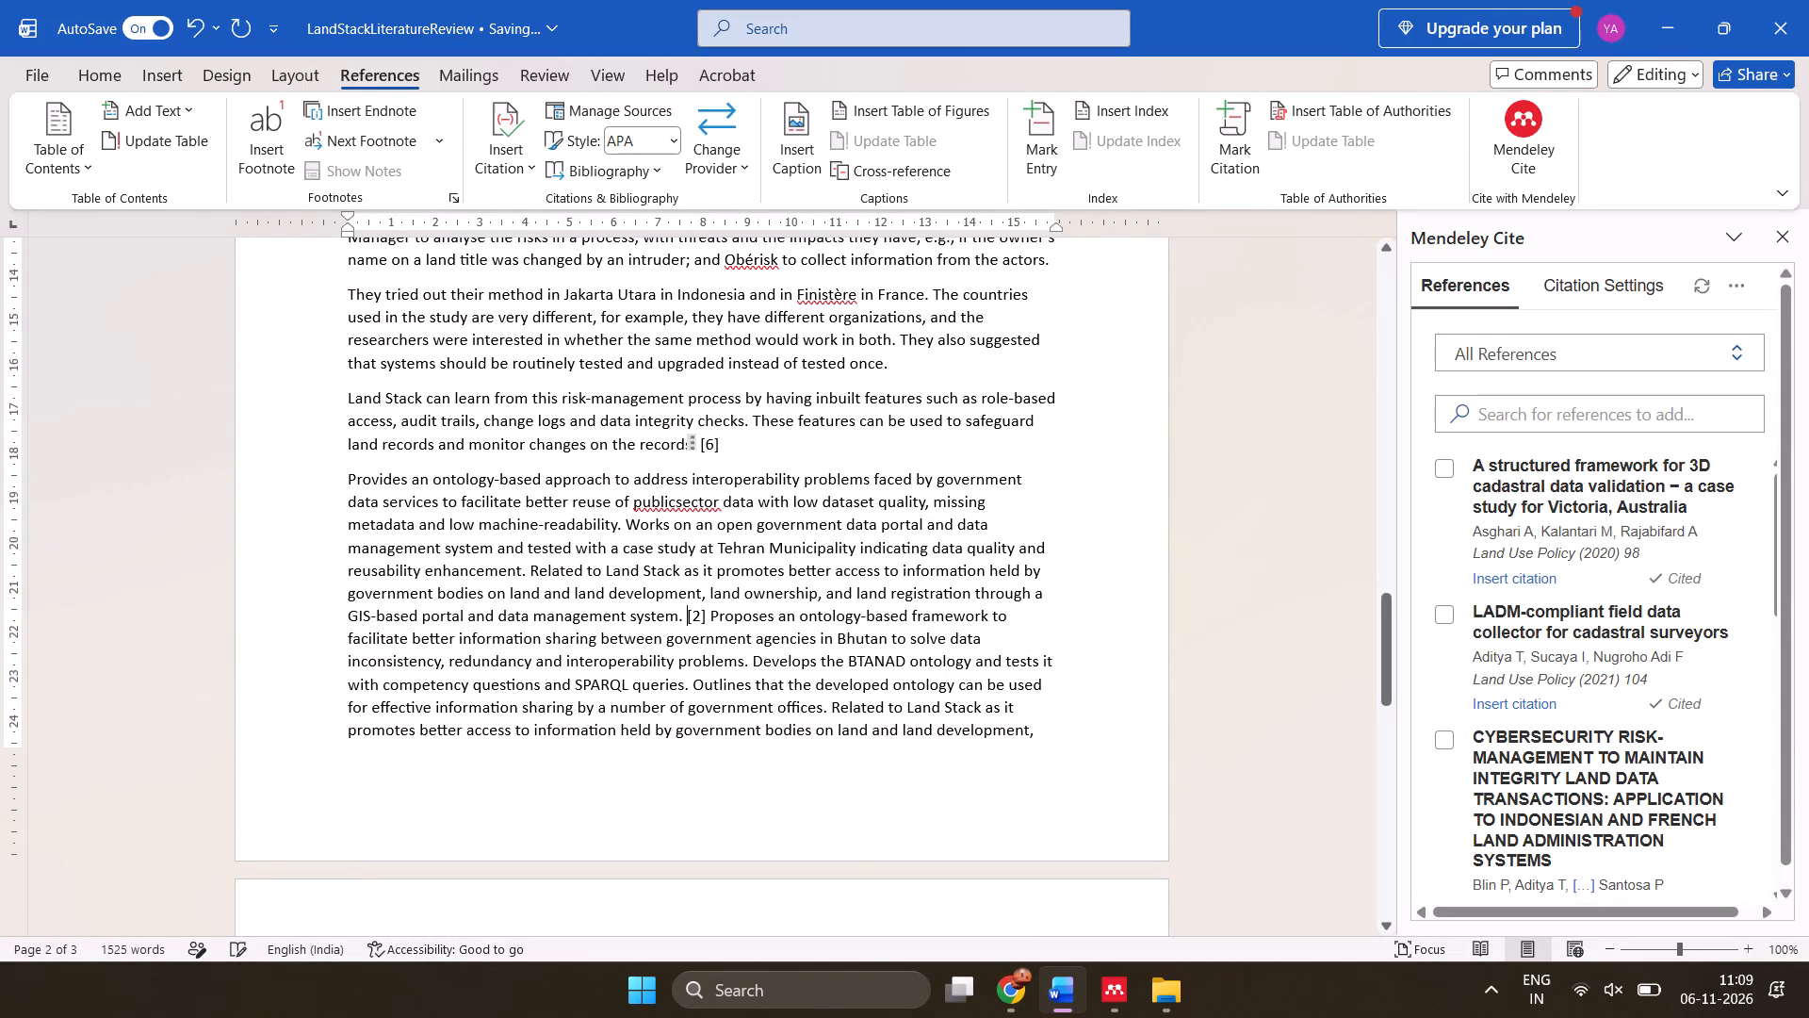
key(Return)
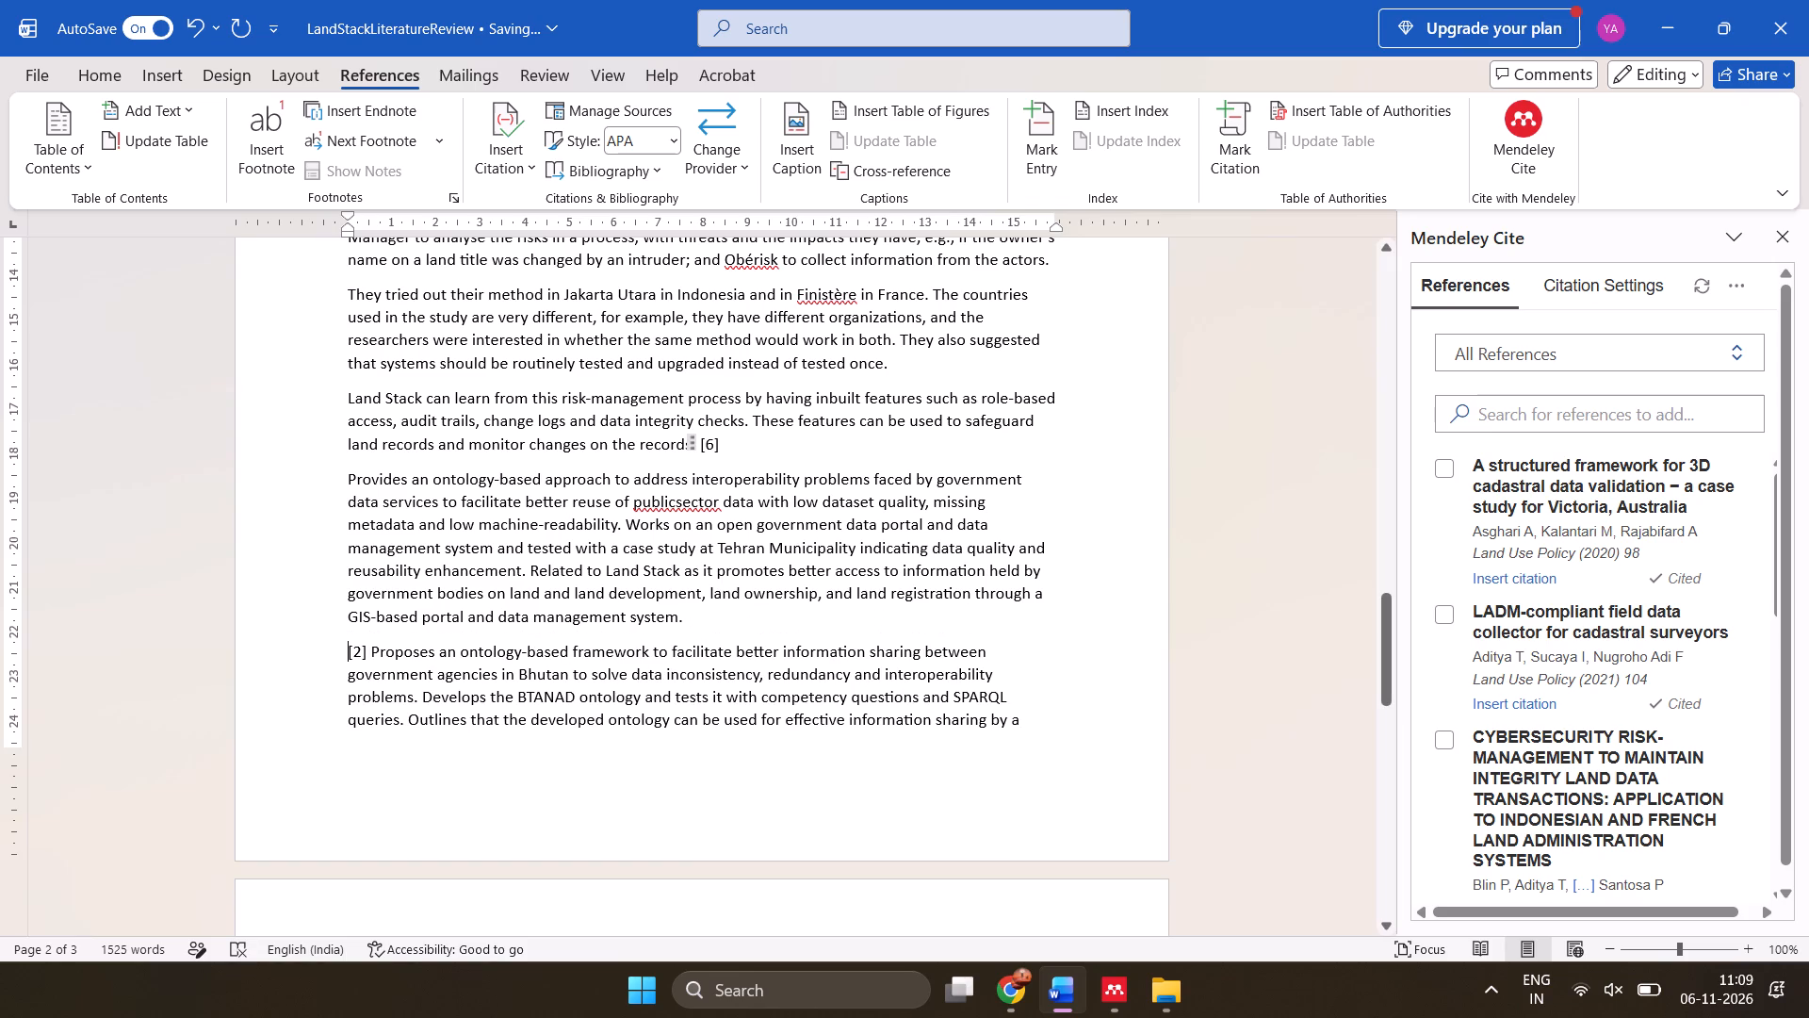
click(367, 654)
key(Right)
key(BackSpace)
key(BackSpace)
key(BackSpace)
key(BackSpace)
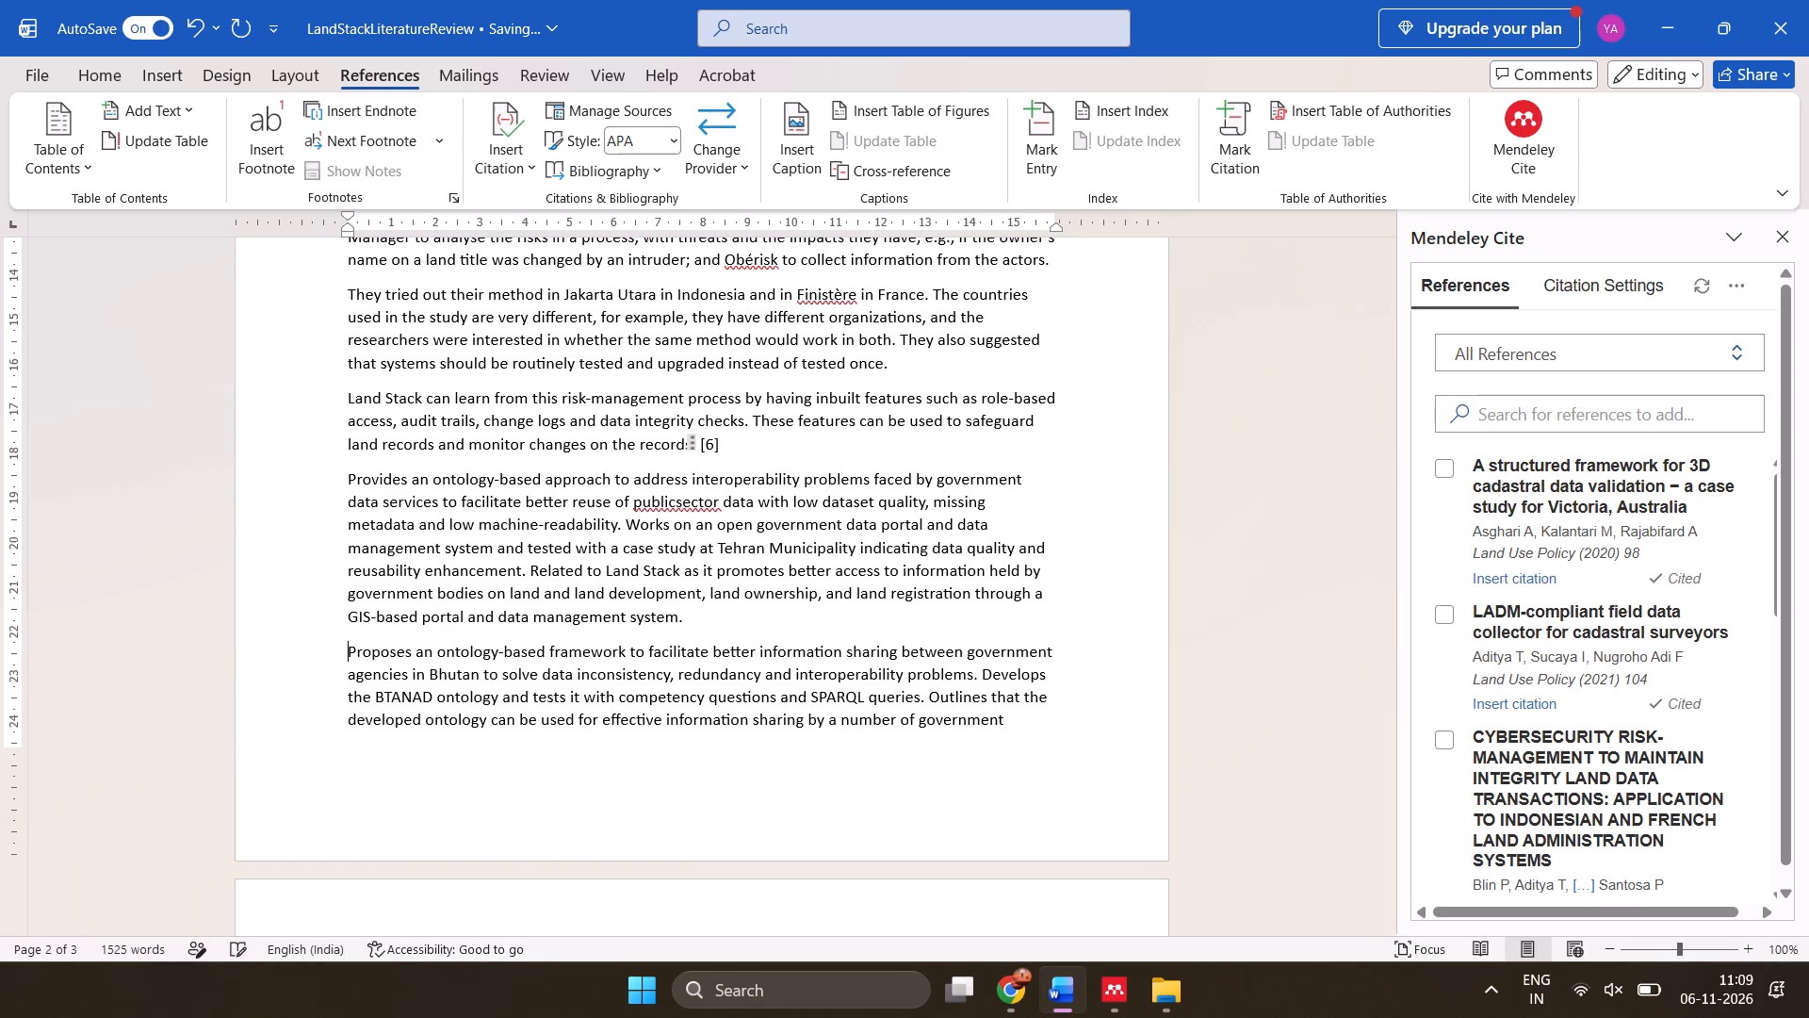
Start a new paragraph at "Describes an integrated information system for land cadastre" and delete the typed "[3]" marker in front of it.
scroll(367, 654, down, 2)
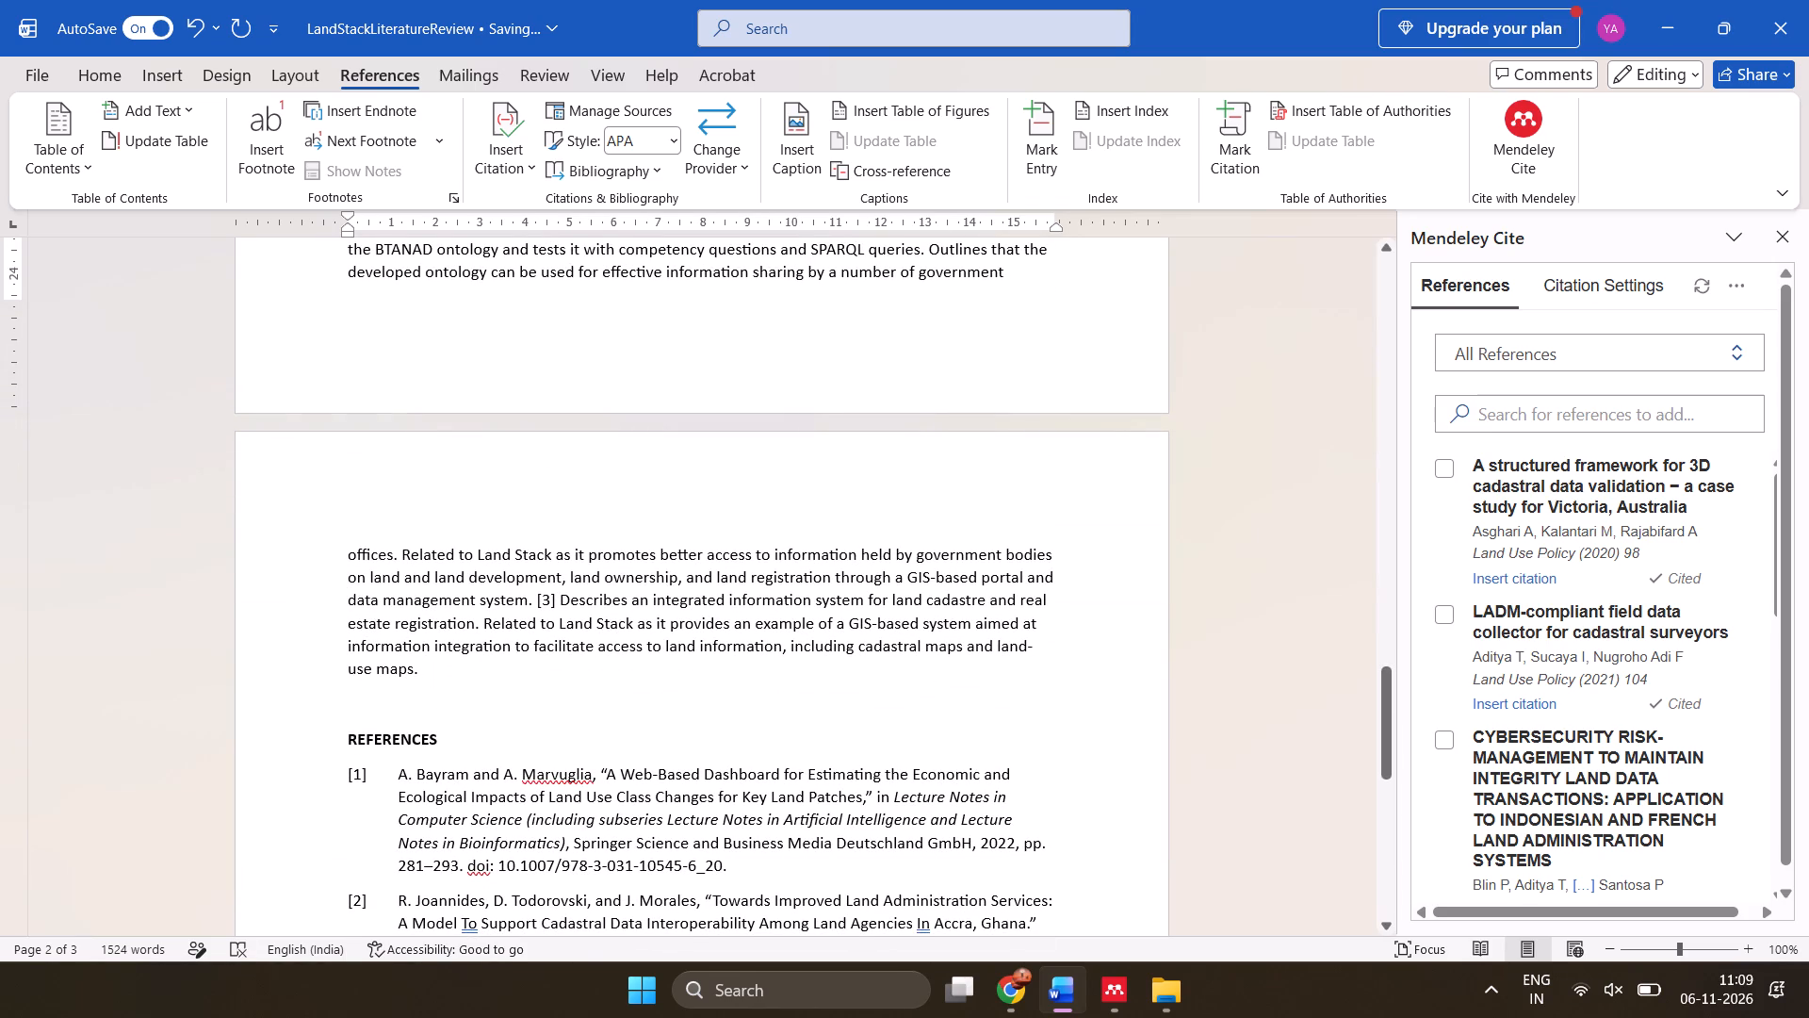
click(535, 605)
key(Return)
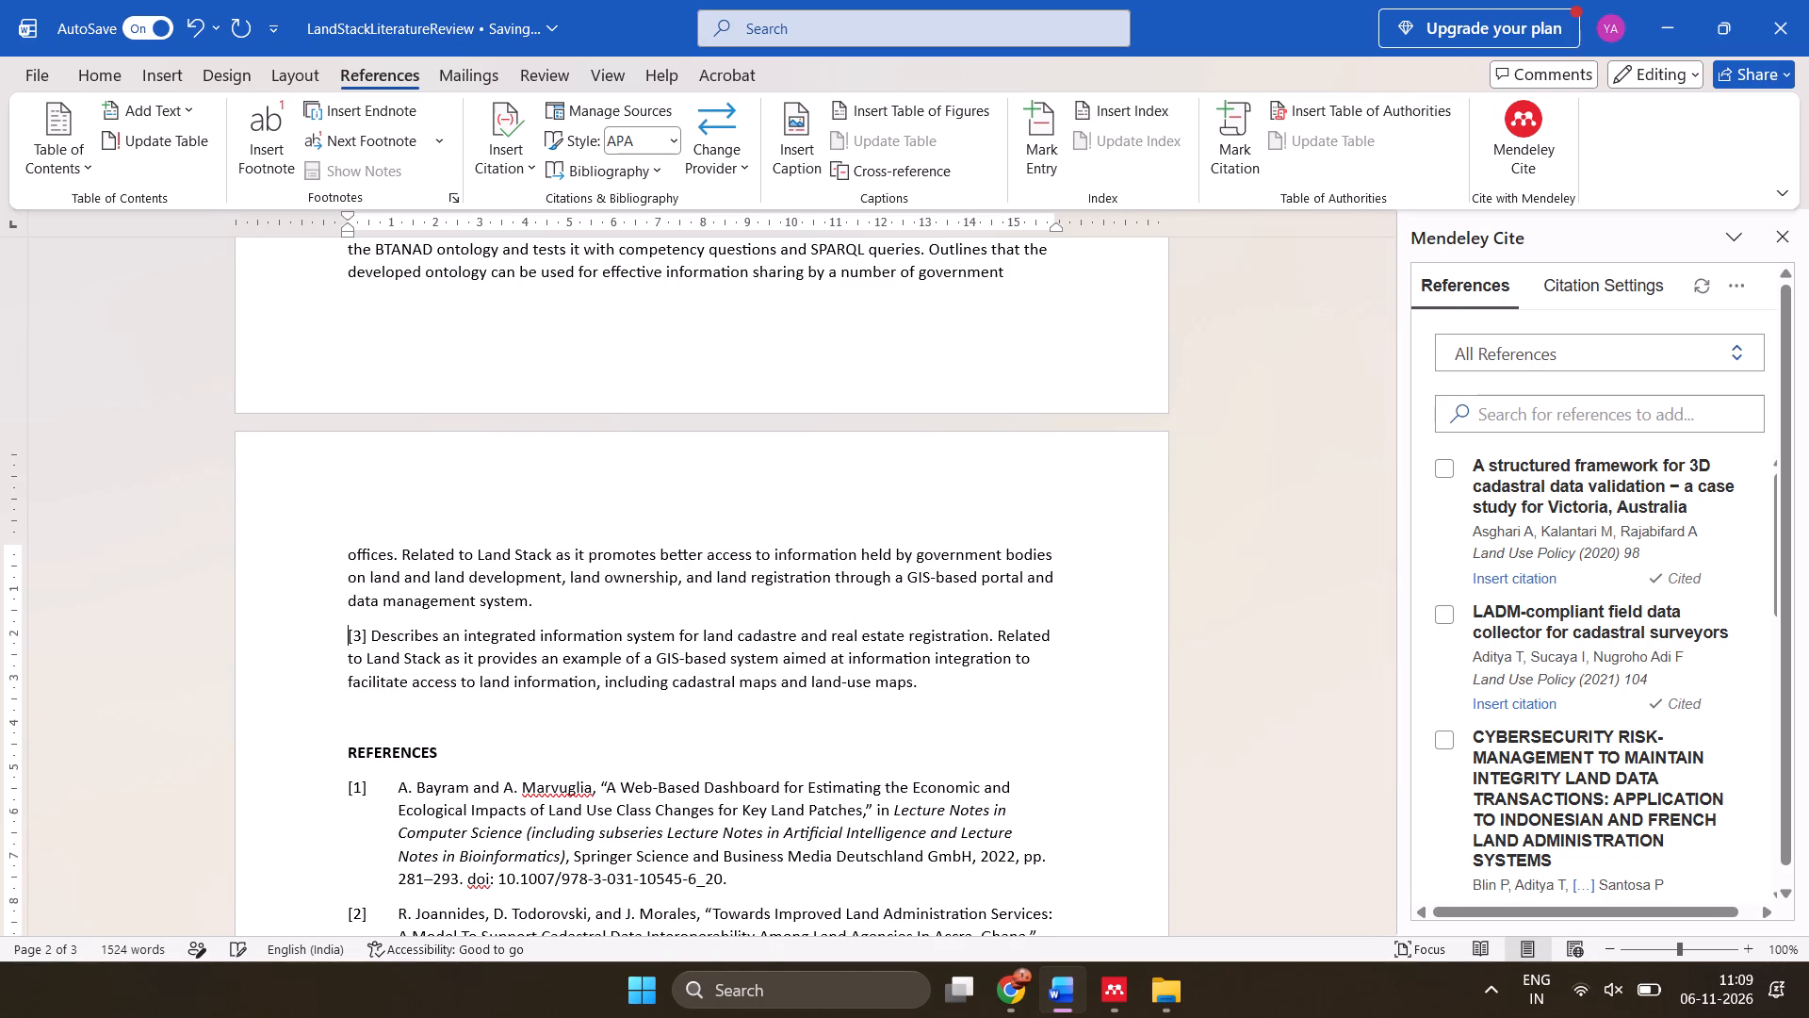
key(Right)
key(Right)
key(Right)
key(Right)
key(BackSpace)
key(BackSpace)
key(BackSpace)
key(BackSpace)
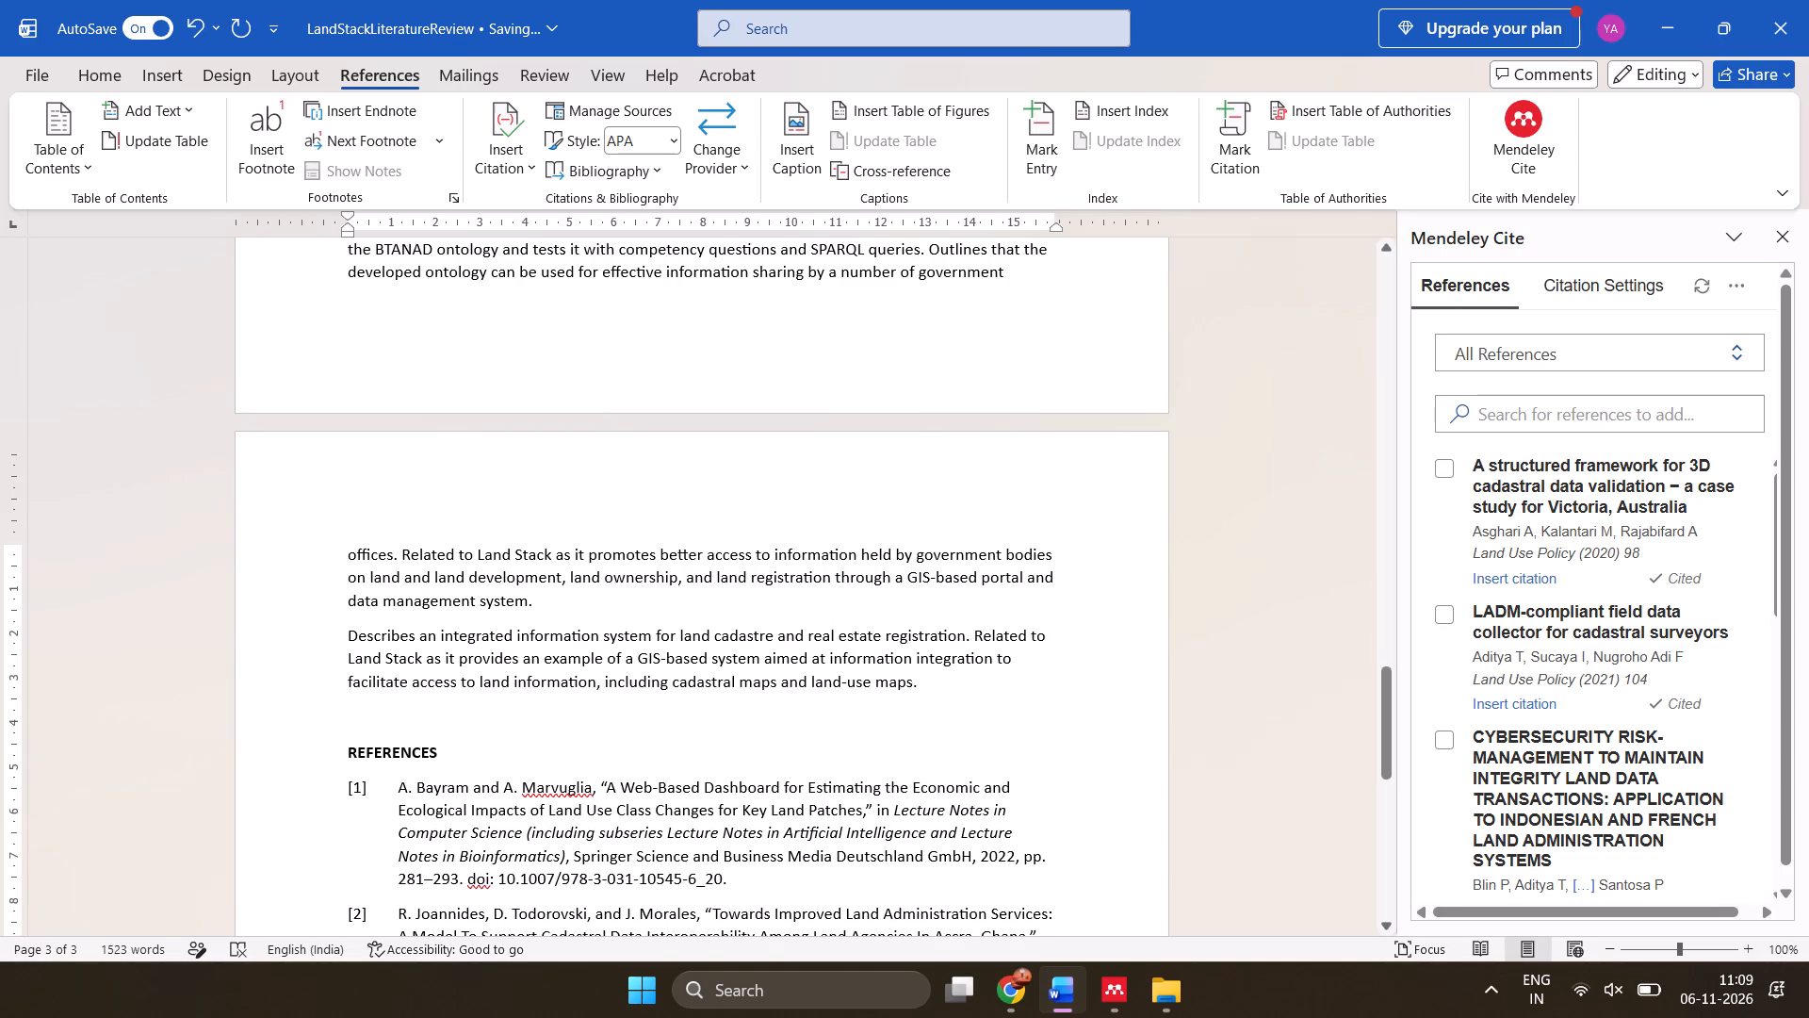
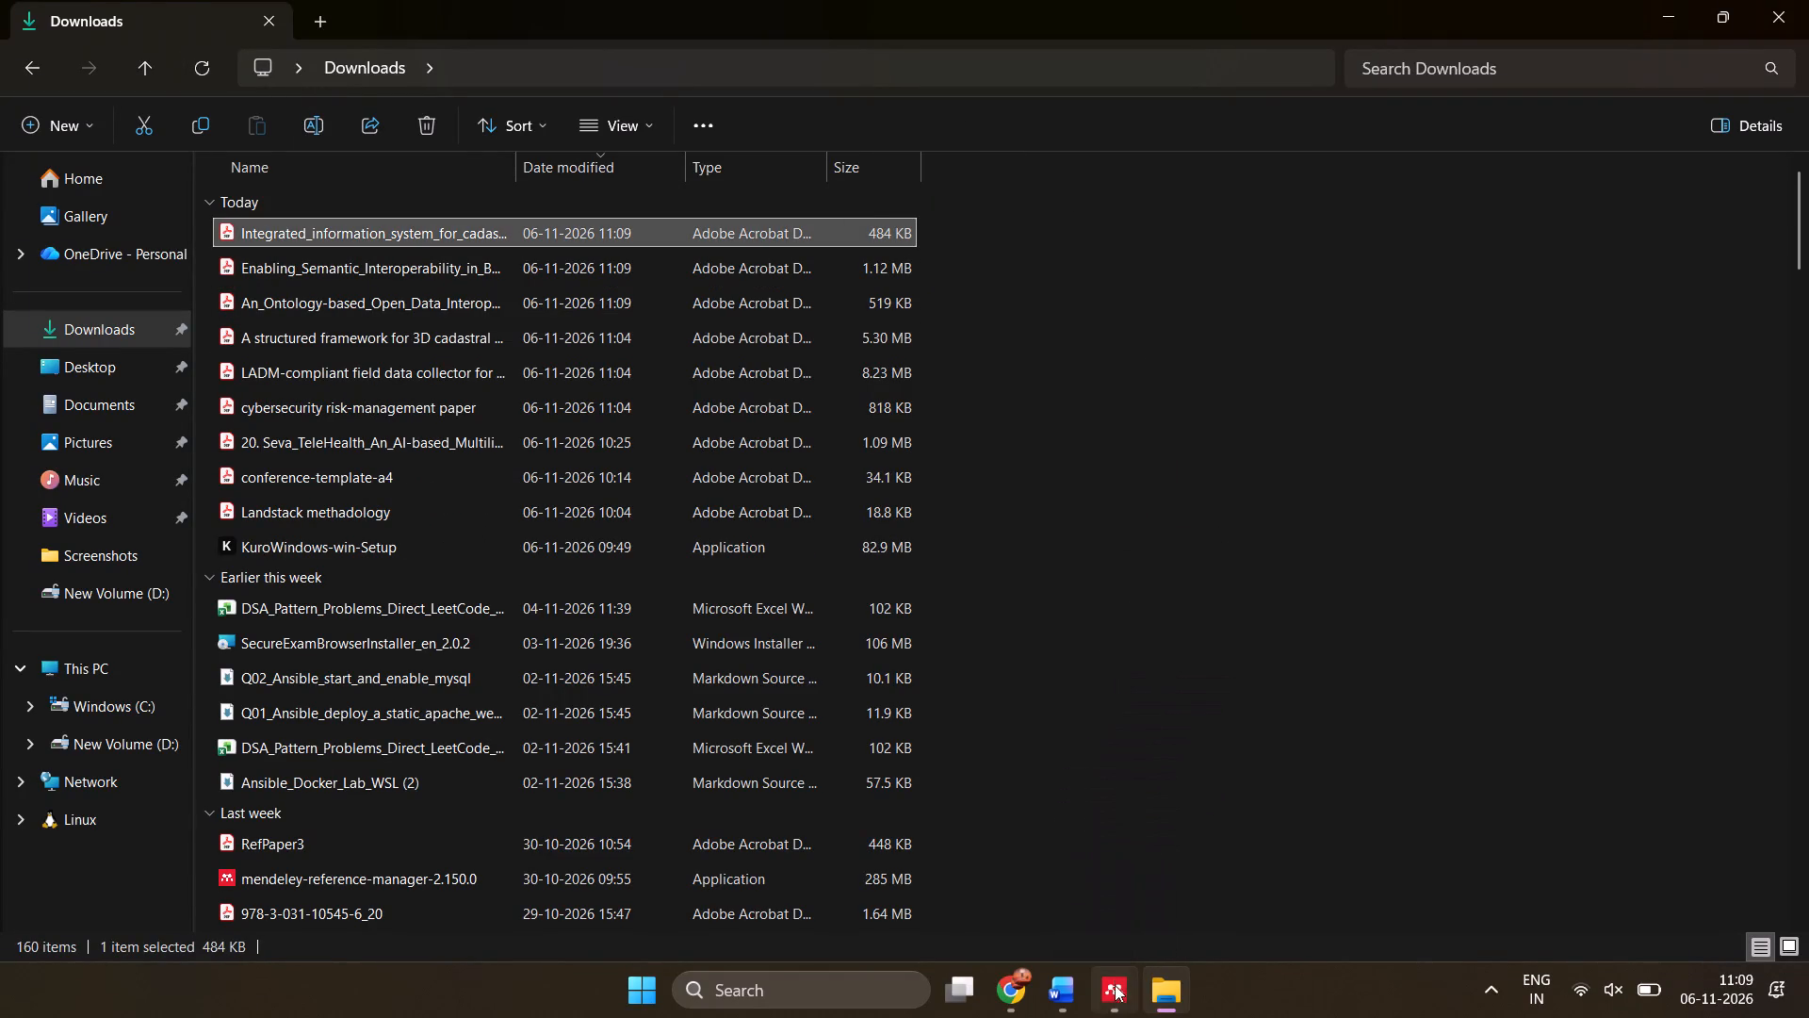
Import the Integrated_information_system_for_cadastre PDF into the LandStack collection in Mendeley Reference Manager.
drag(1115, 985, 910, 704)
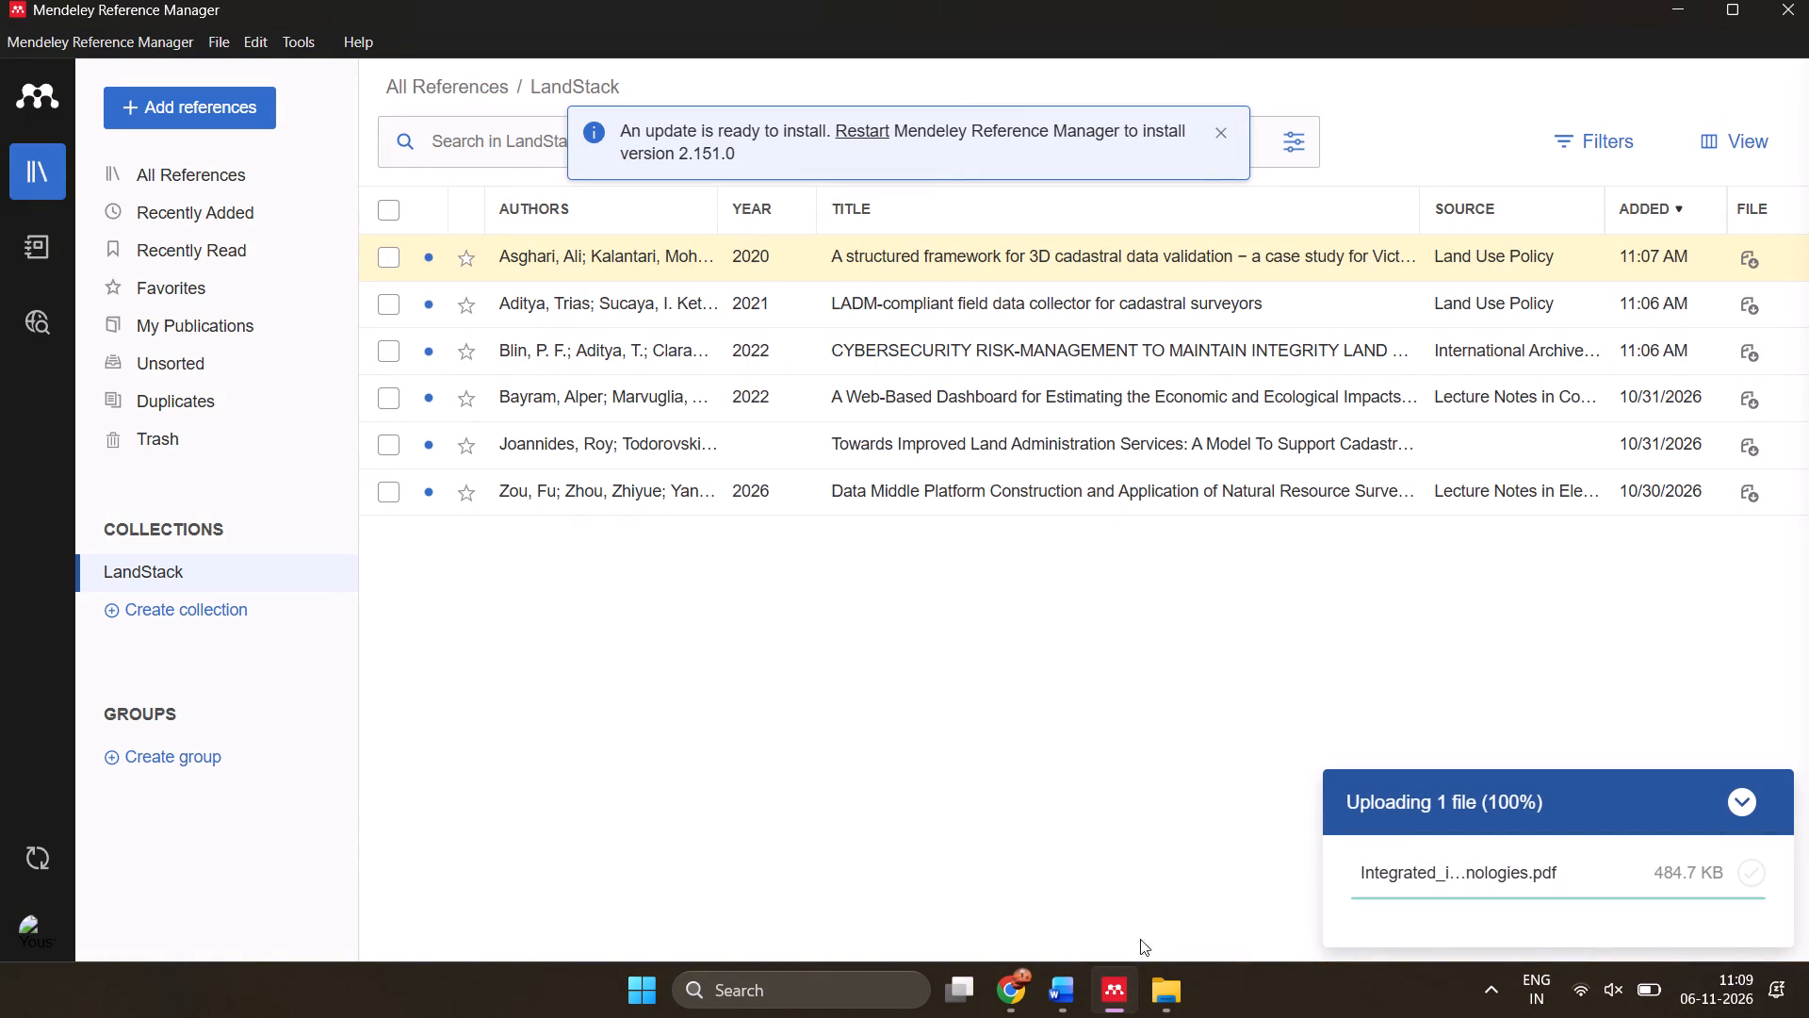
Import the Enabling_Semantic_Interoperability PDF from Downloads into Mendeley's LandStack collection.
click(1161, 998)
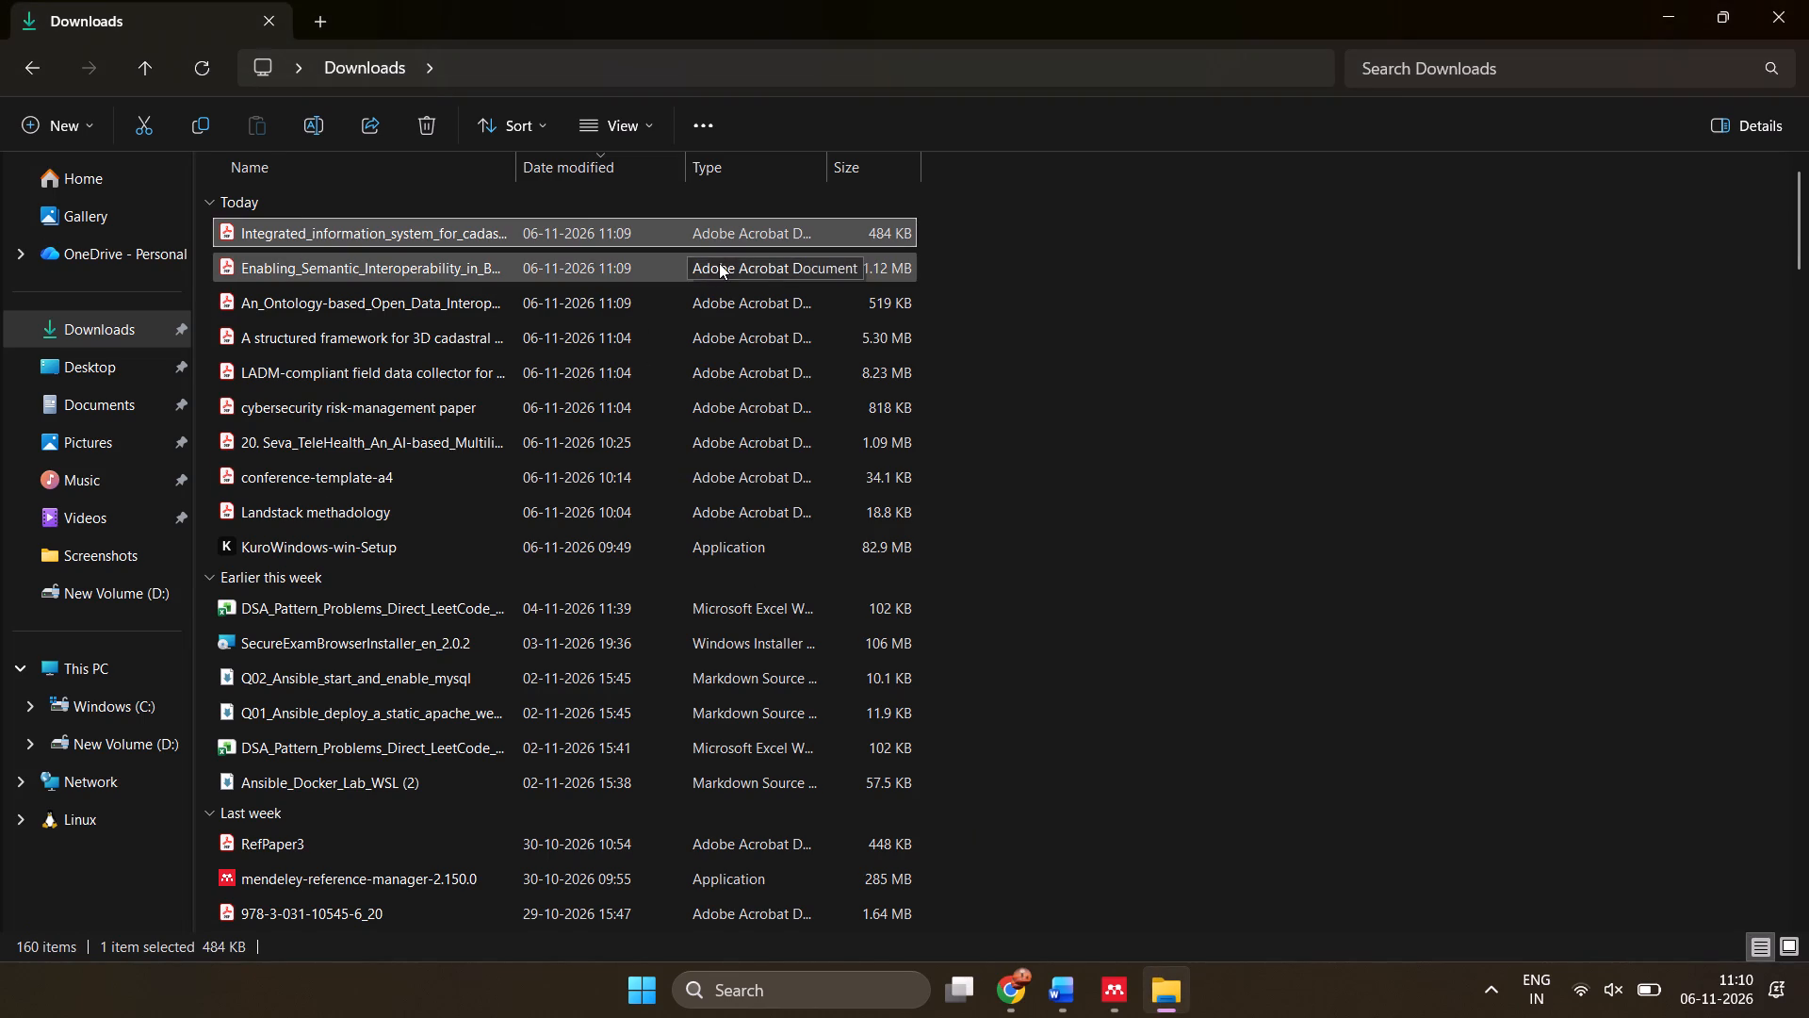
drag(719, 263, 1097, 968)
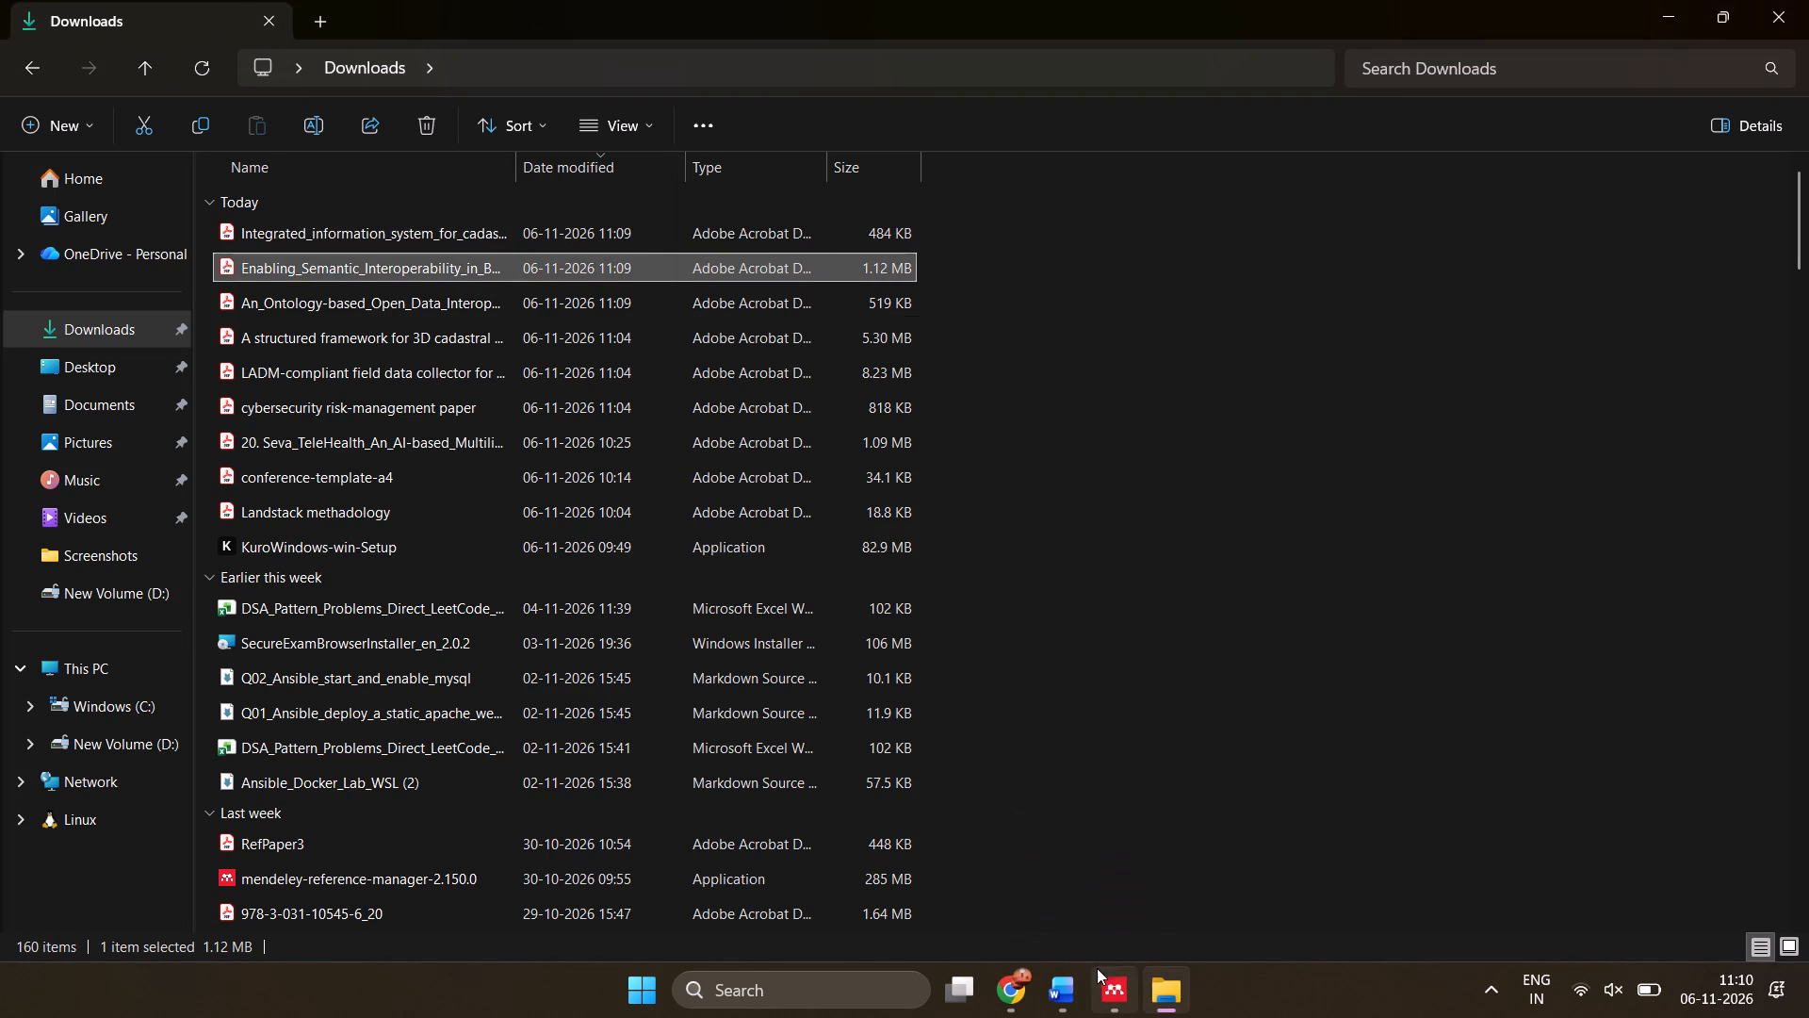
drag(1097, 968, 1017, 855)
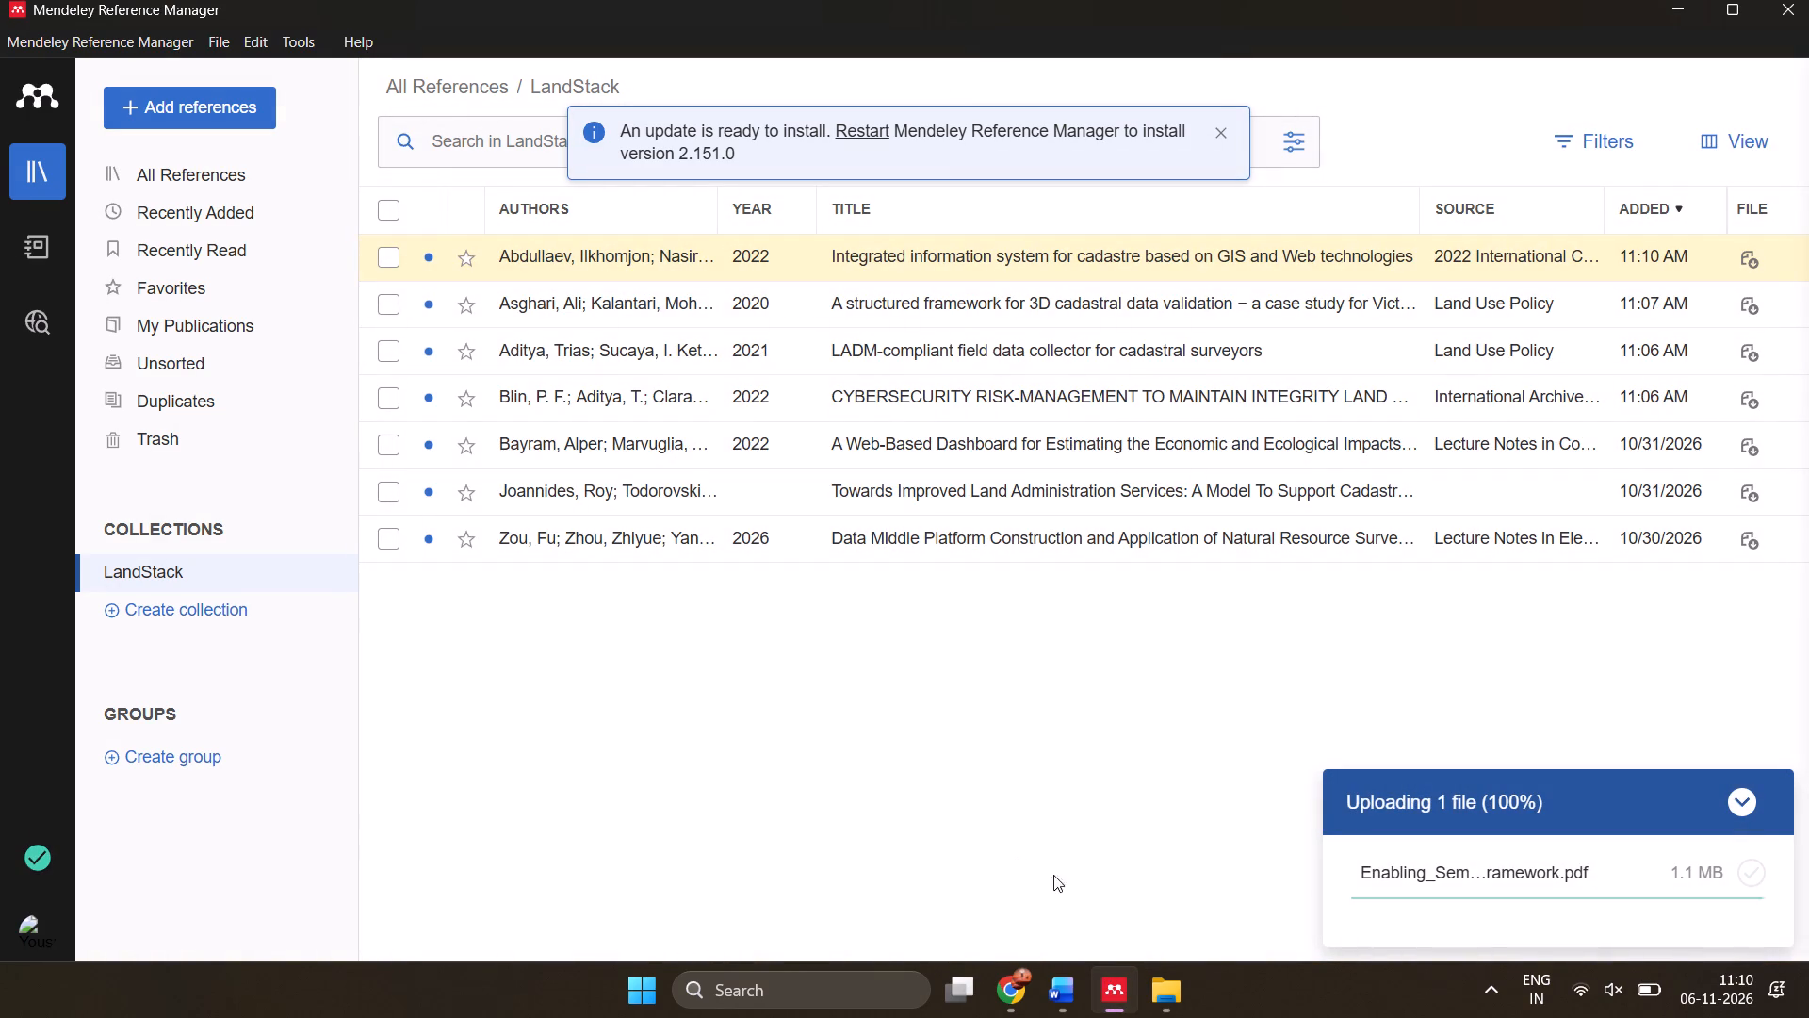
Import the An_Ontology-based_Open_Data PDF from Downloads into Mendeley's LandStack collection.
click(1167, 1001)
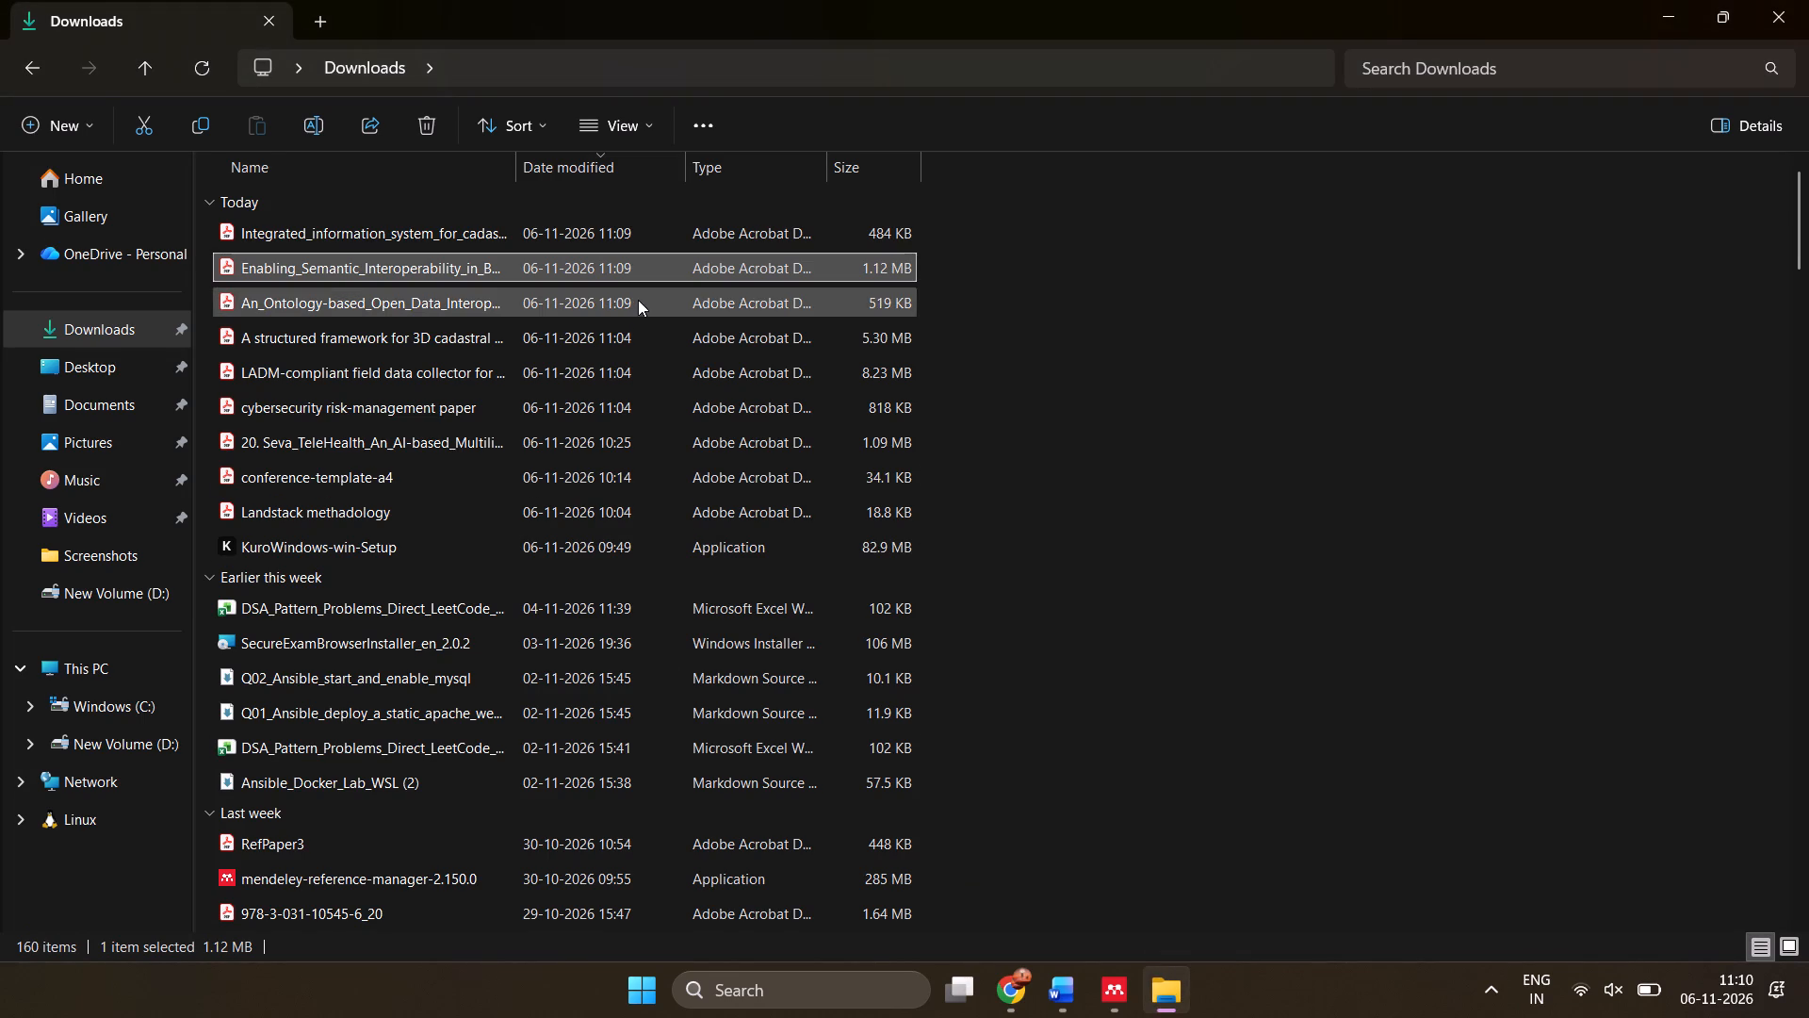
drag(638, 300, 830, 312)
drag(840, 298, 1130, 556)
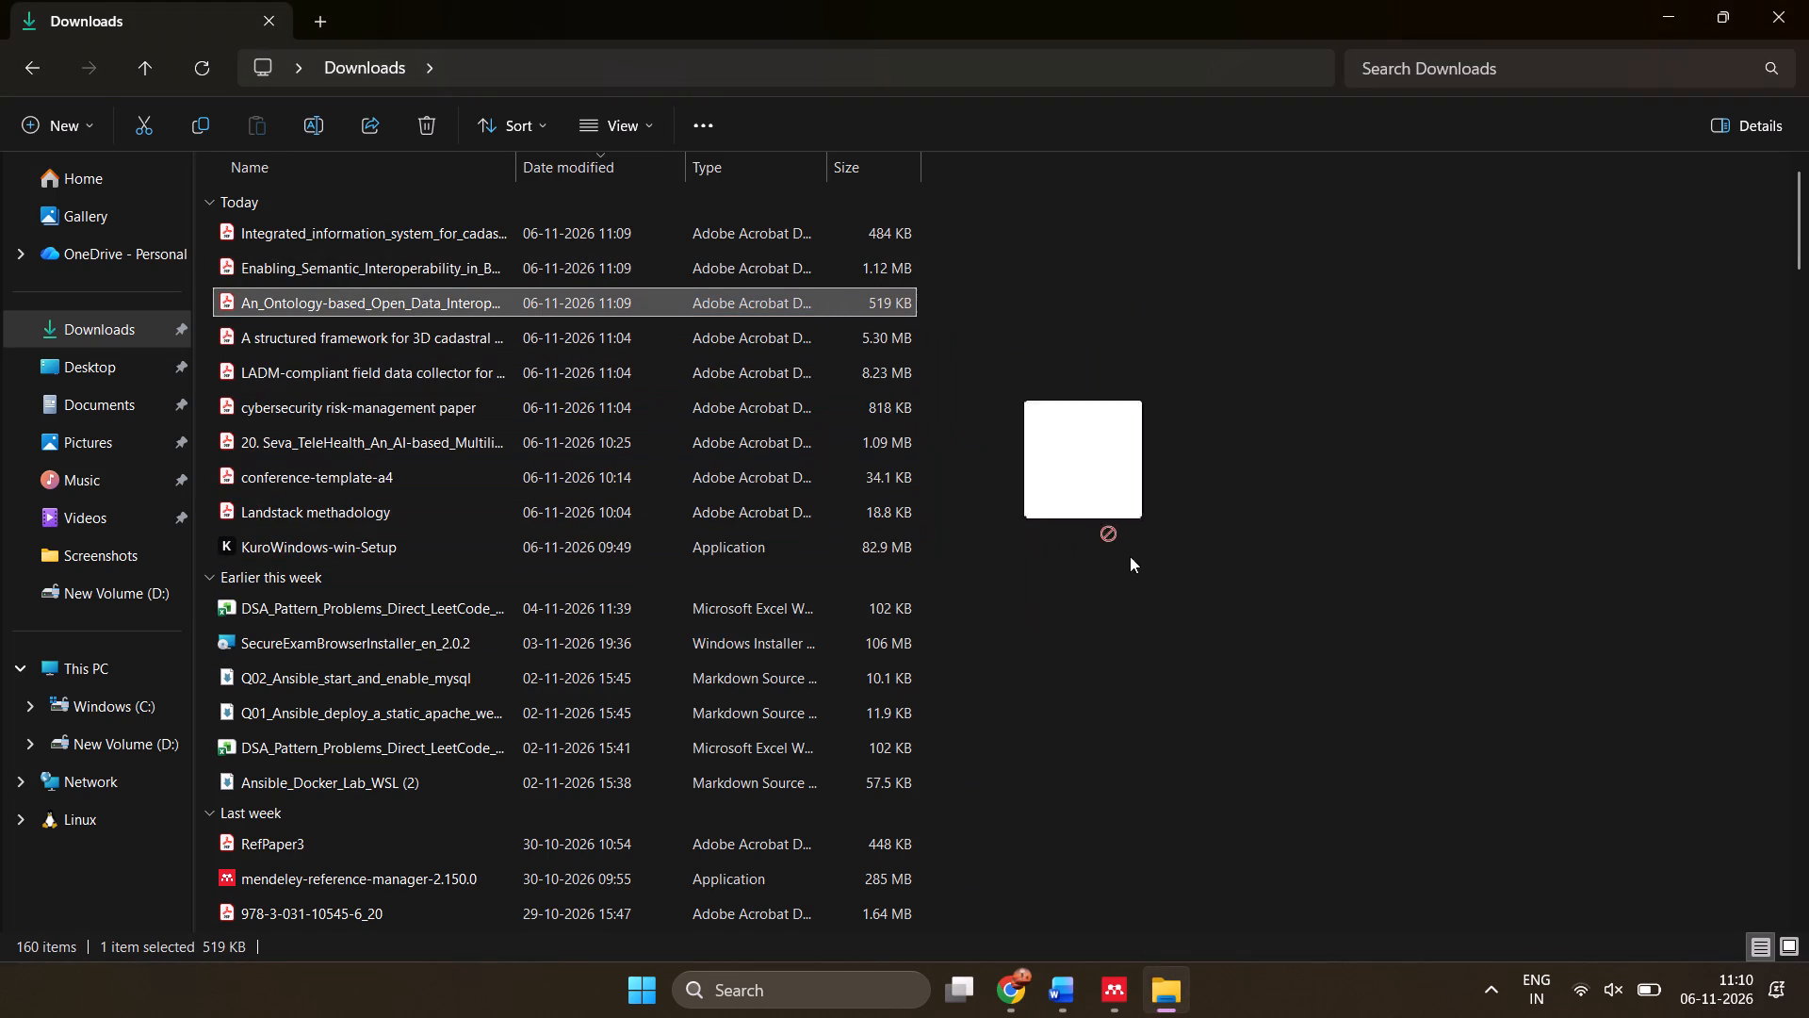
drag(1130, 556, 1019, 863)
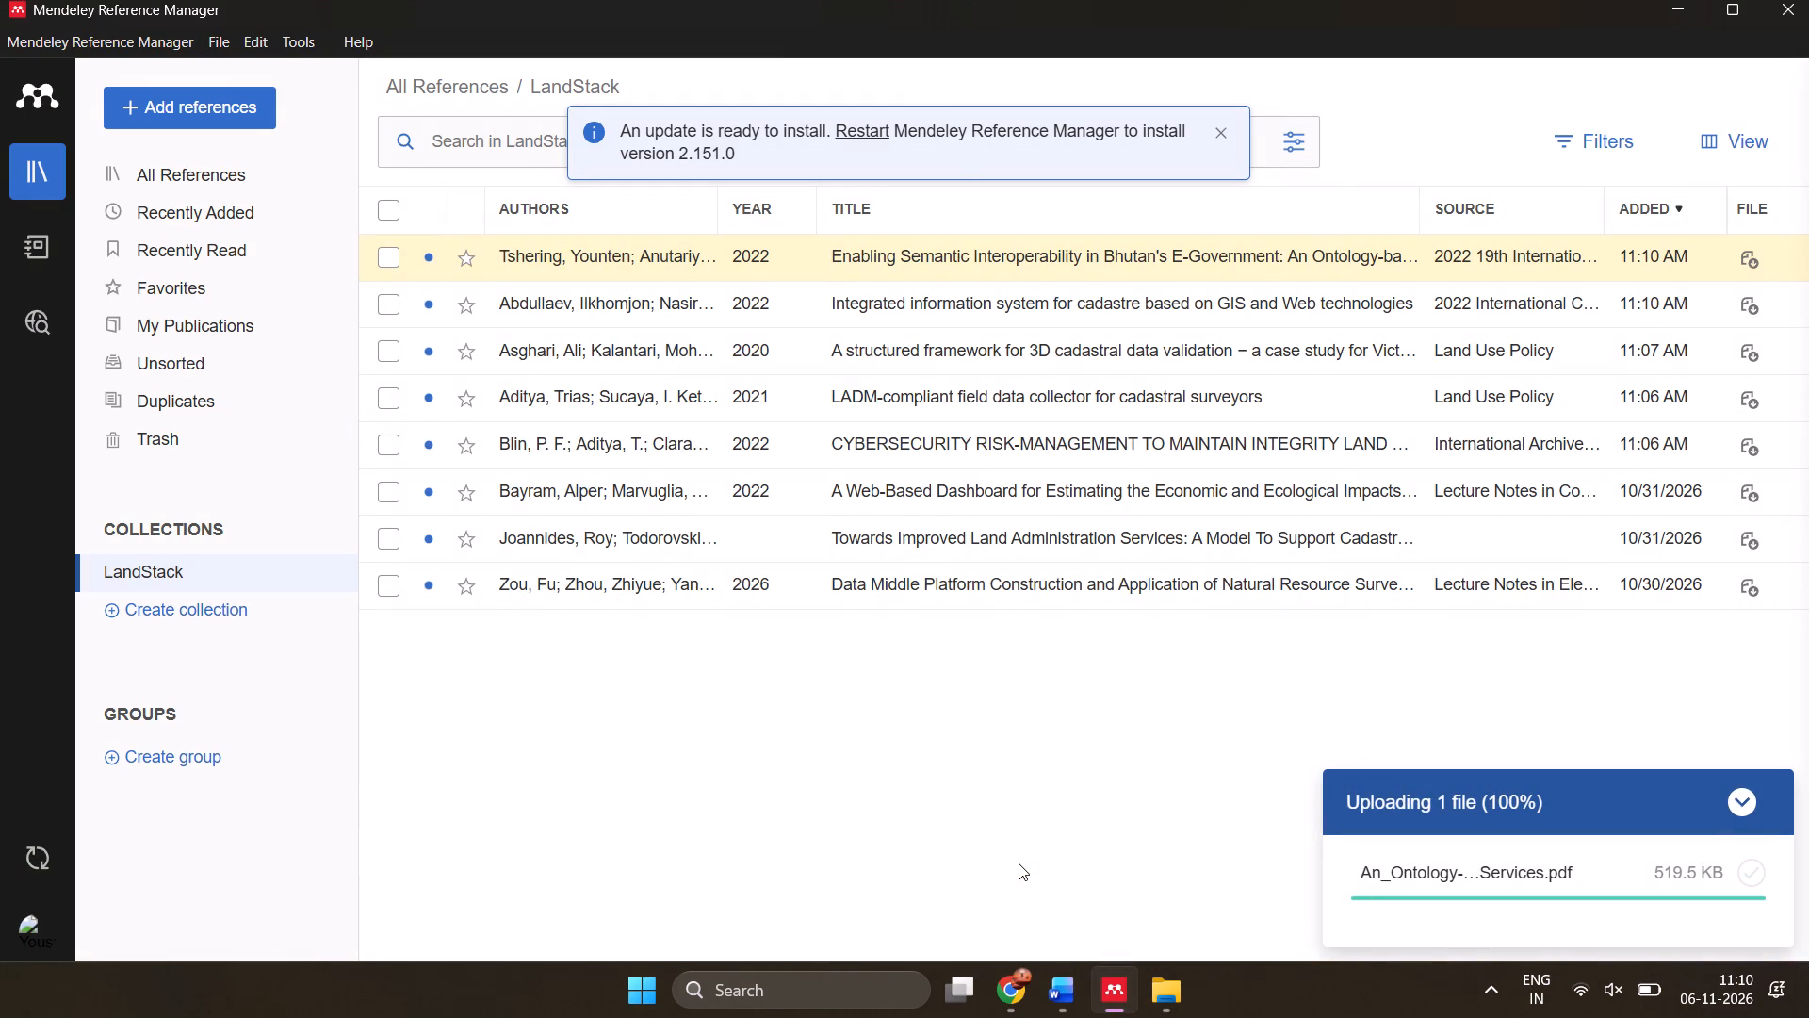
click(1019, 863)
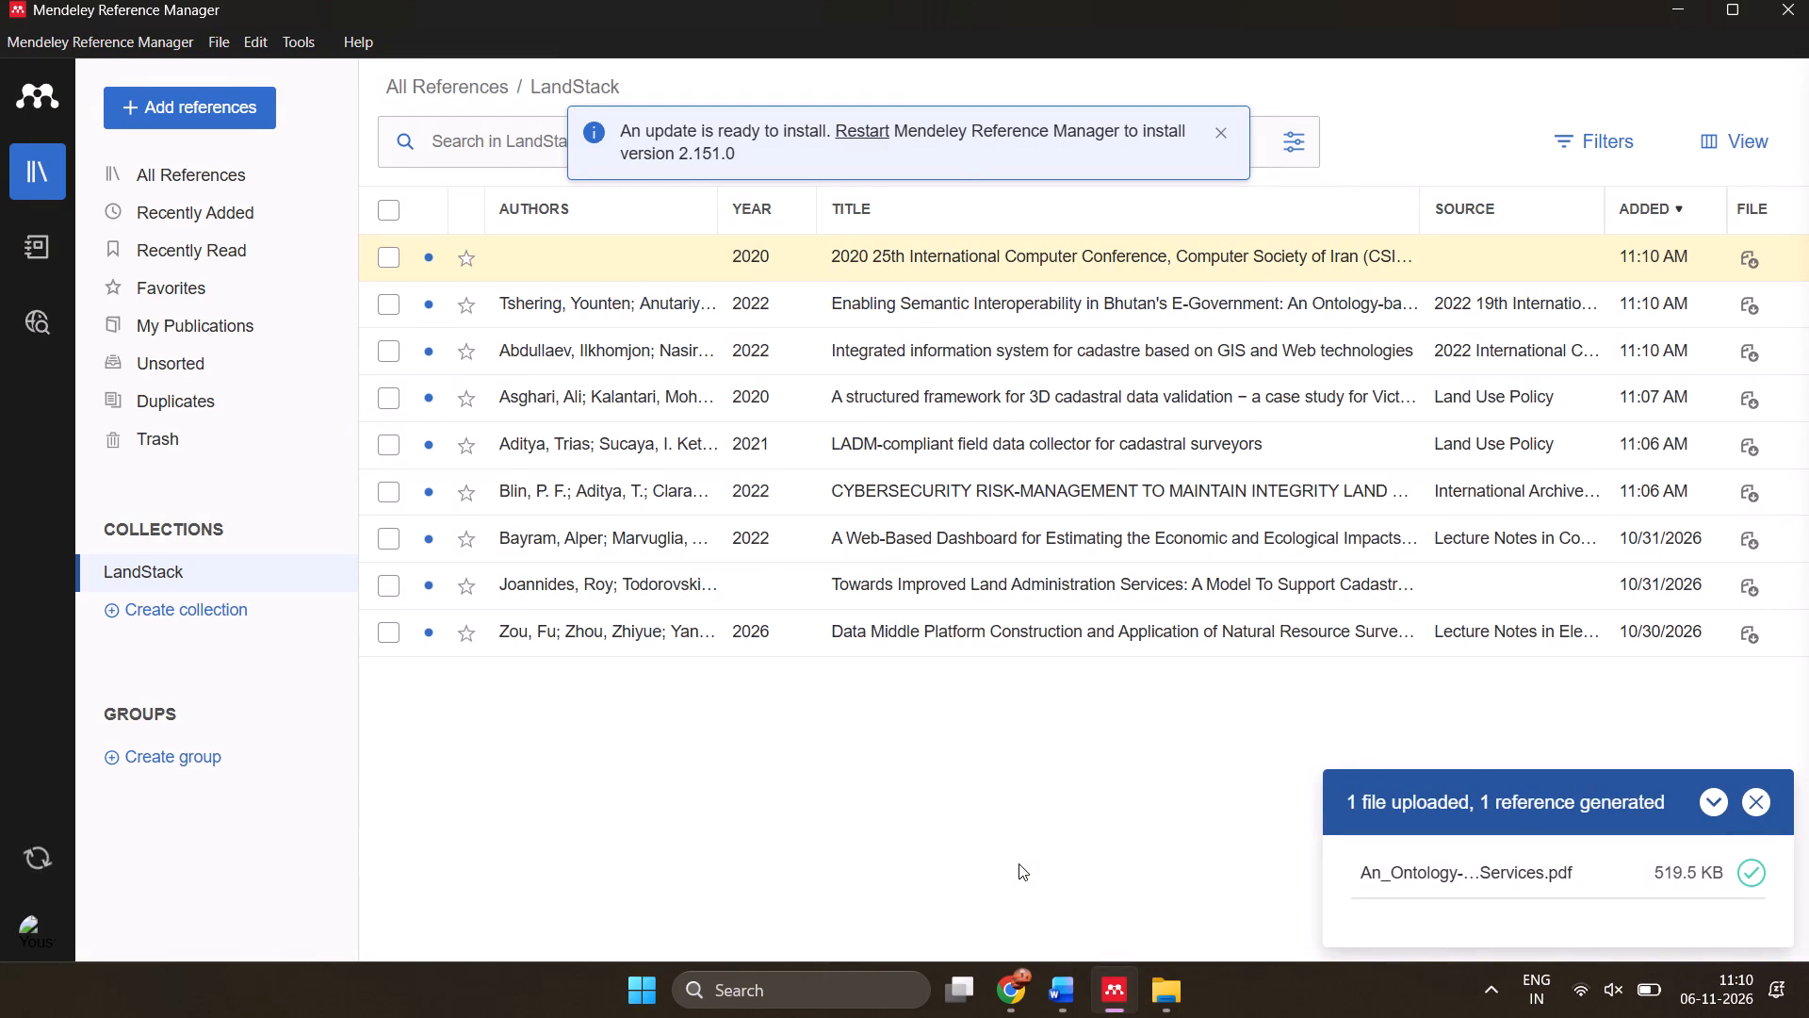
click(1019, 863)
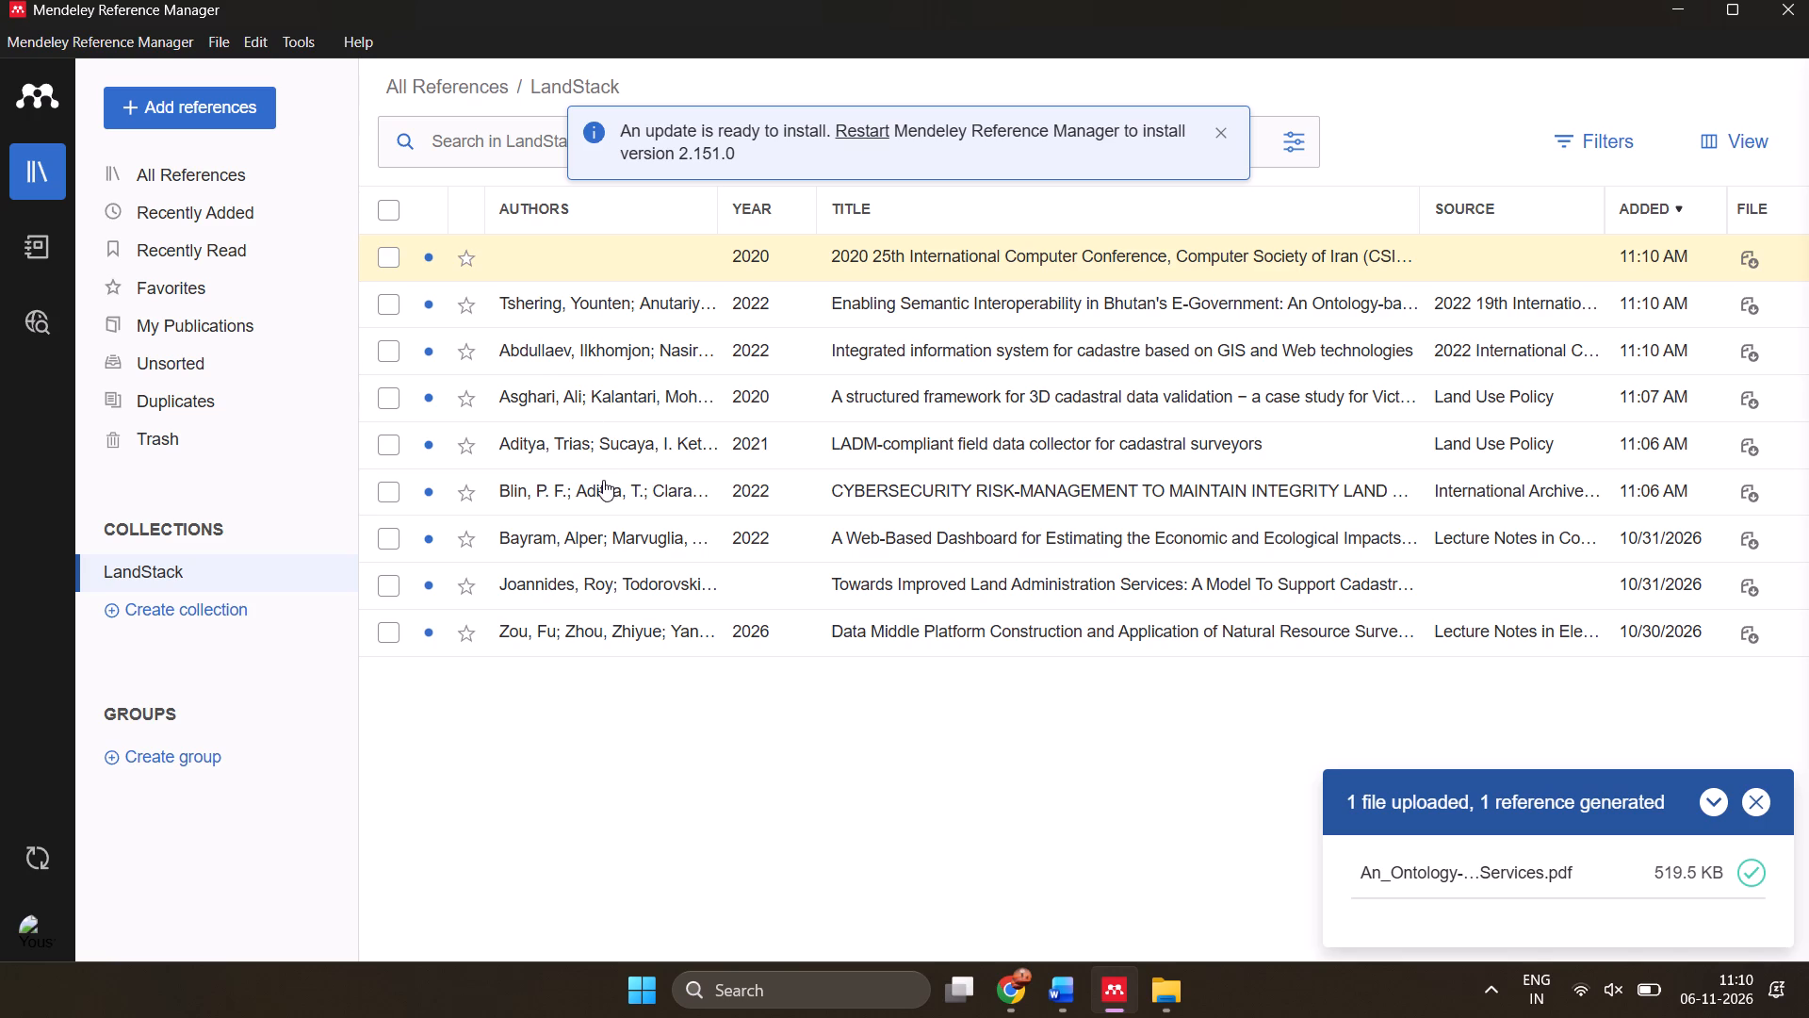
Switch to the Word document and sync the Mendeley Cite reference library.
click(1062, 987)
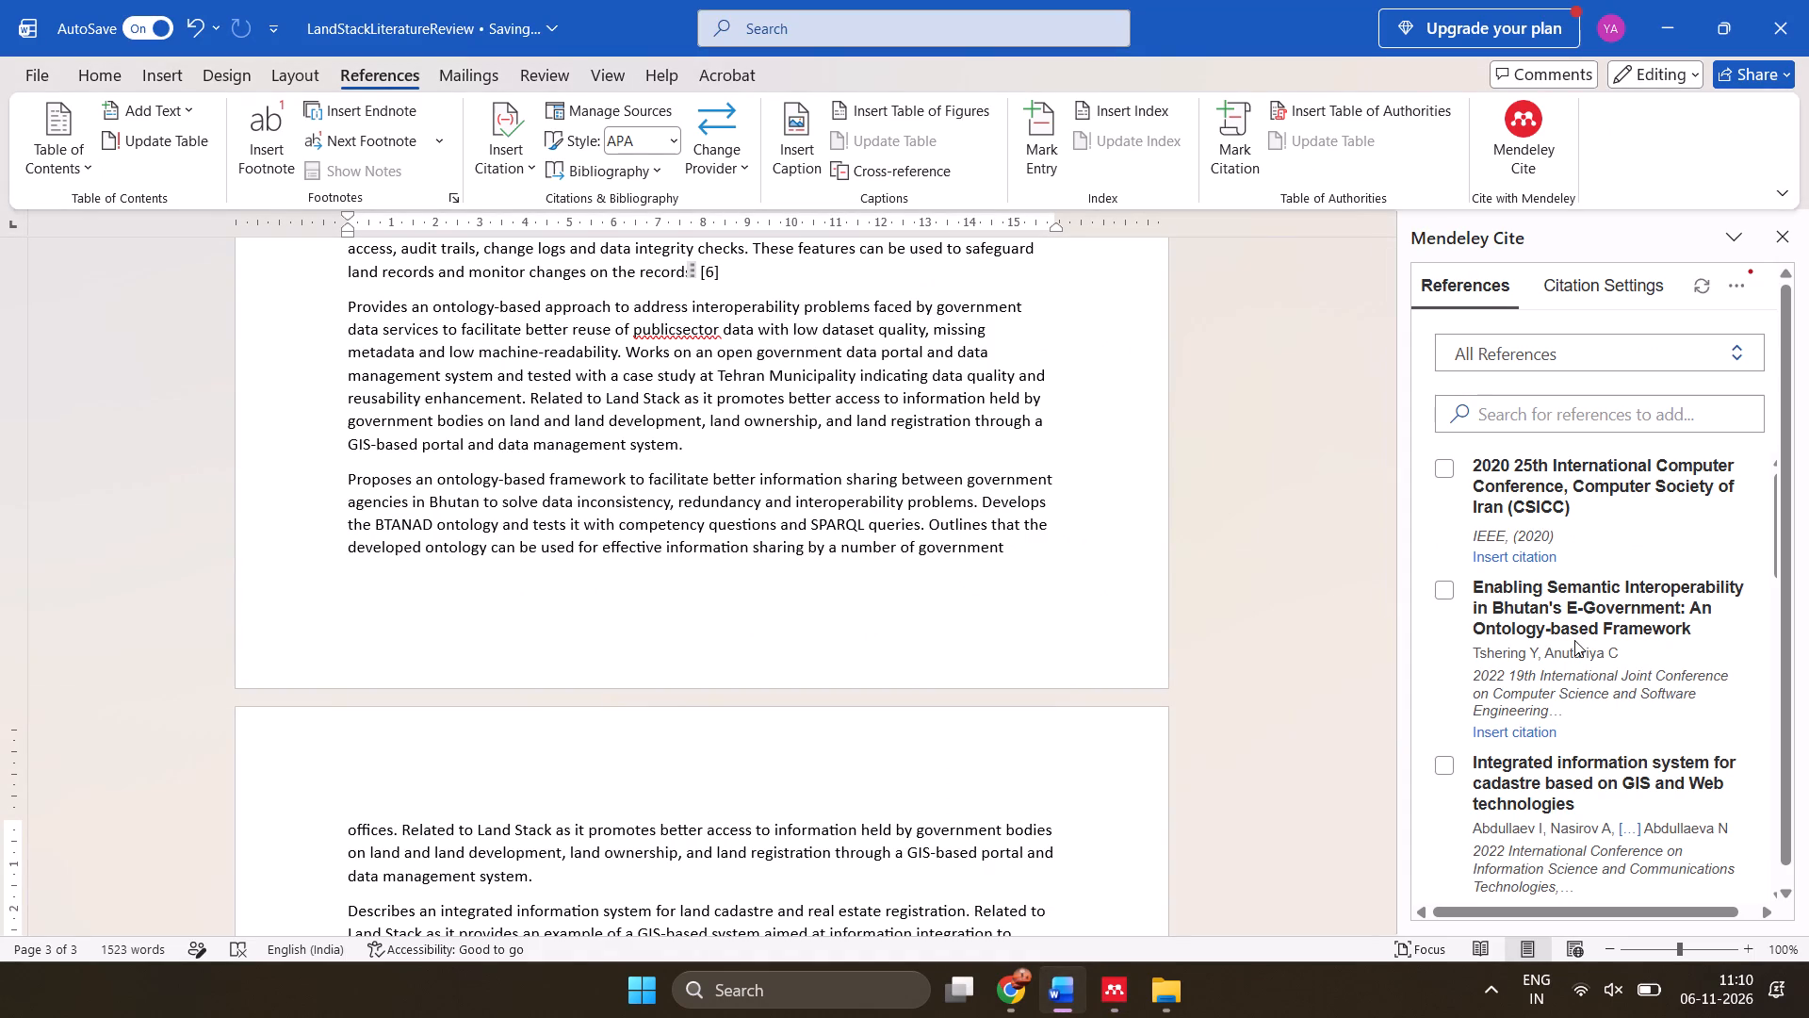
scroll(1574, 640, up, 4)
click(1706, 296)
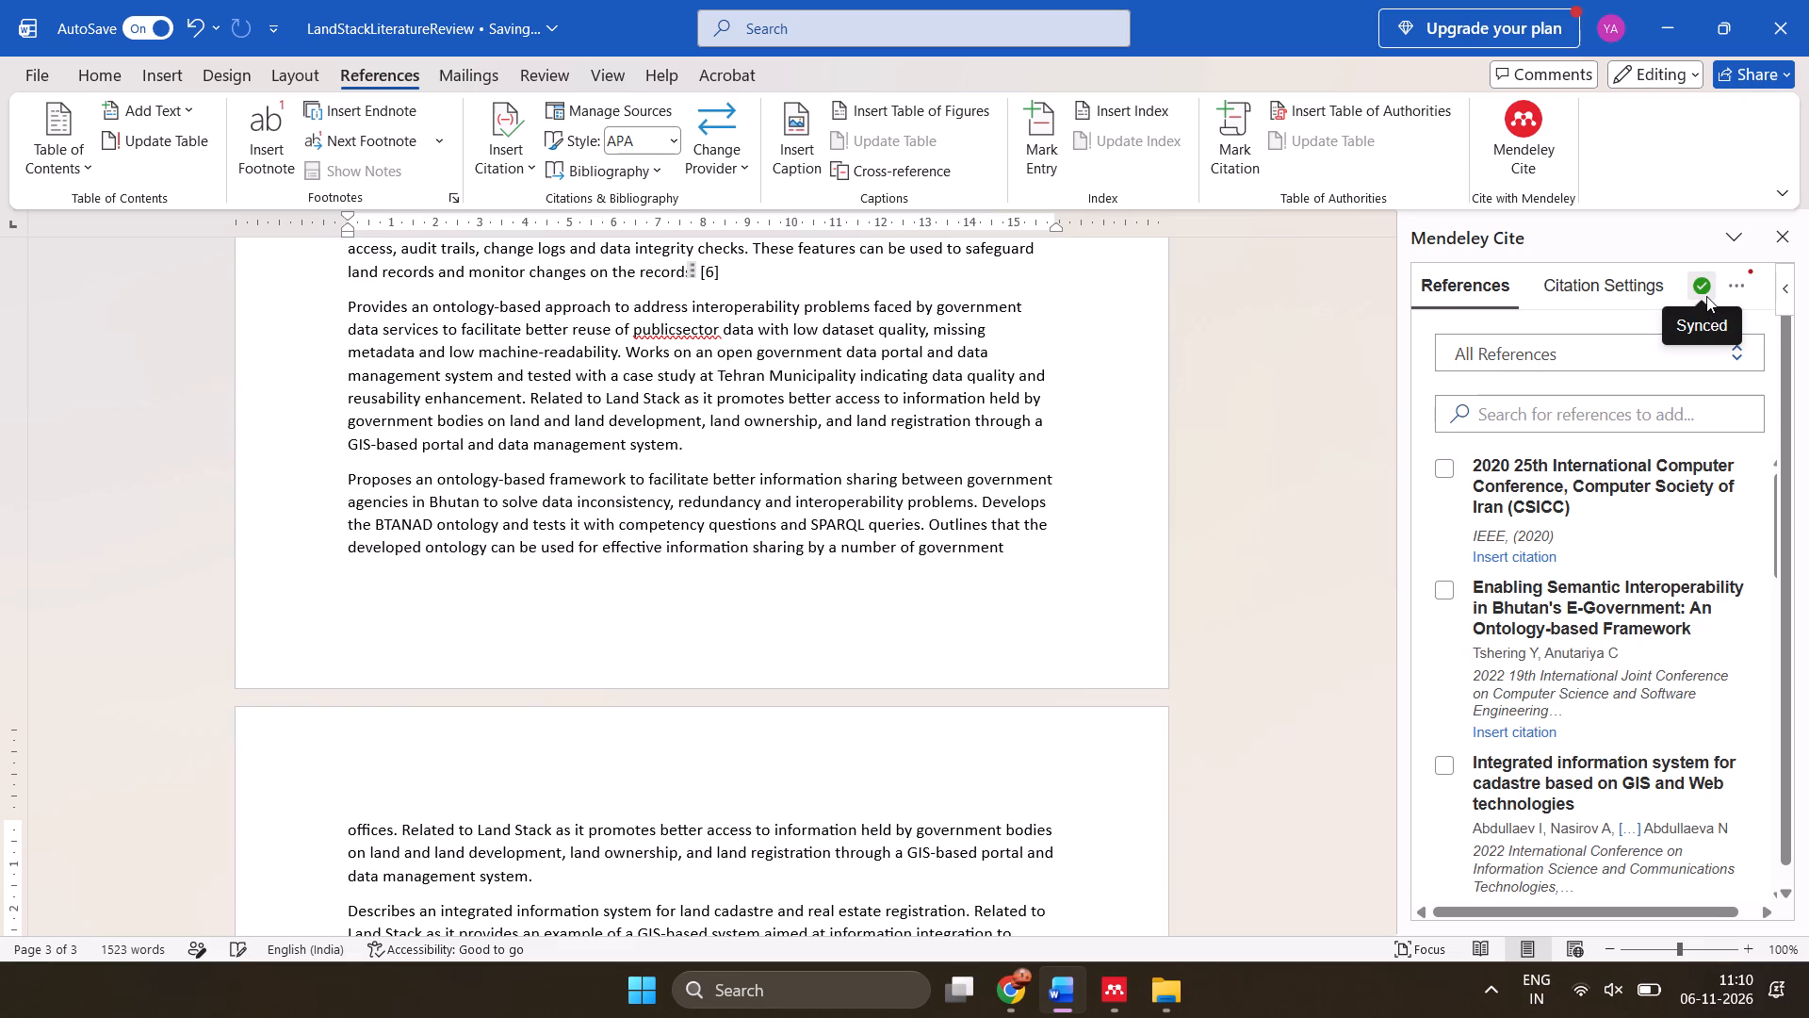
Cite "Integrated information system for cadastre based on GIS and Web technologies" at the end of the "Provides an ontology-based approach" paragraph.
scroll(999, 528, up, 1)
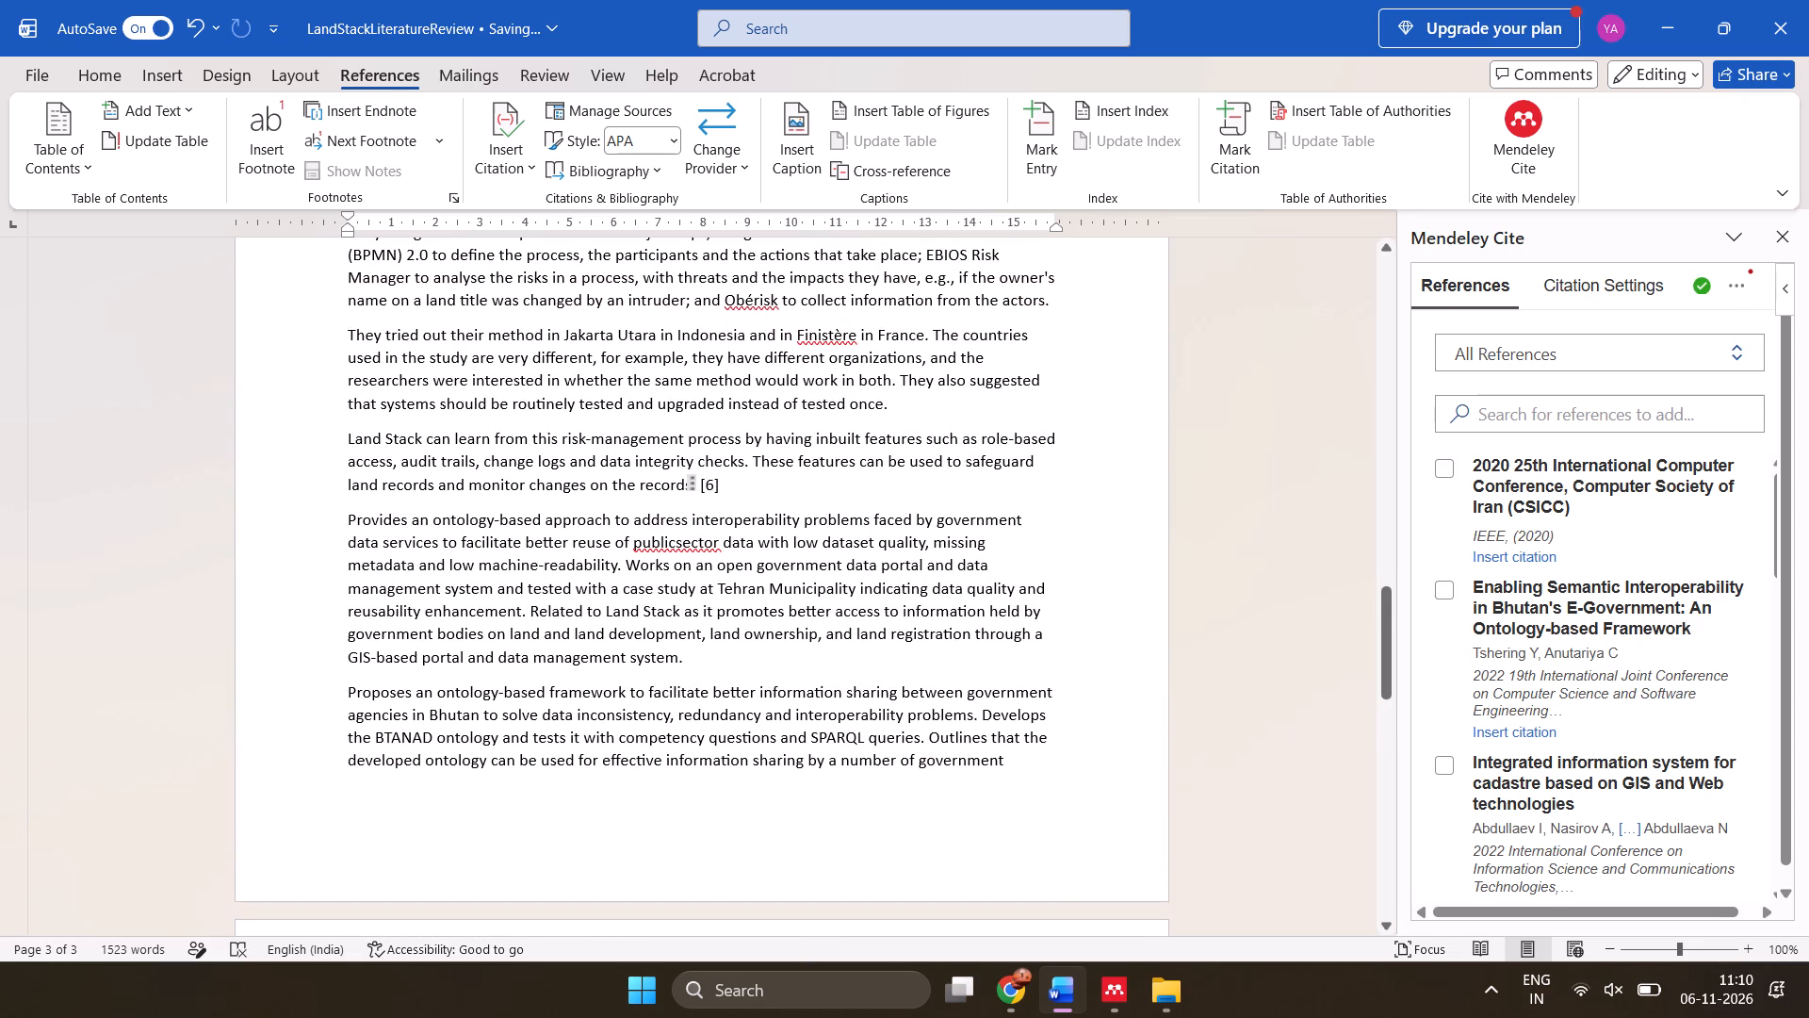
click(734, 656)
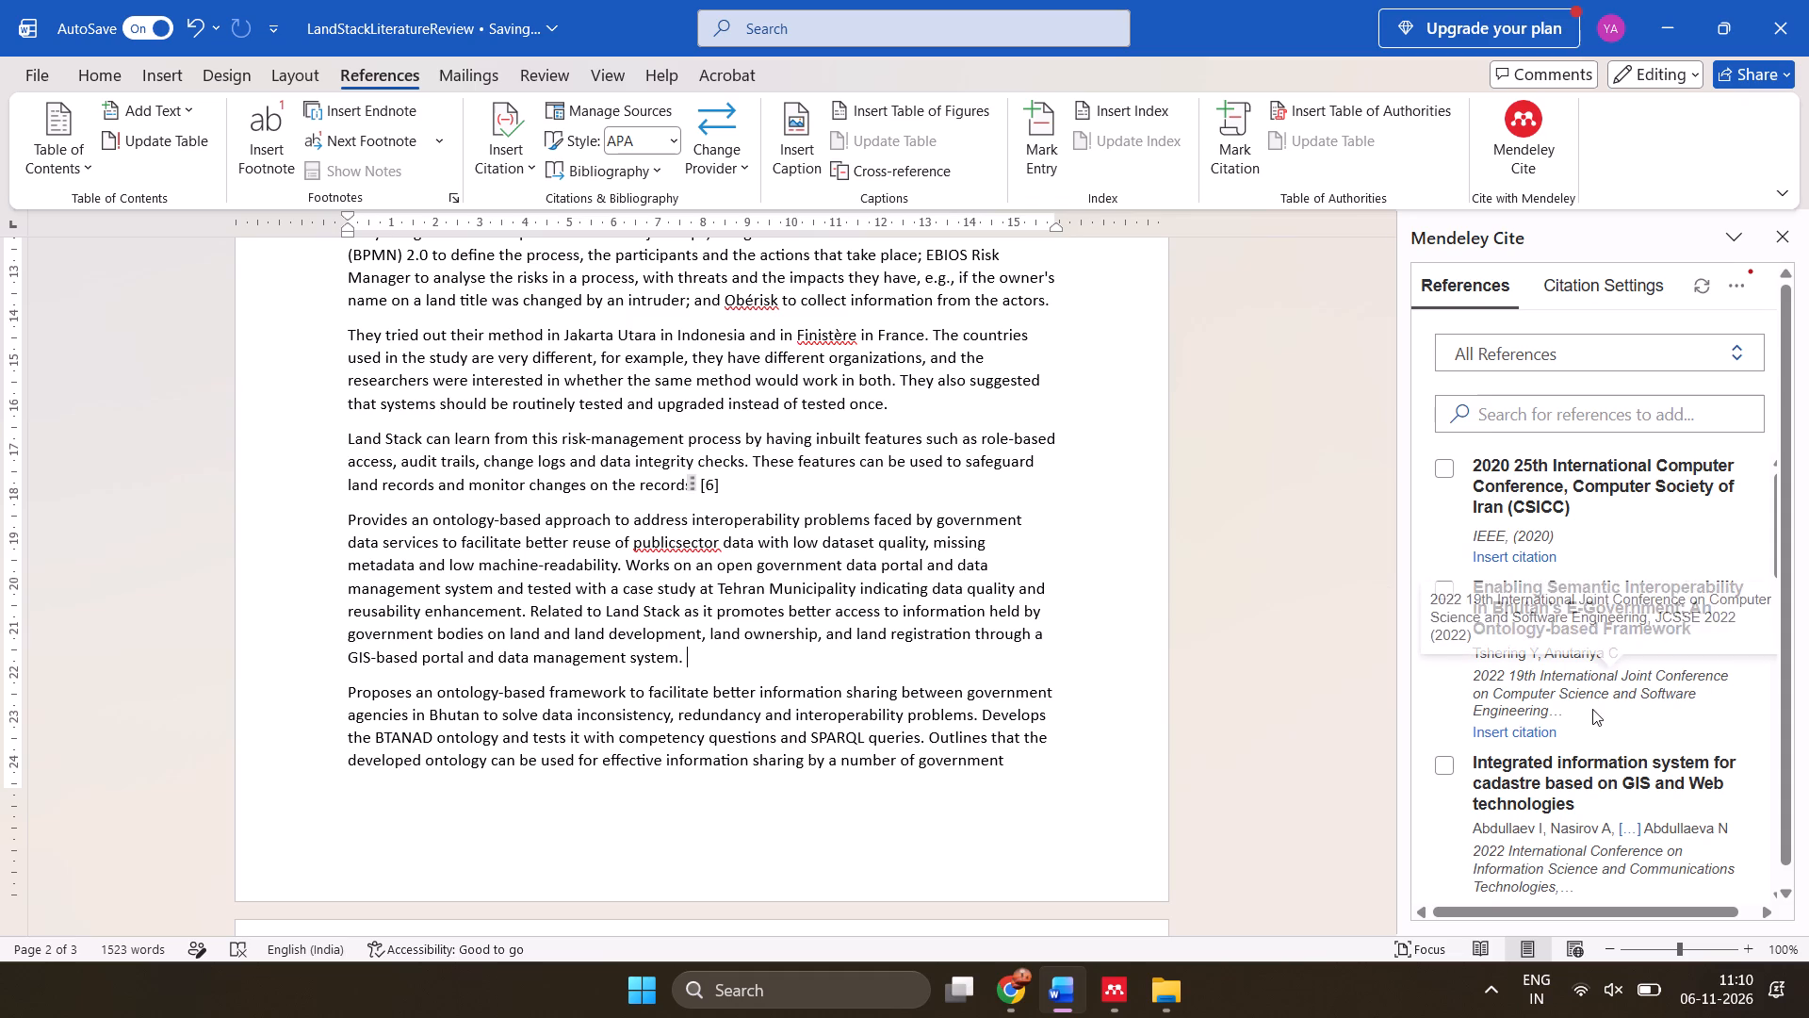
scroll(1592, 703, down, 9)
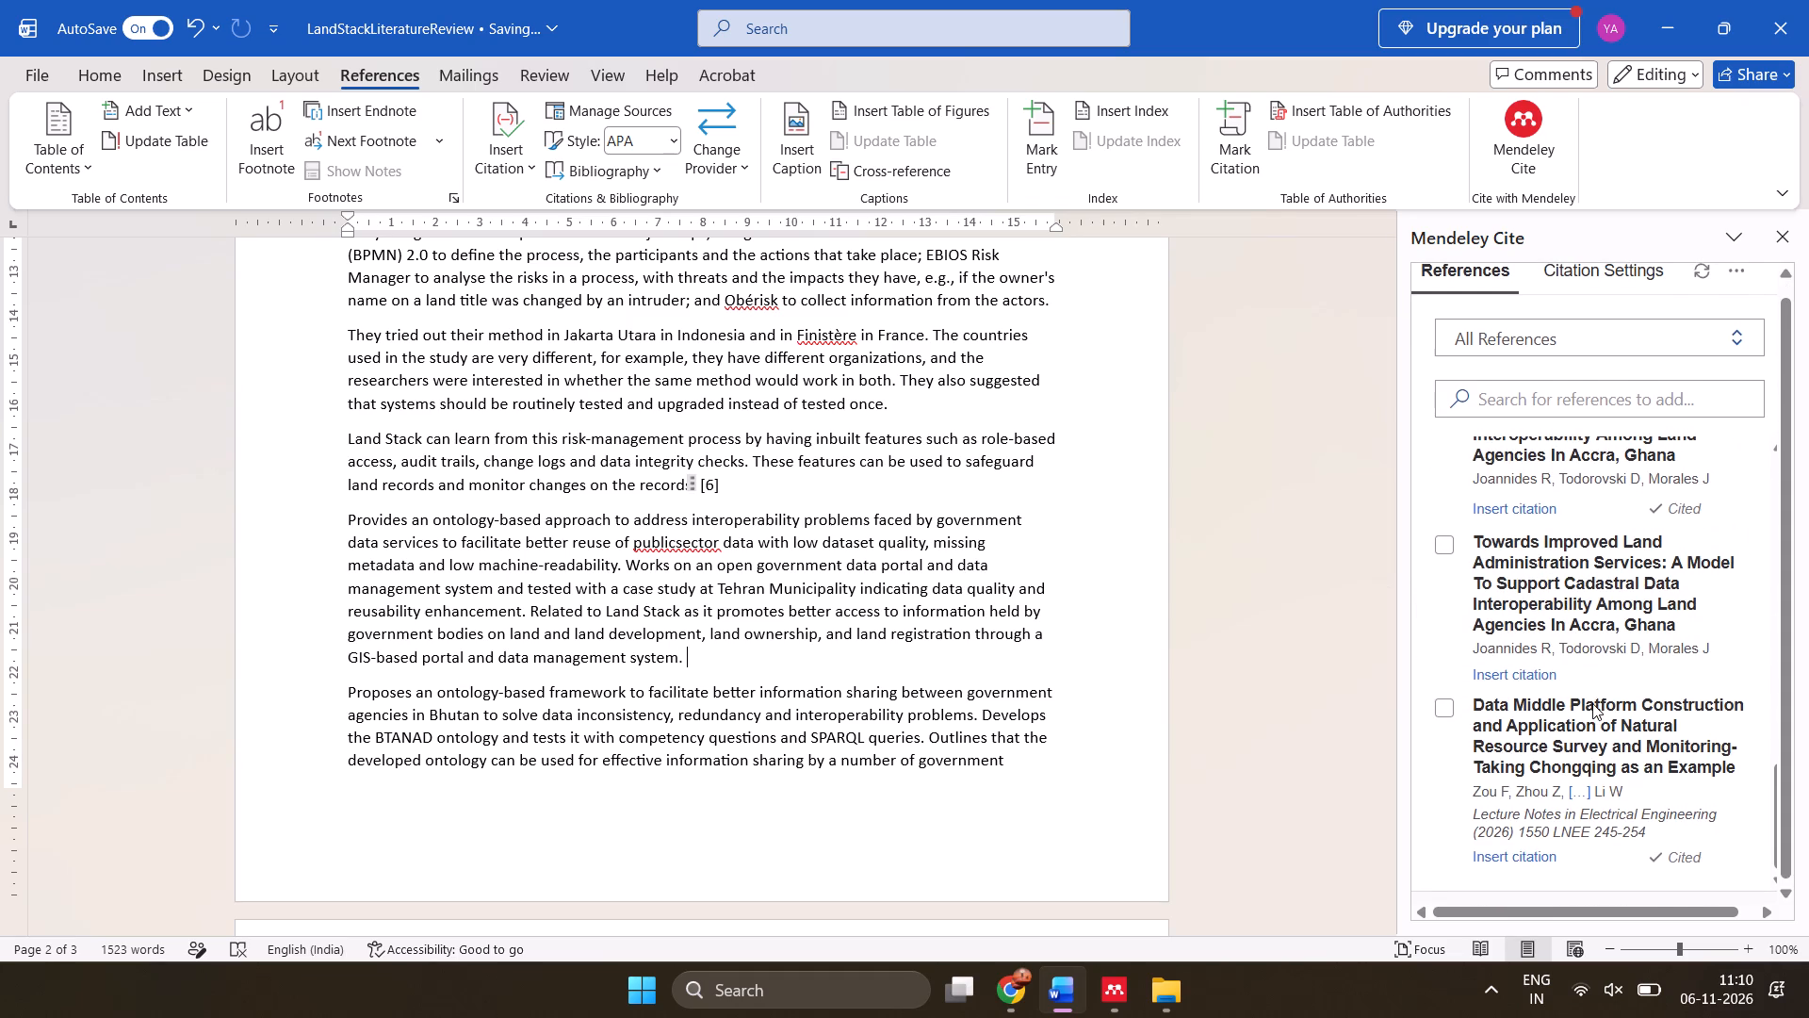
scroll(1592, 703, up, 3)
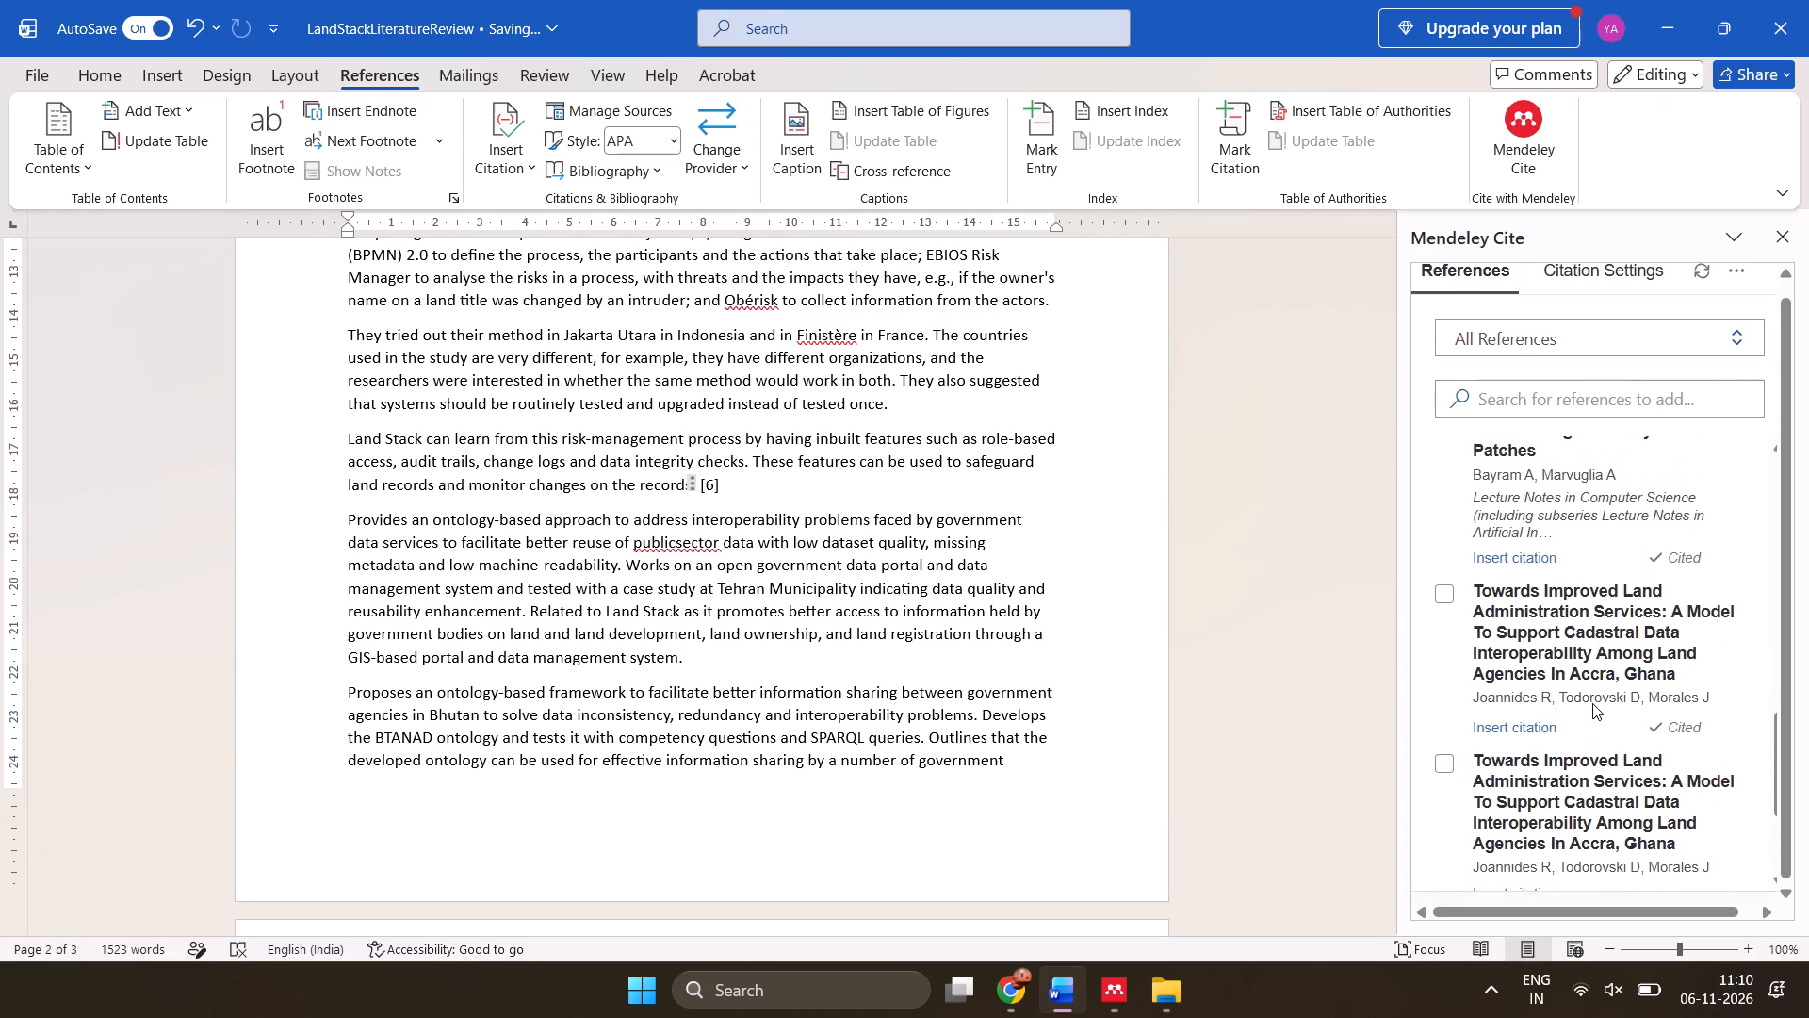
scroll(1592, 703, up, 1)
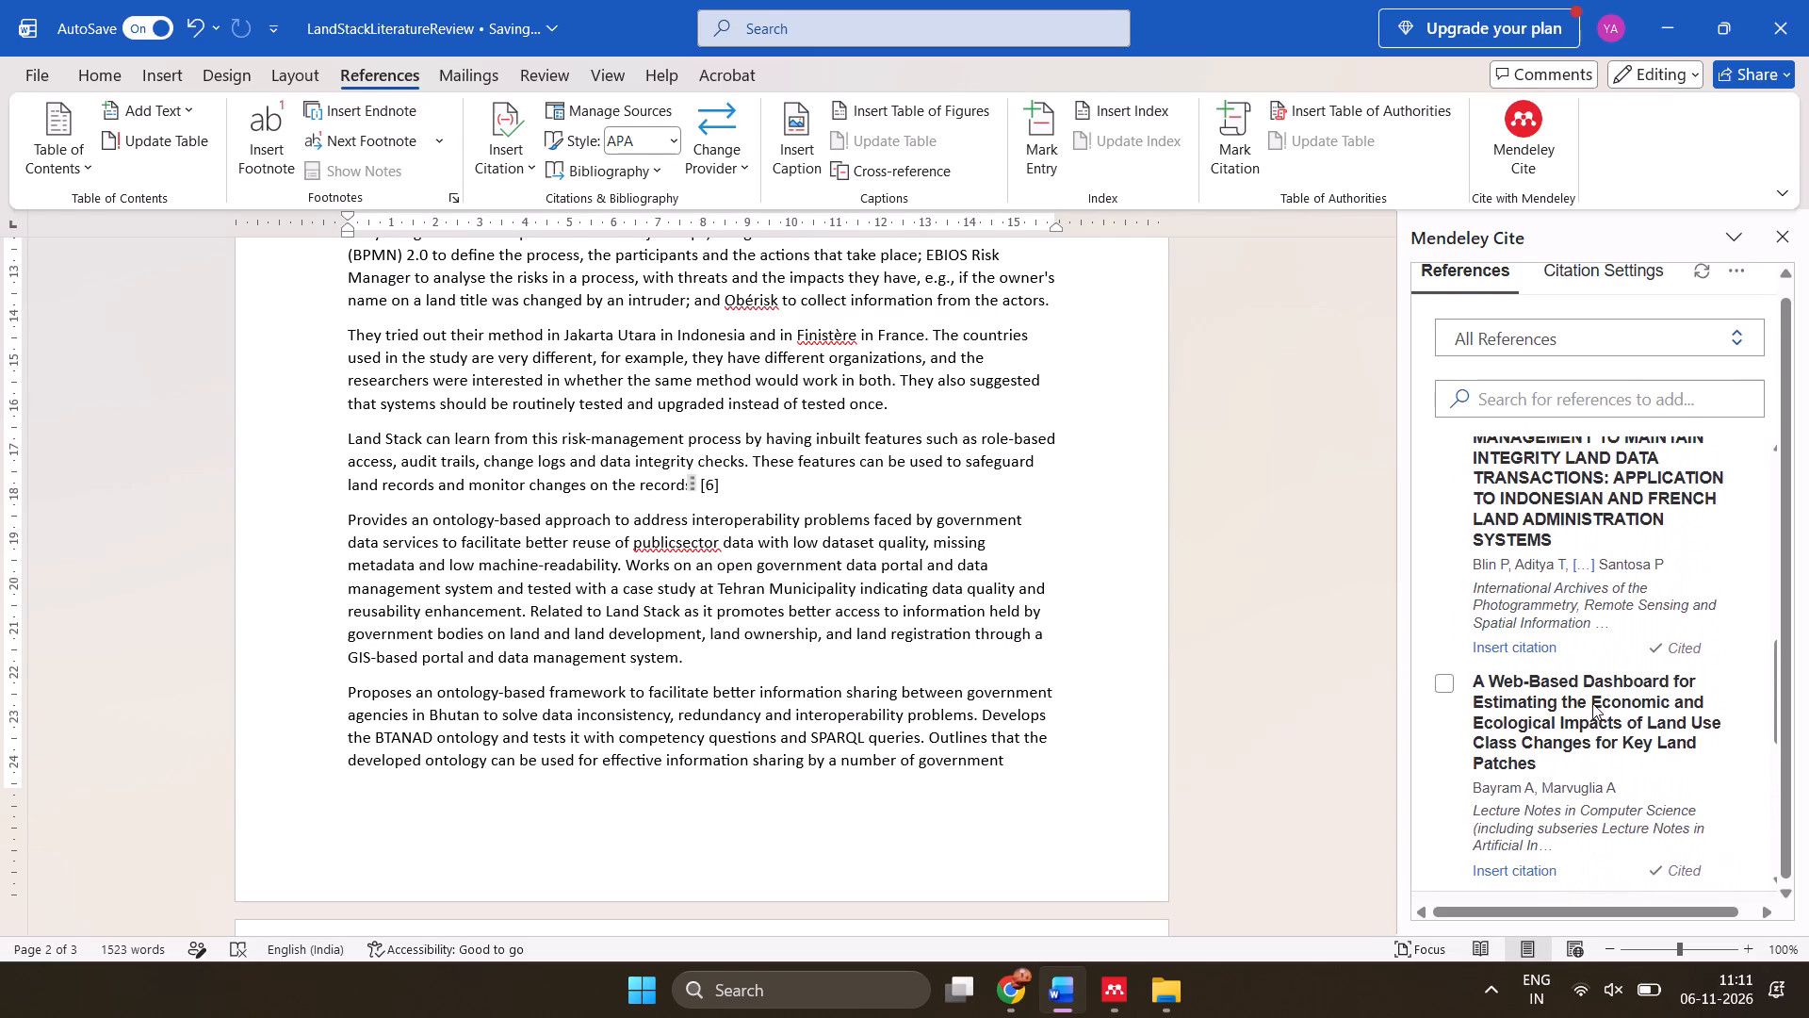
scroll(1592, 703, up, 2)
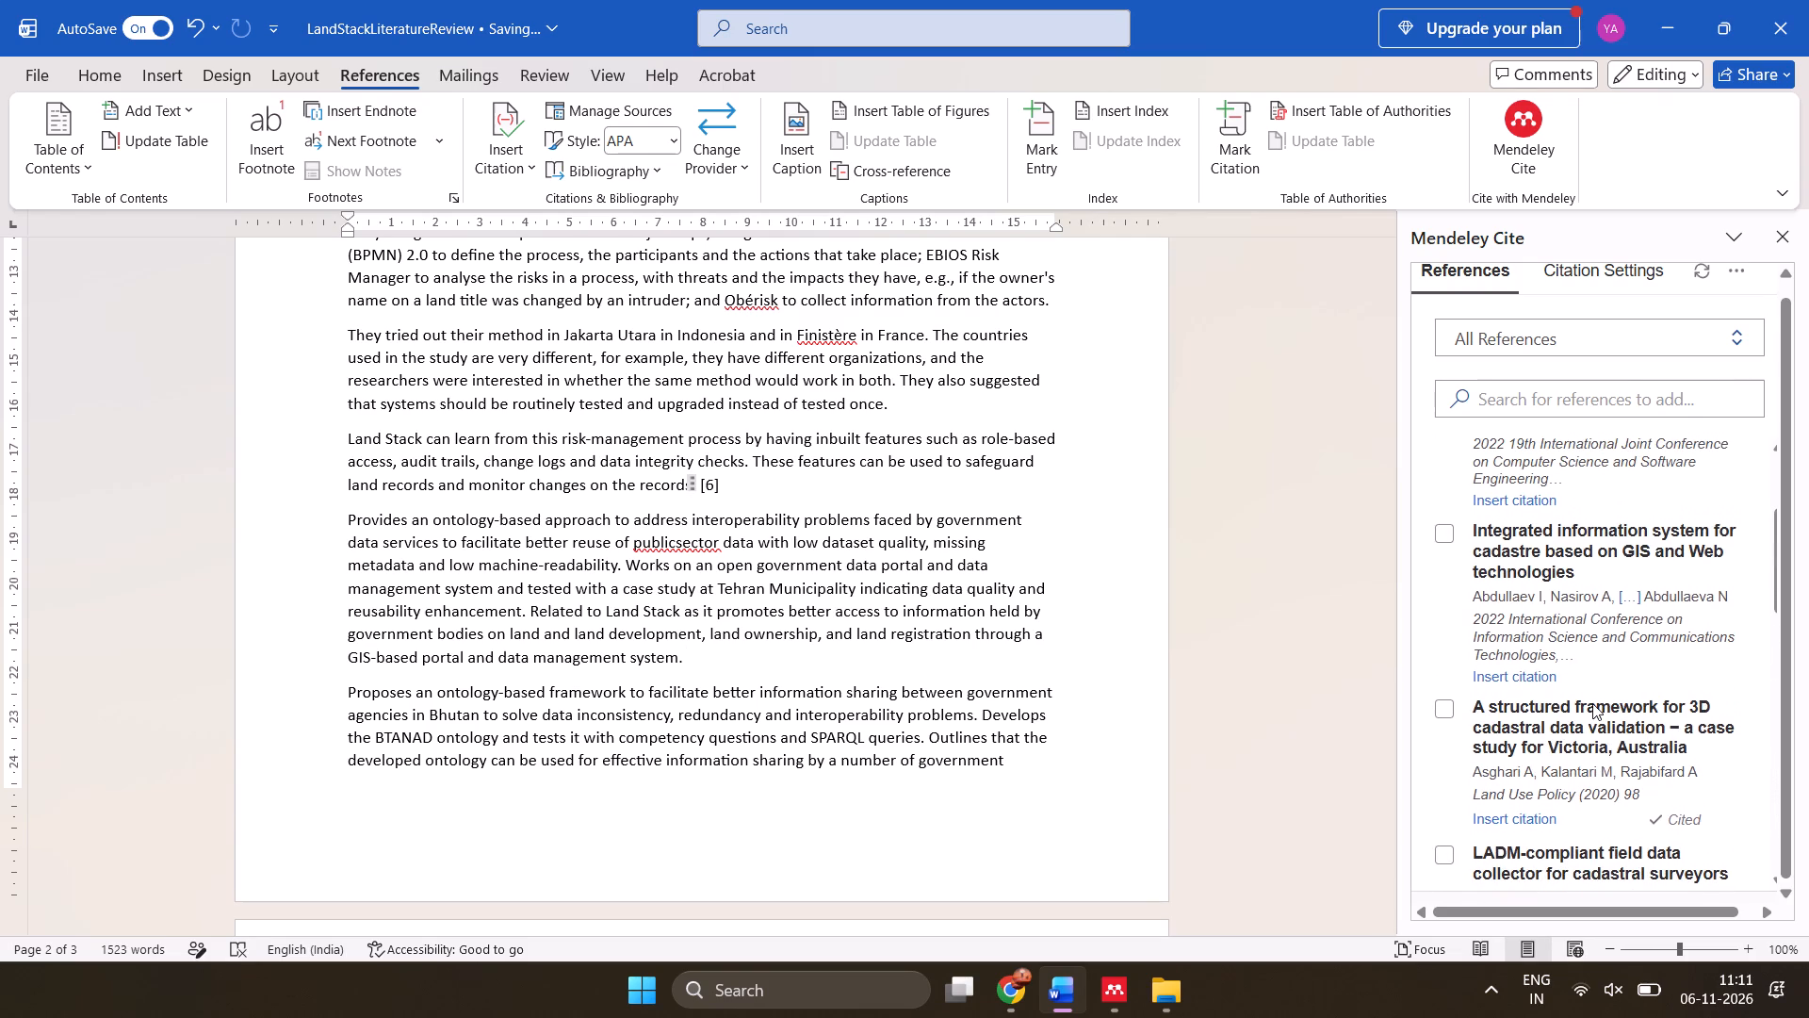
scroll(1592, 703, up, 1)
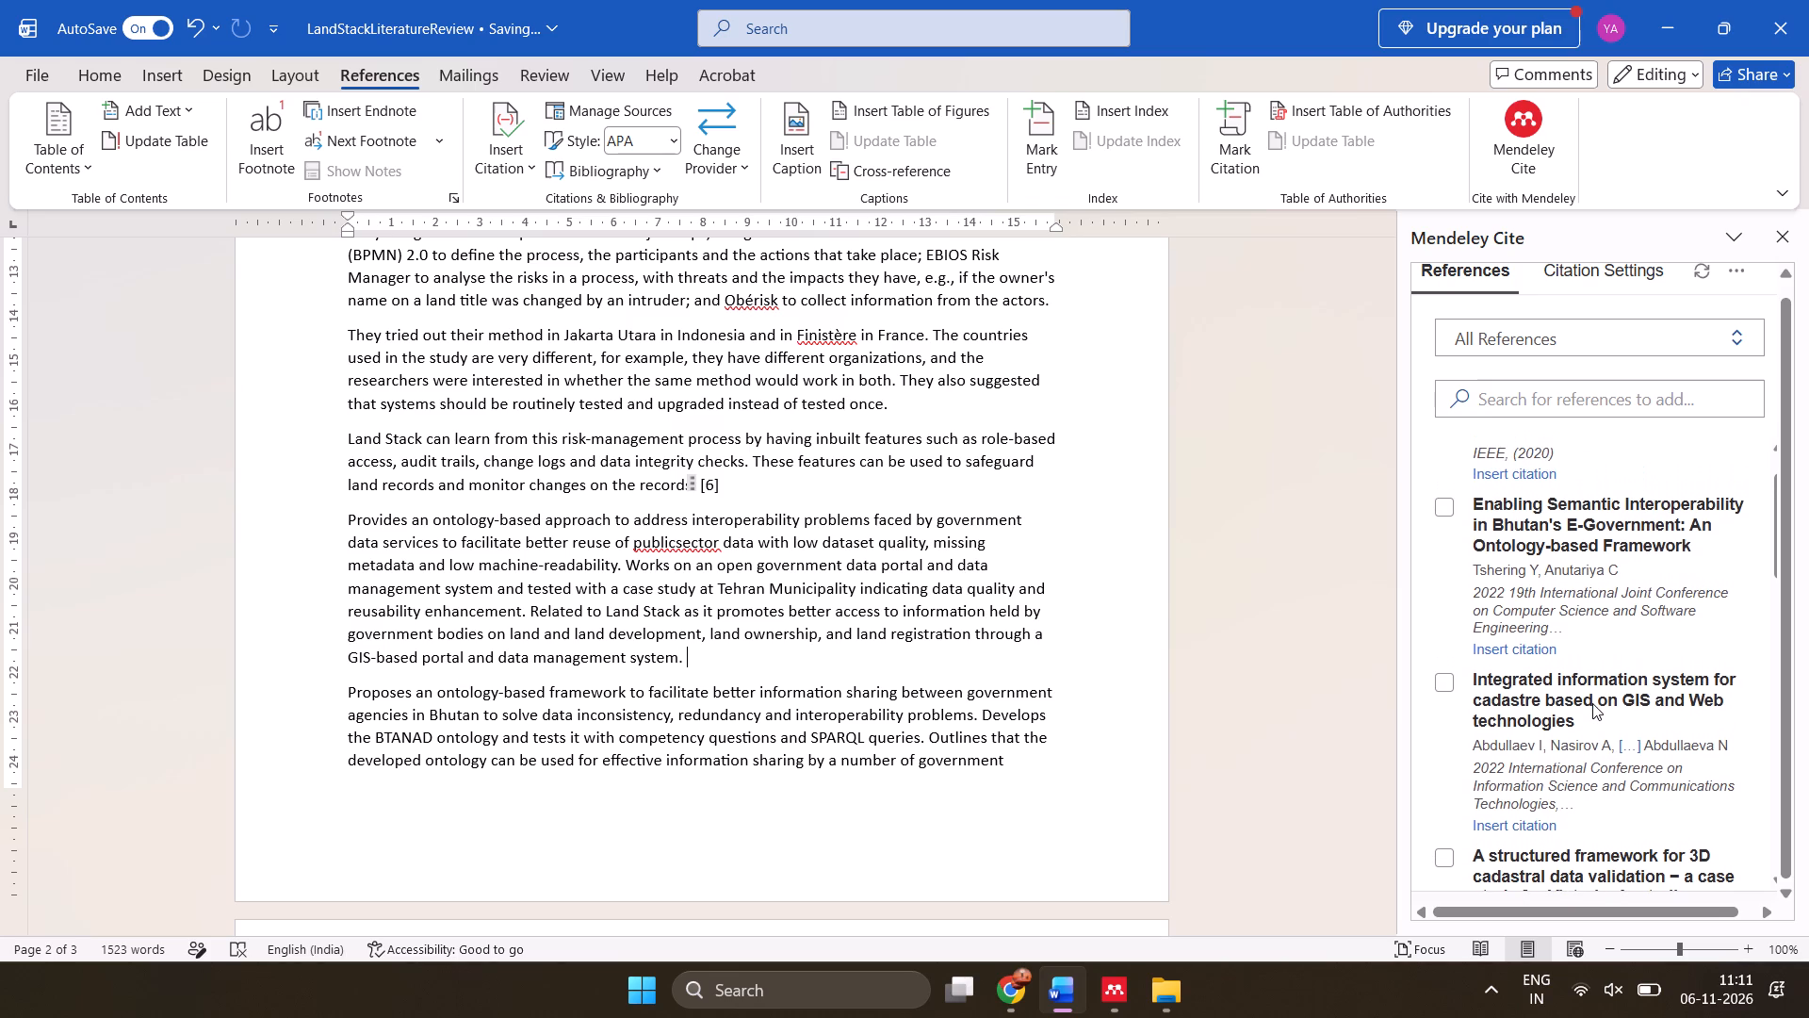
click(1449, 685)
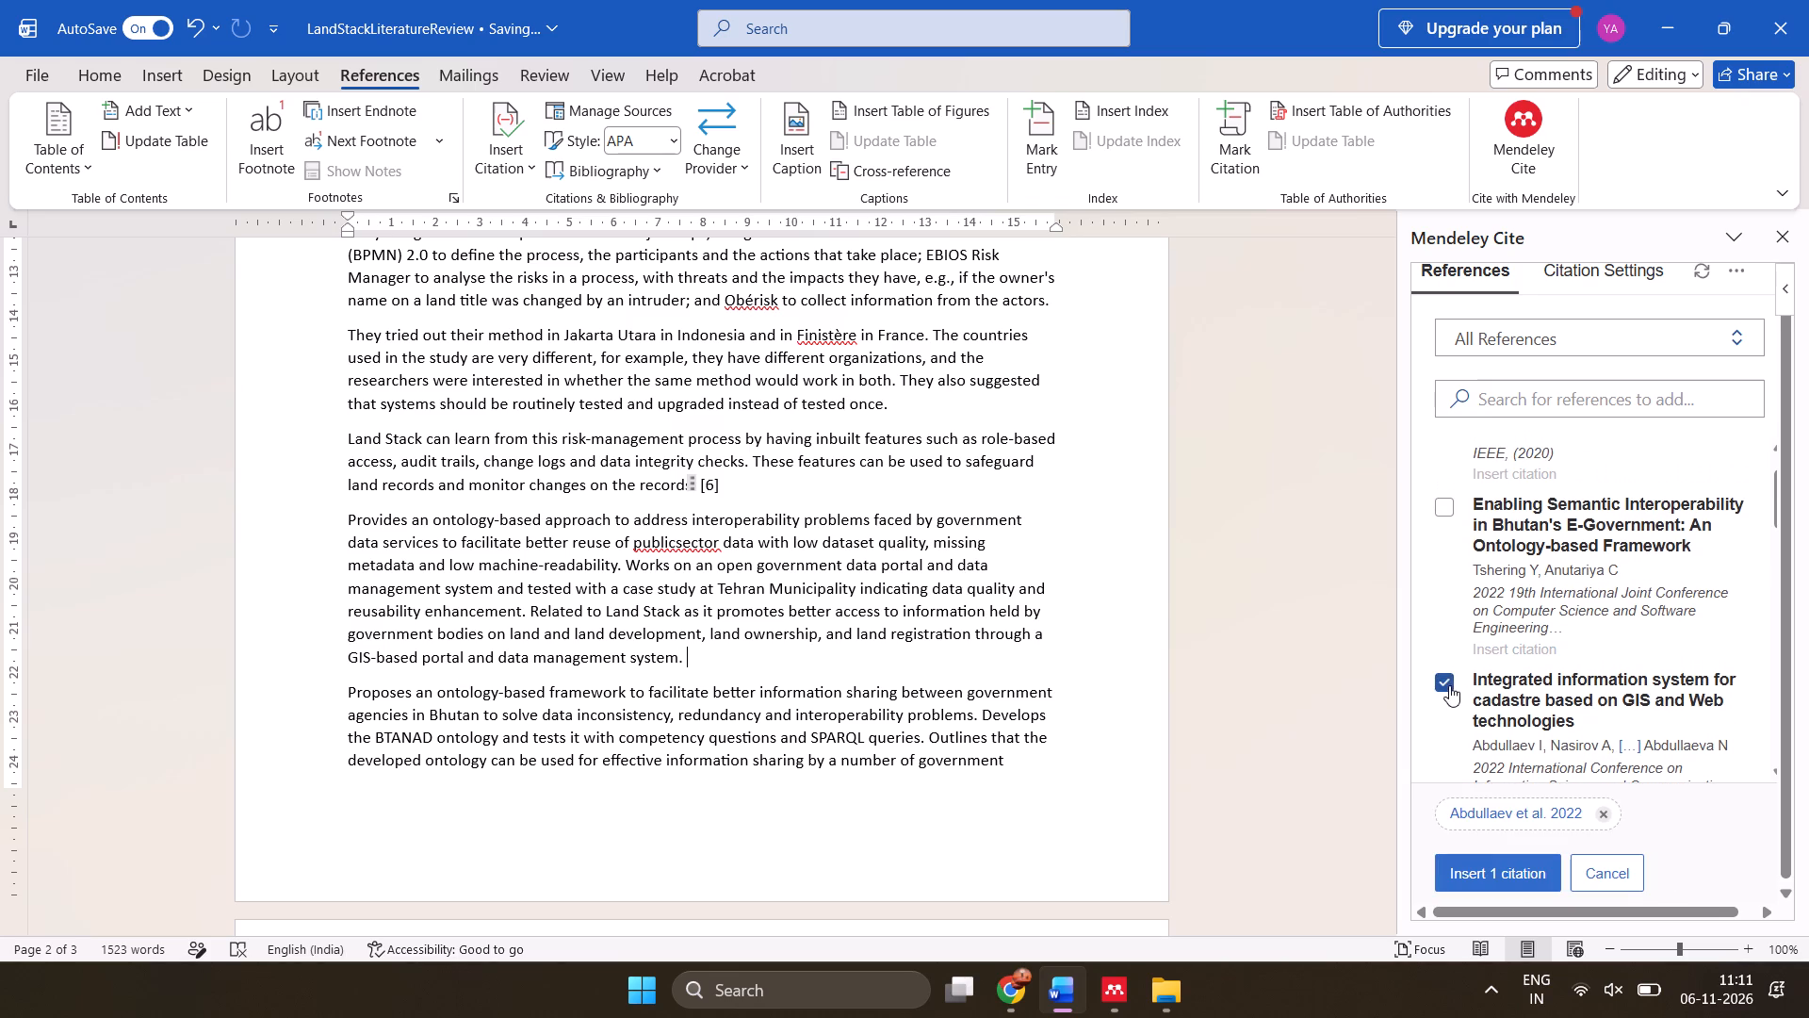
click(1503, 868)
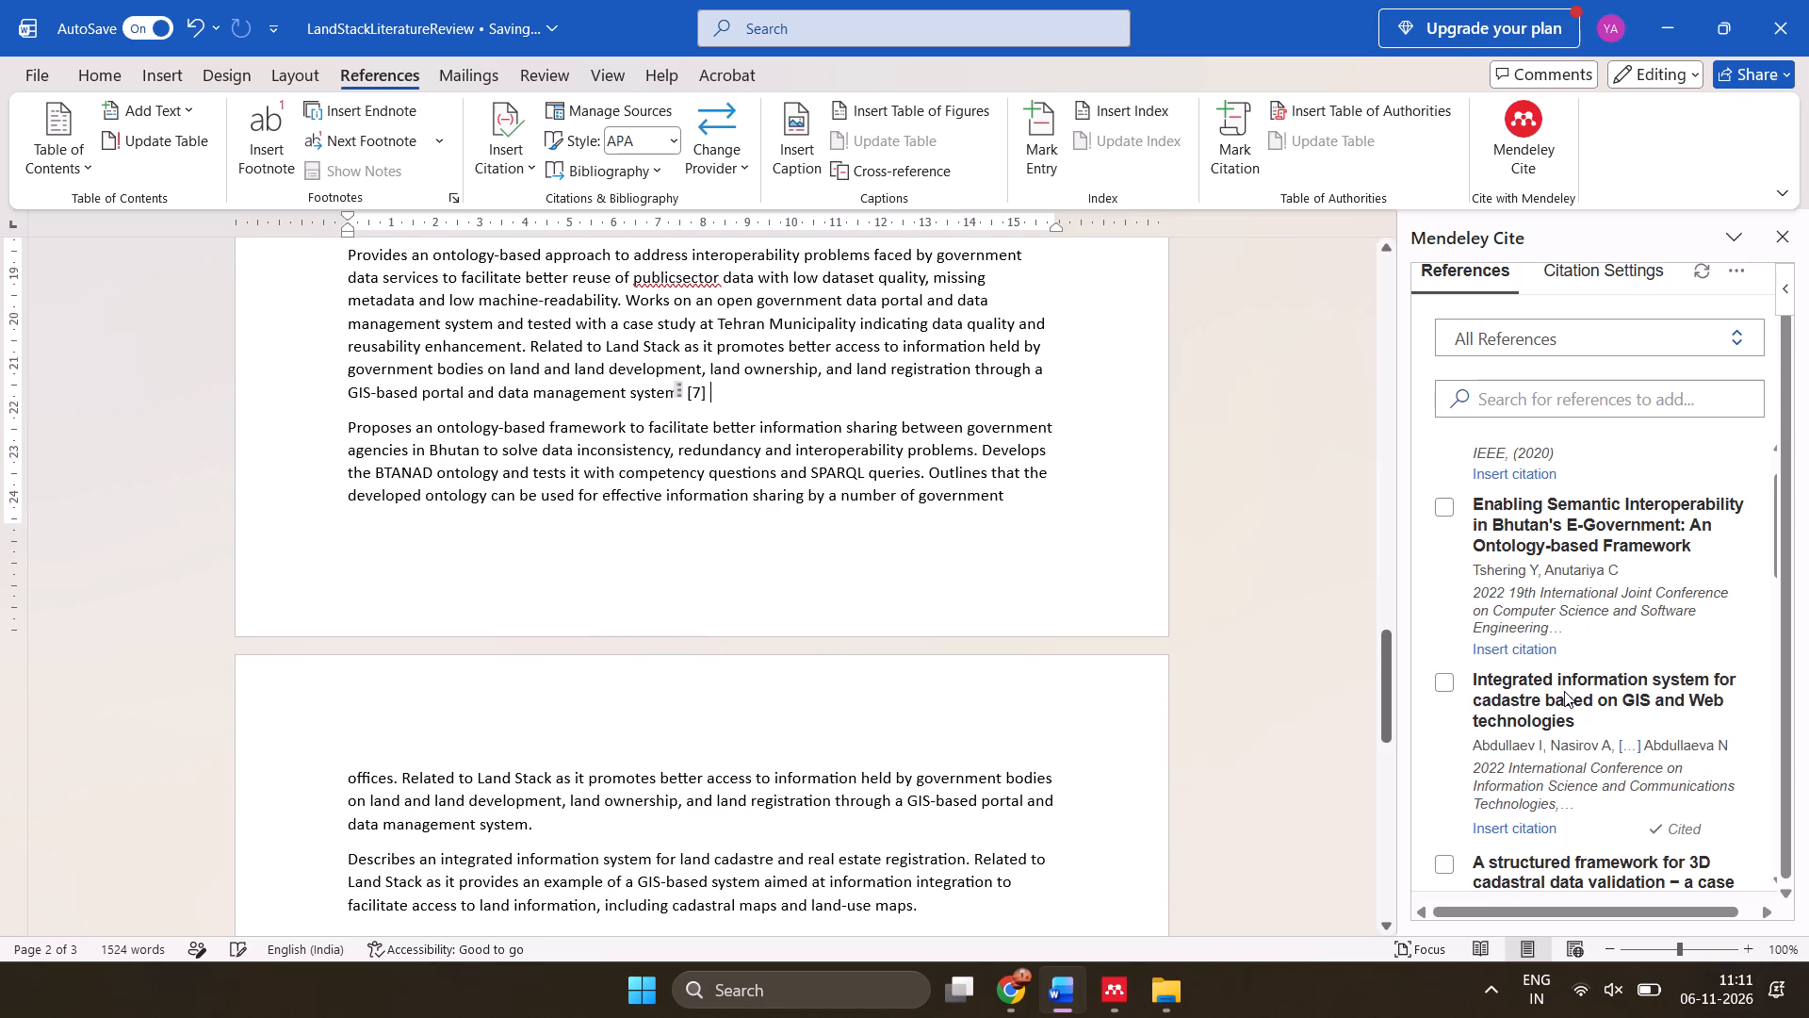
Cite "Enabling Semantic Interoperability in Bhutan's E-Government" at the end of the "Proposes an ontology-based framework" paragraph.
scroll(1564, 691, up, 1)
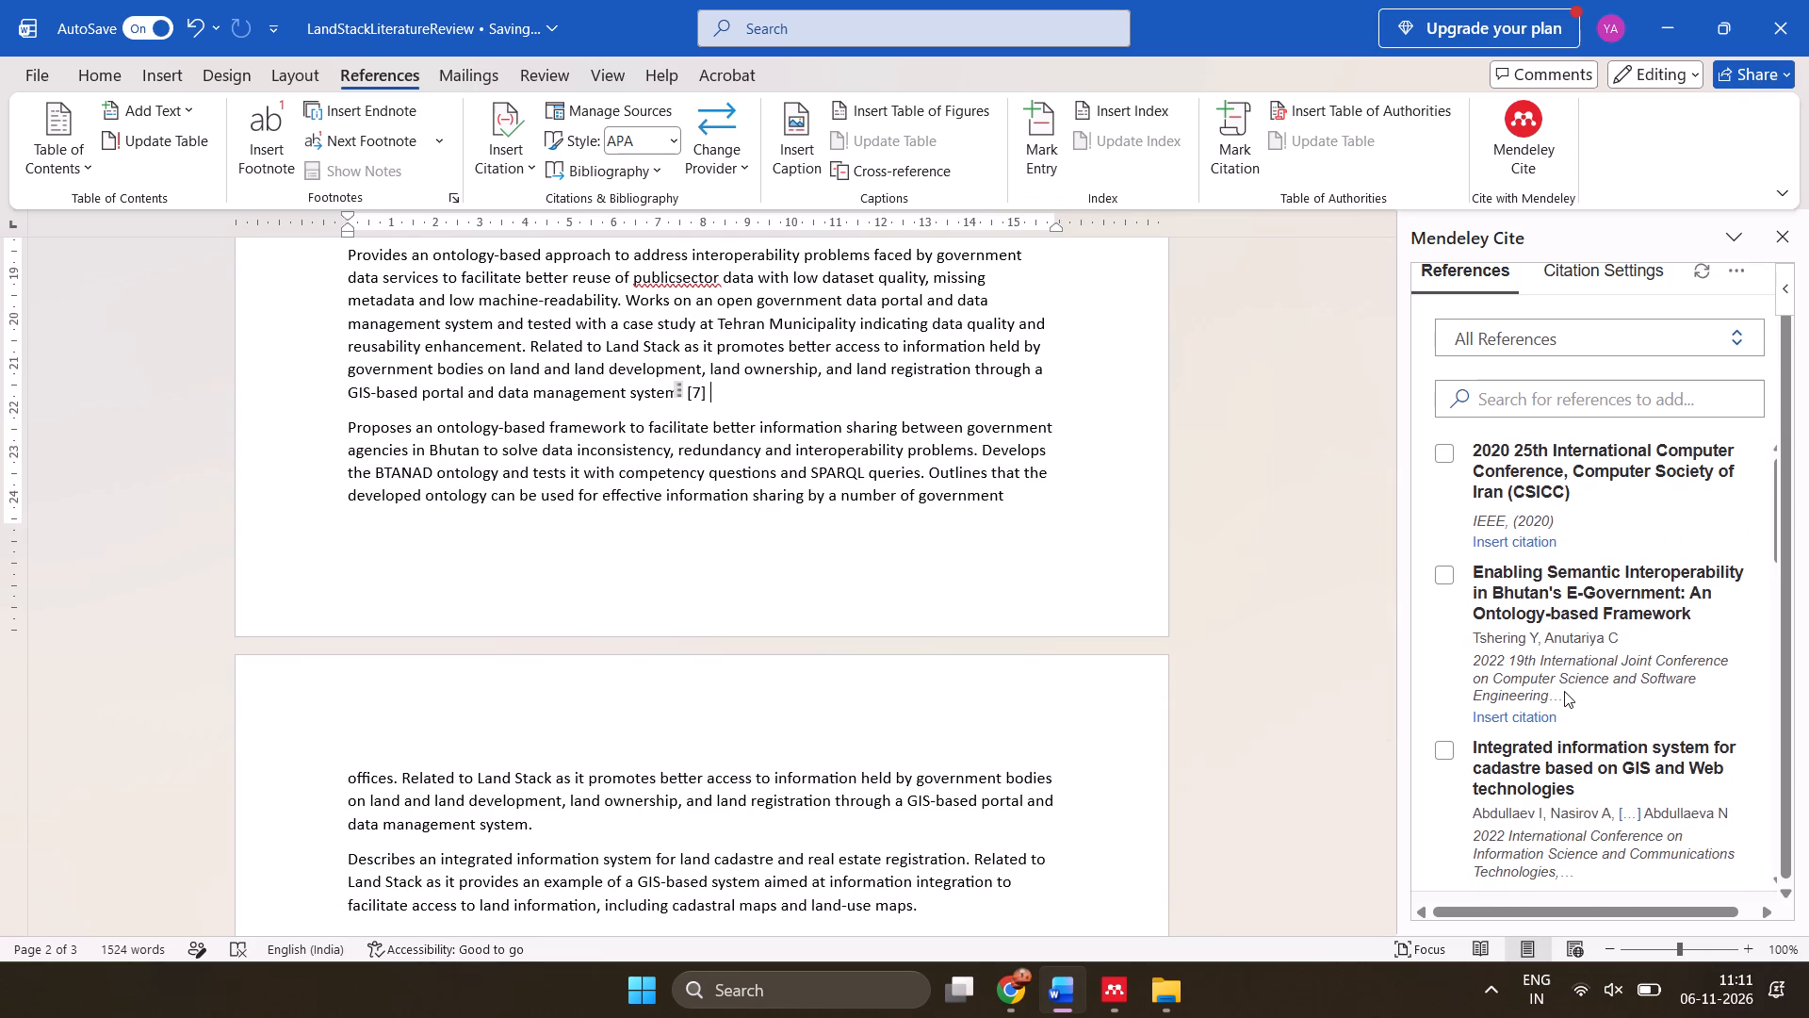
scroll(1564, 691, up, 1)
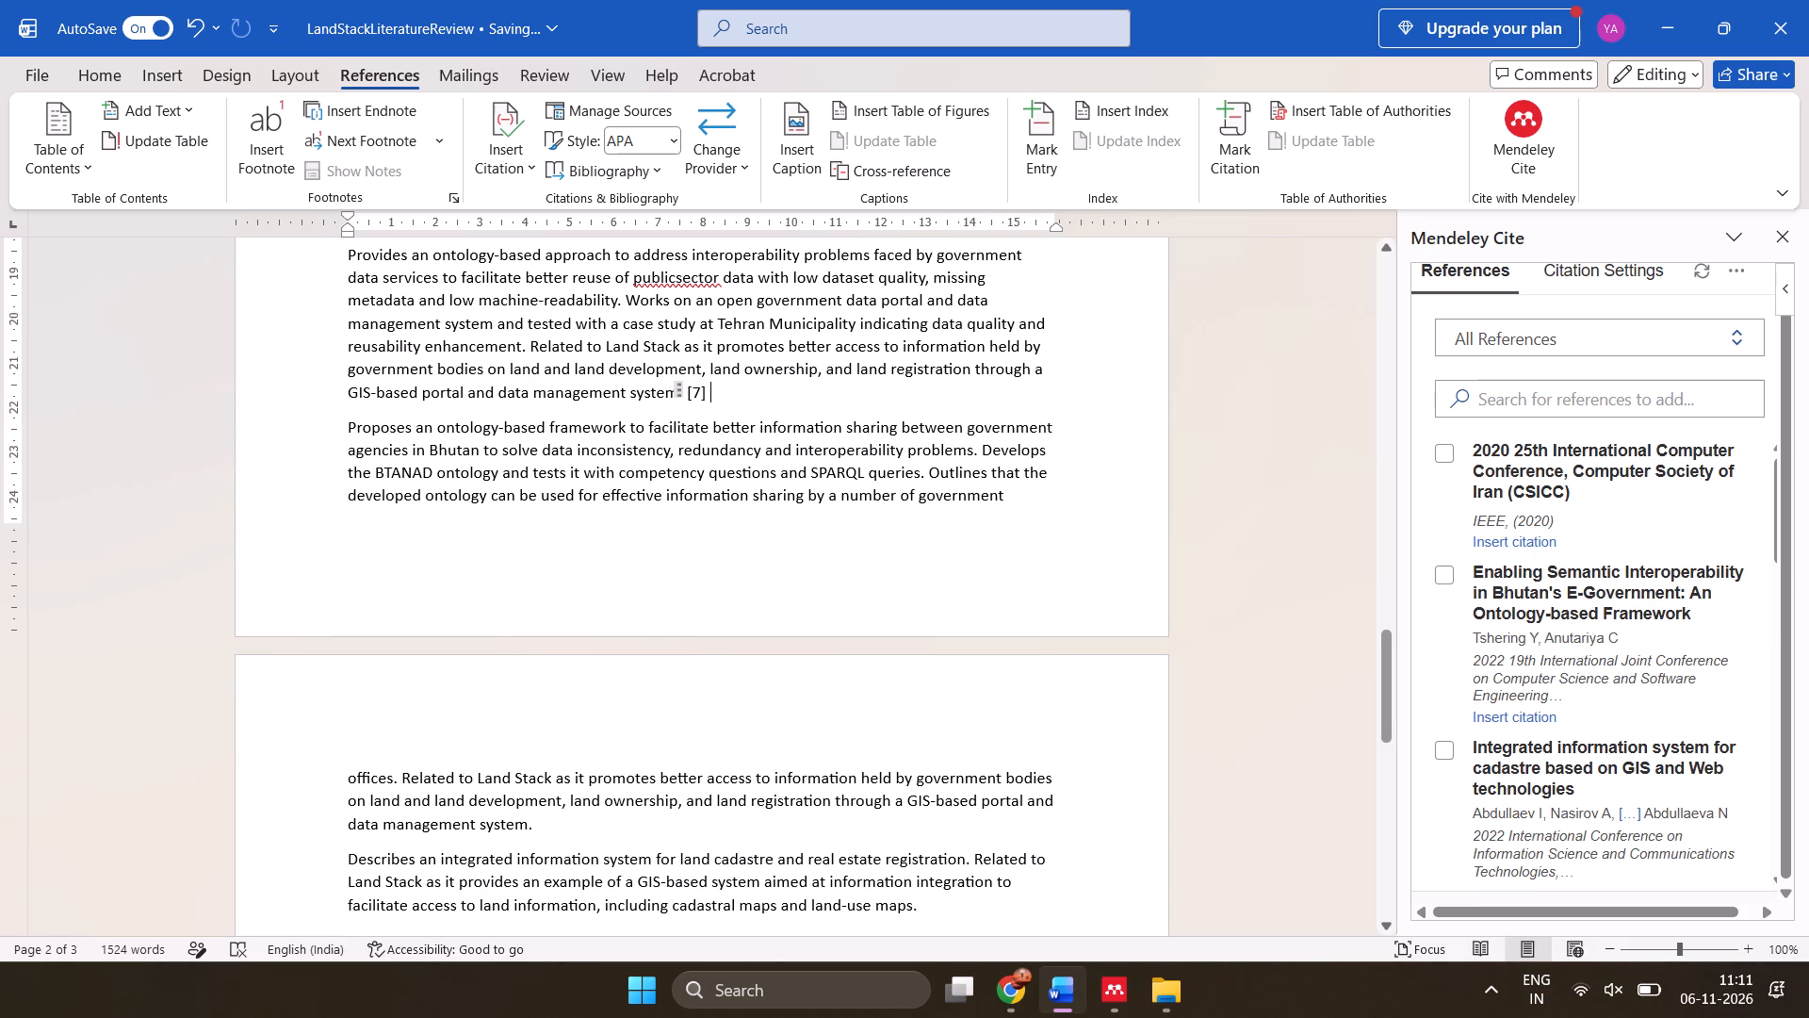
click(565, 827)
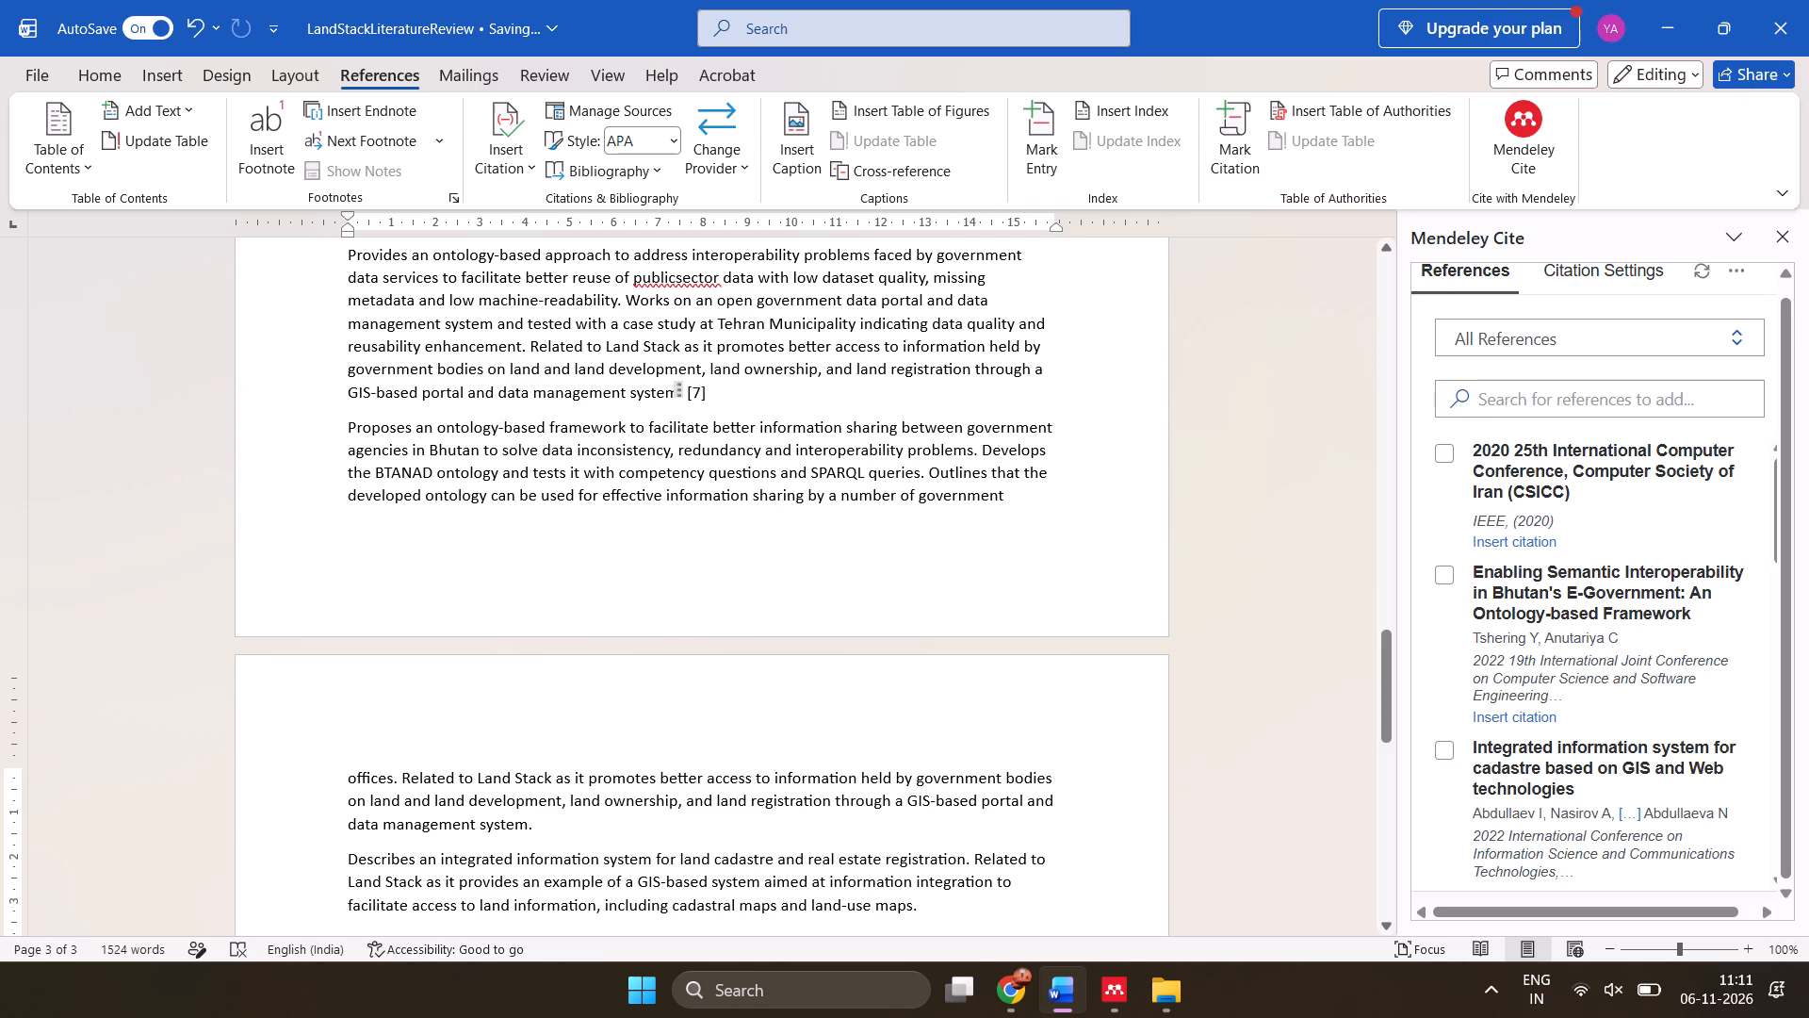
click(1449, 571)
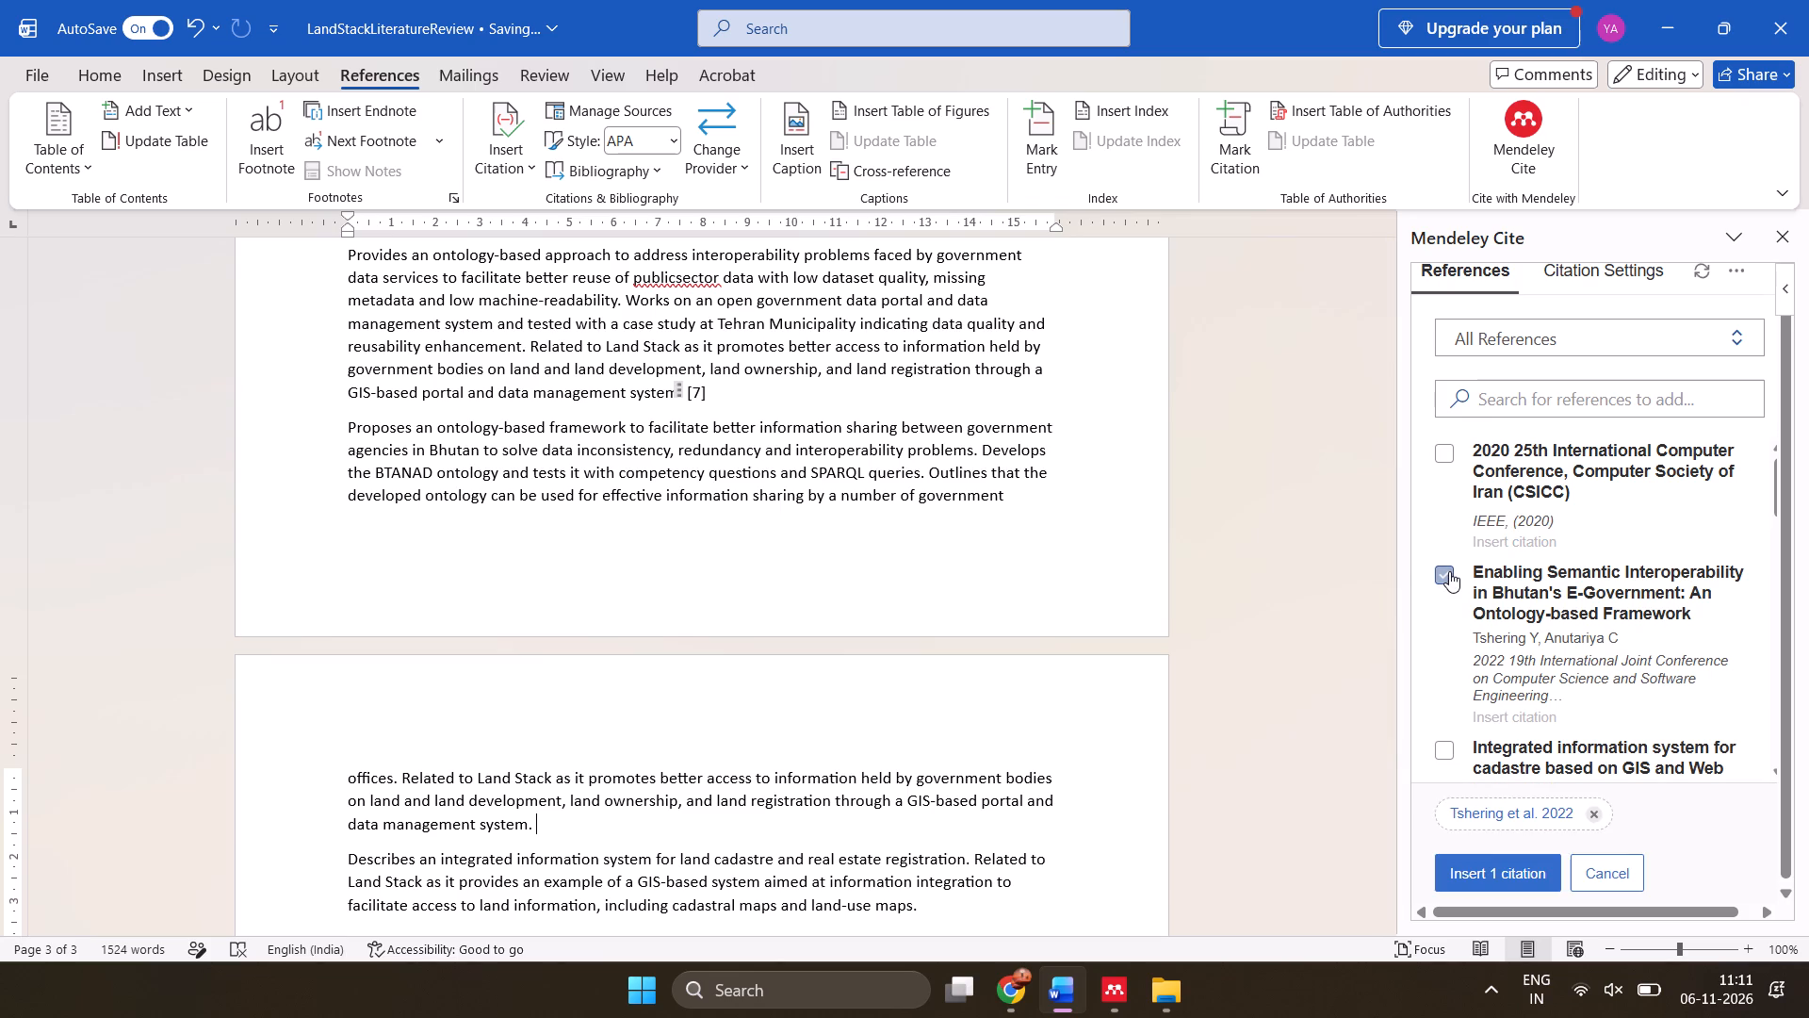
click(1498, 863)
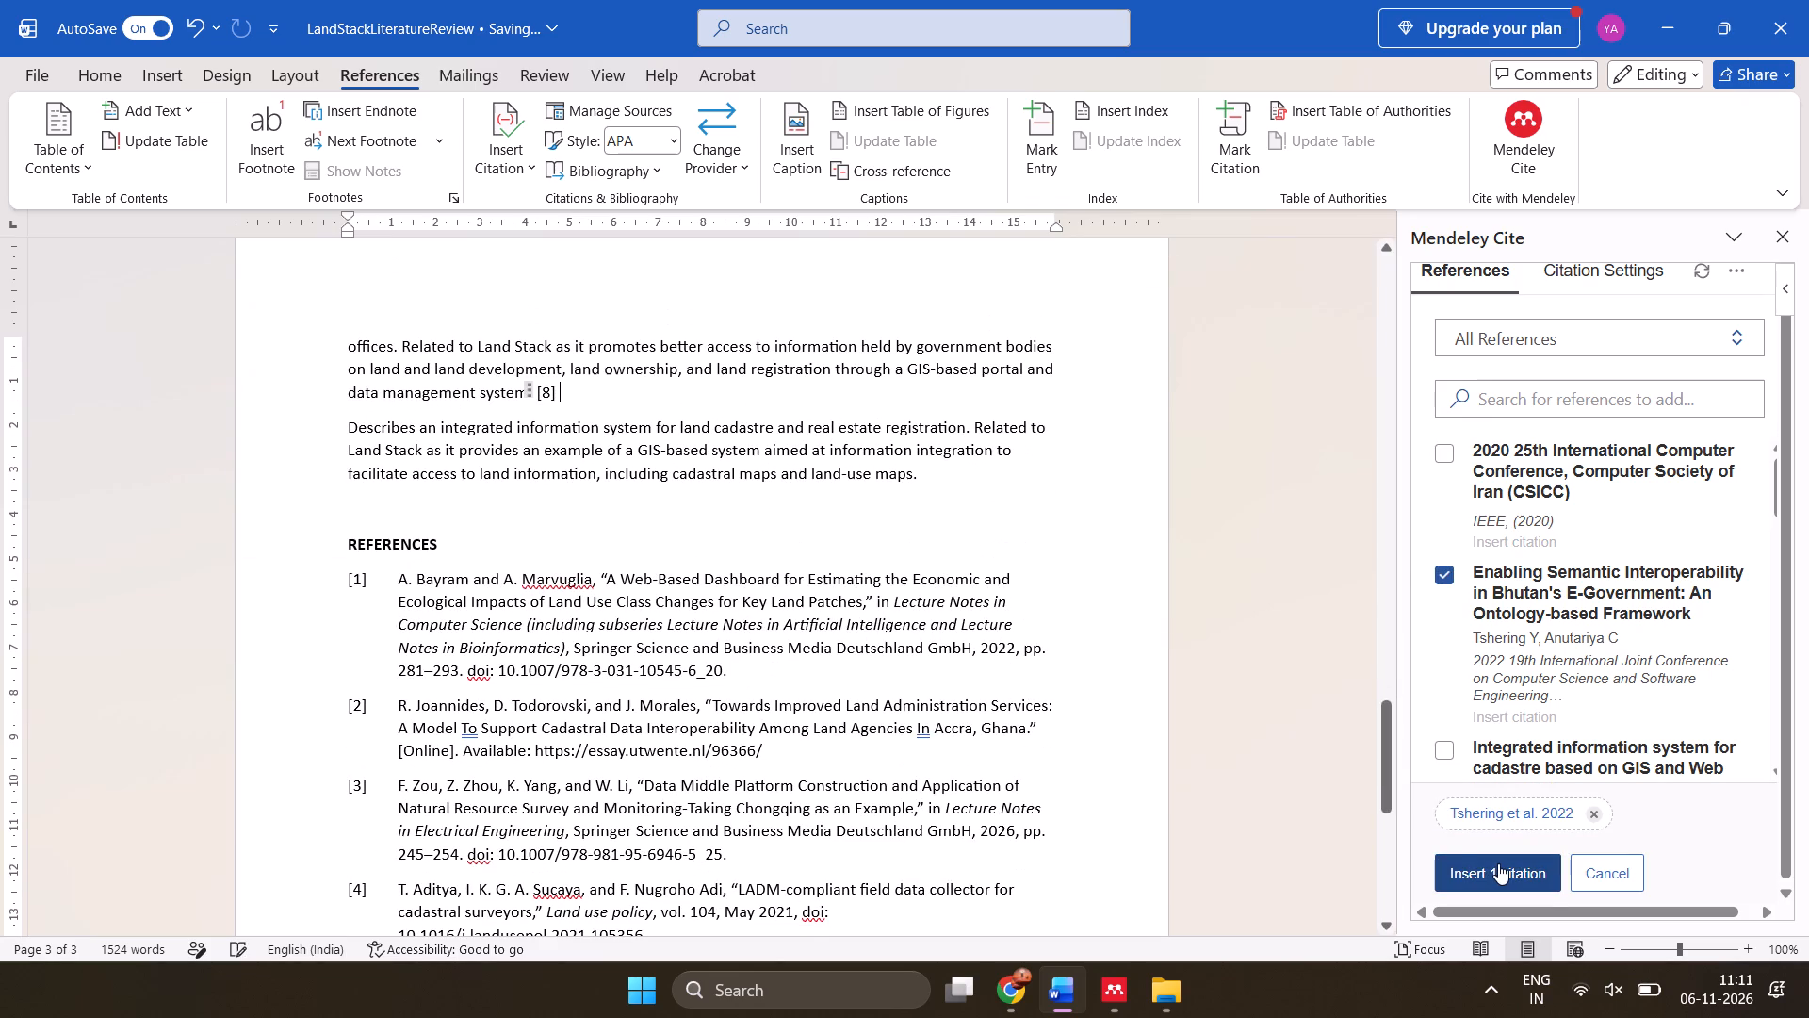
Cite "2020 25th International Computer Conference, Computer Society of Iran (CSICC)" at the end of the "Describes an integrated information system" paragraph.
click(940, 471)
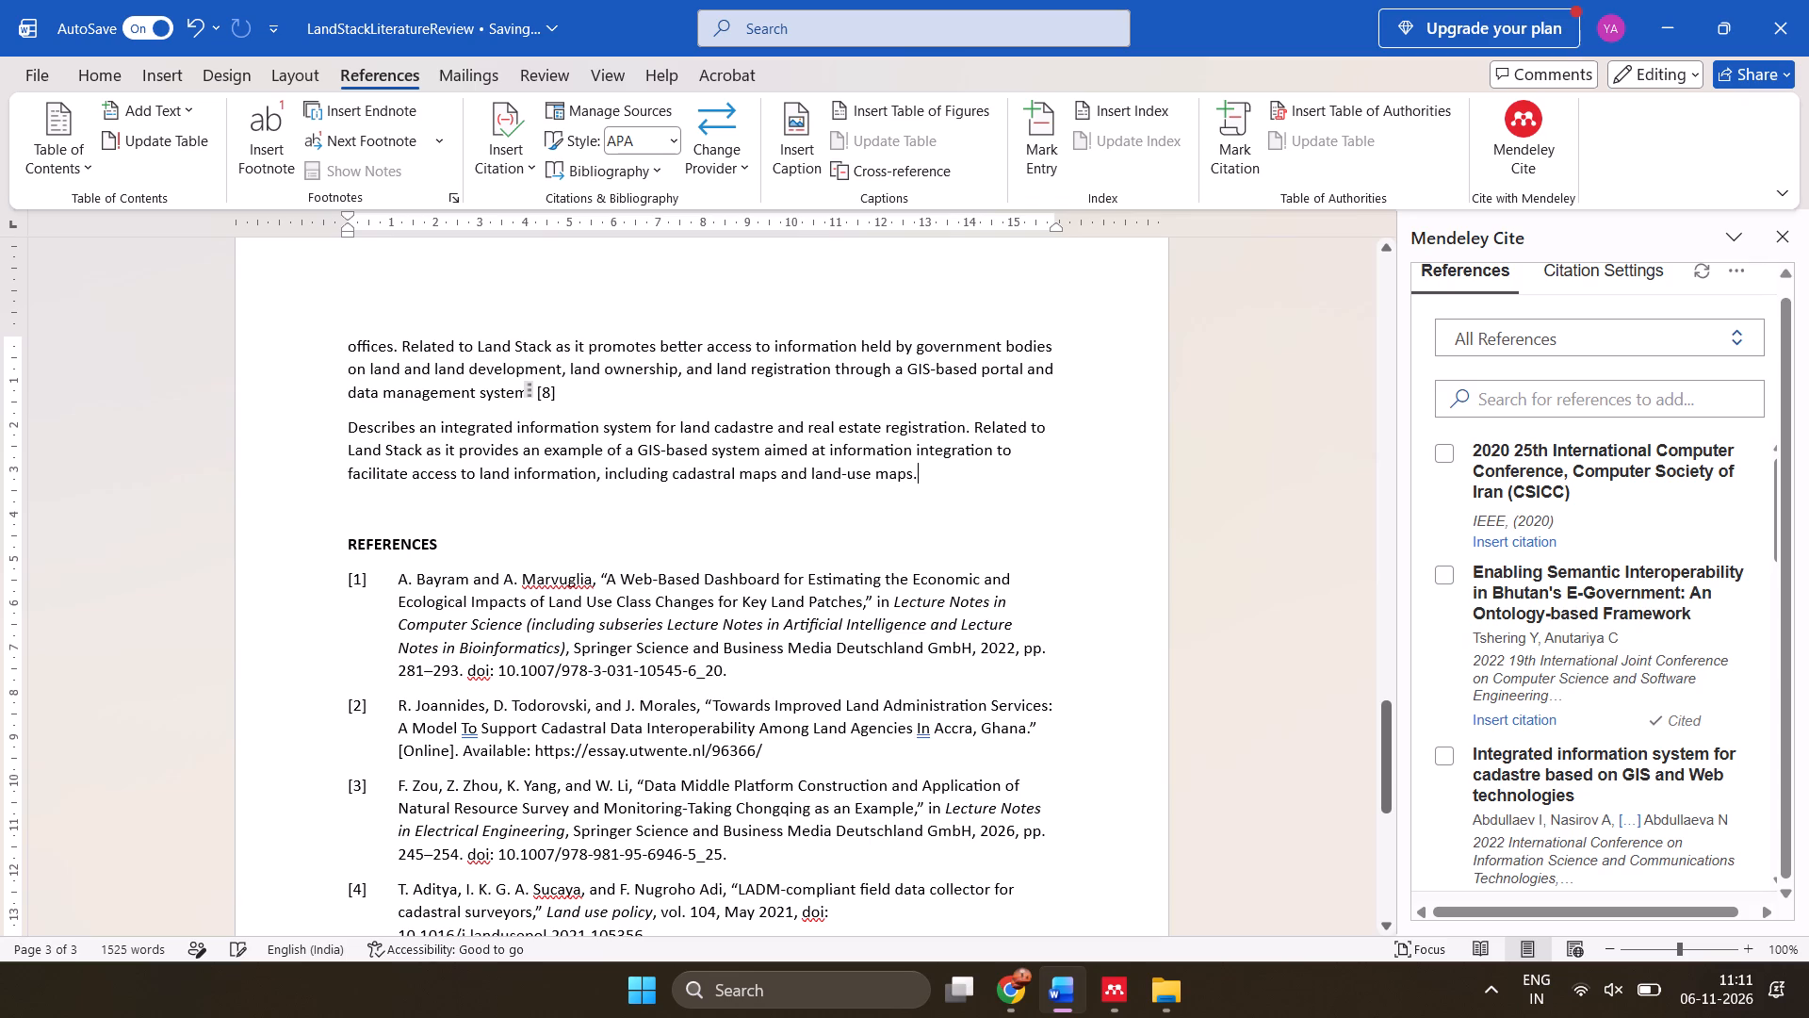
key(space)
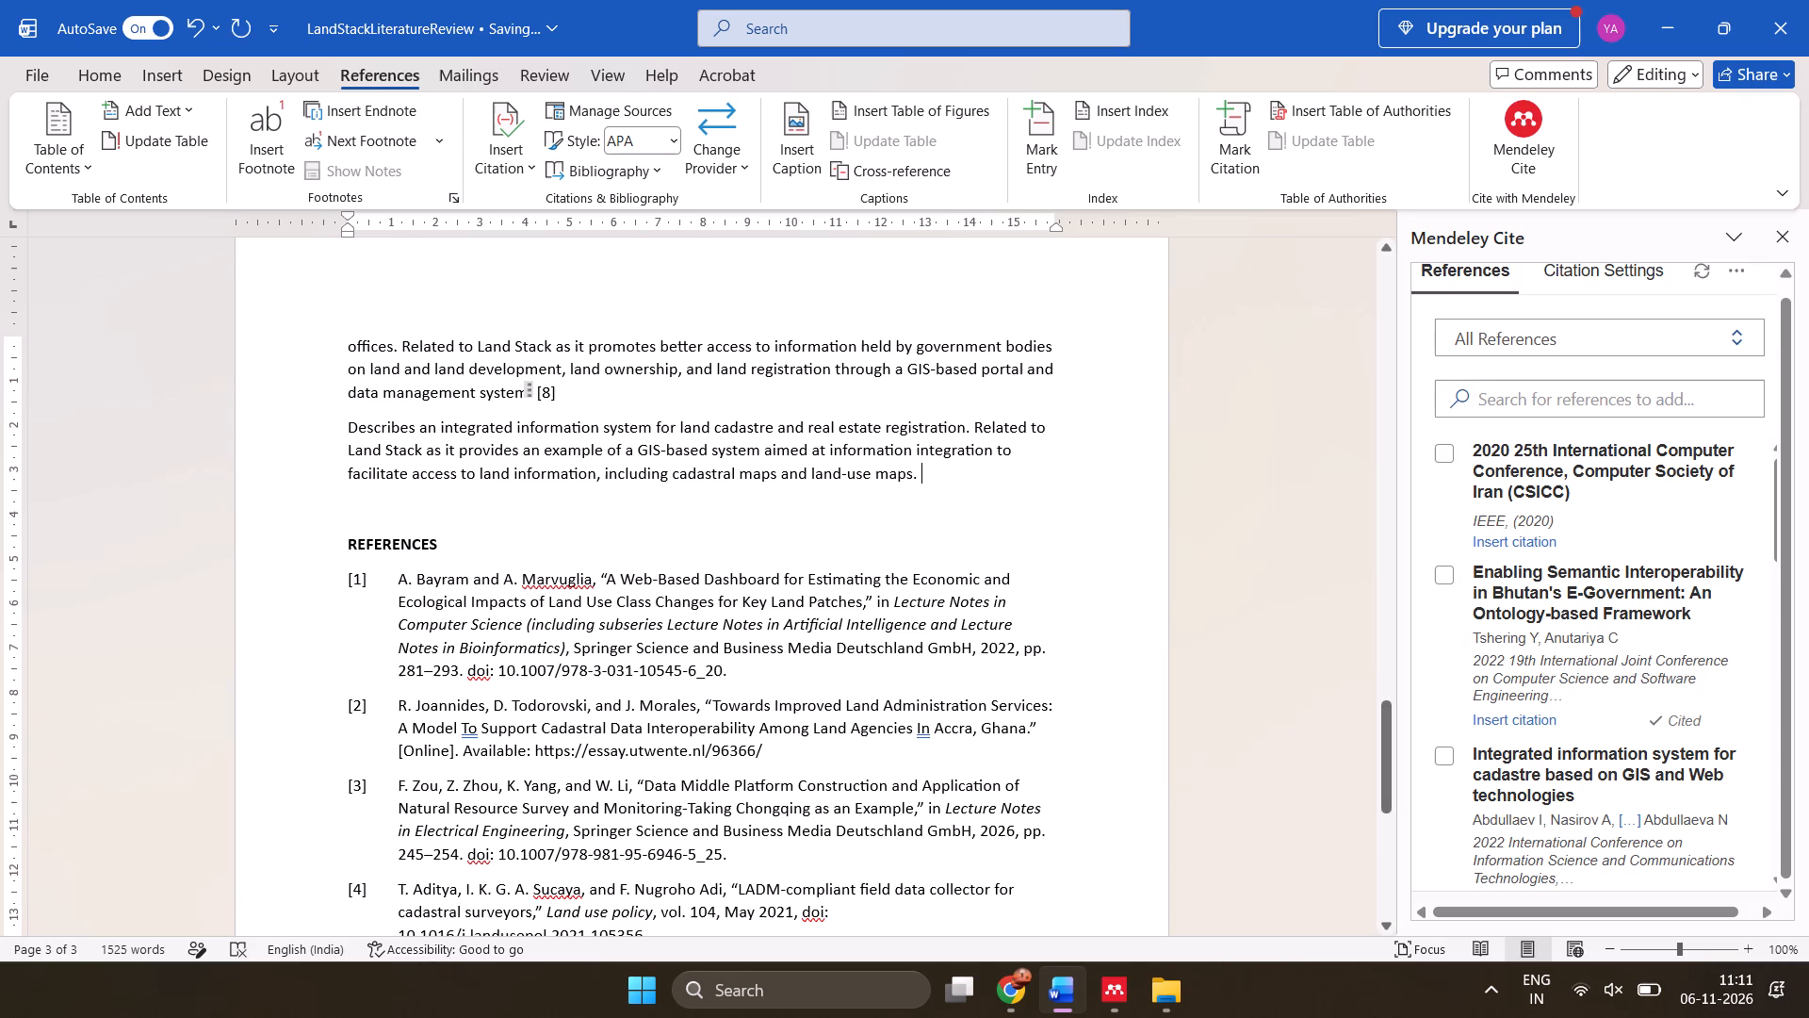
click(1443, 456)
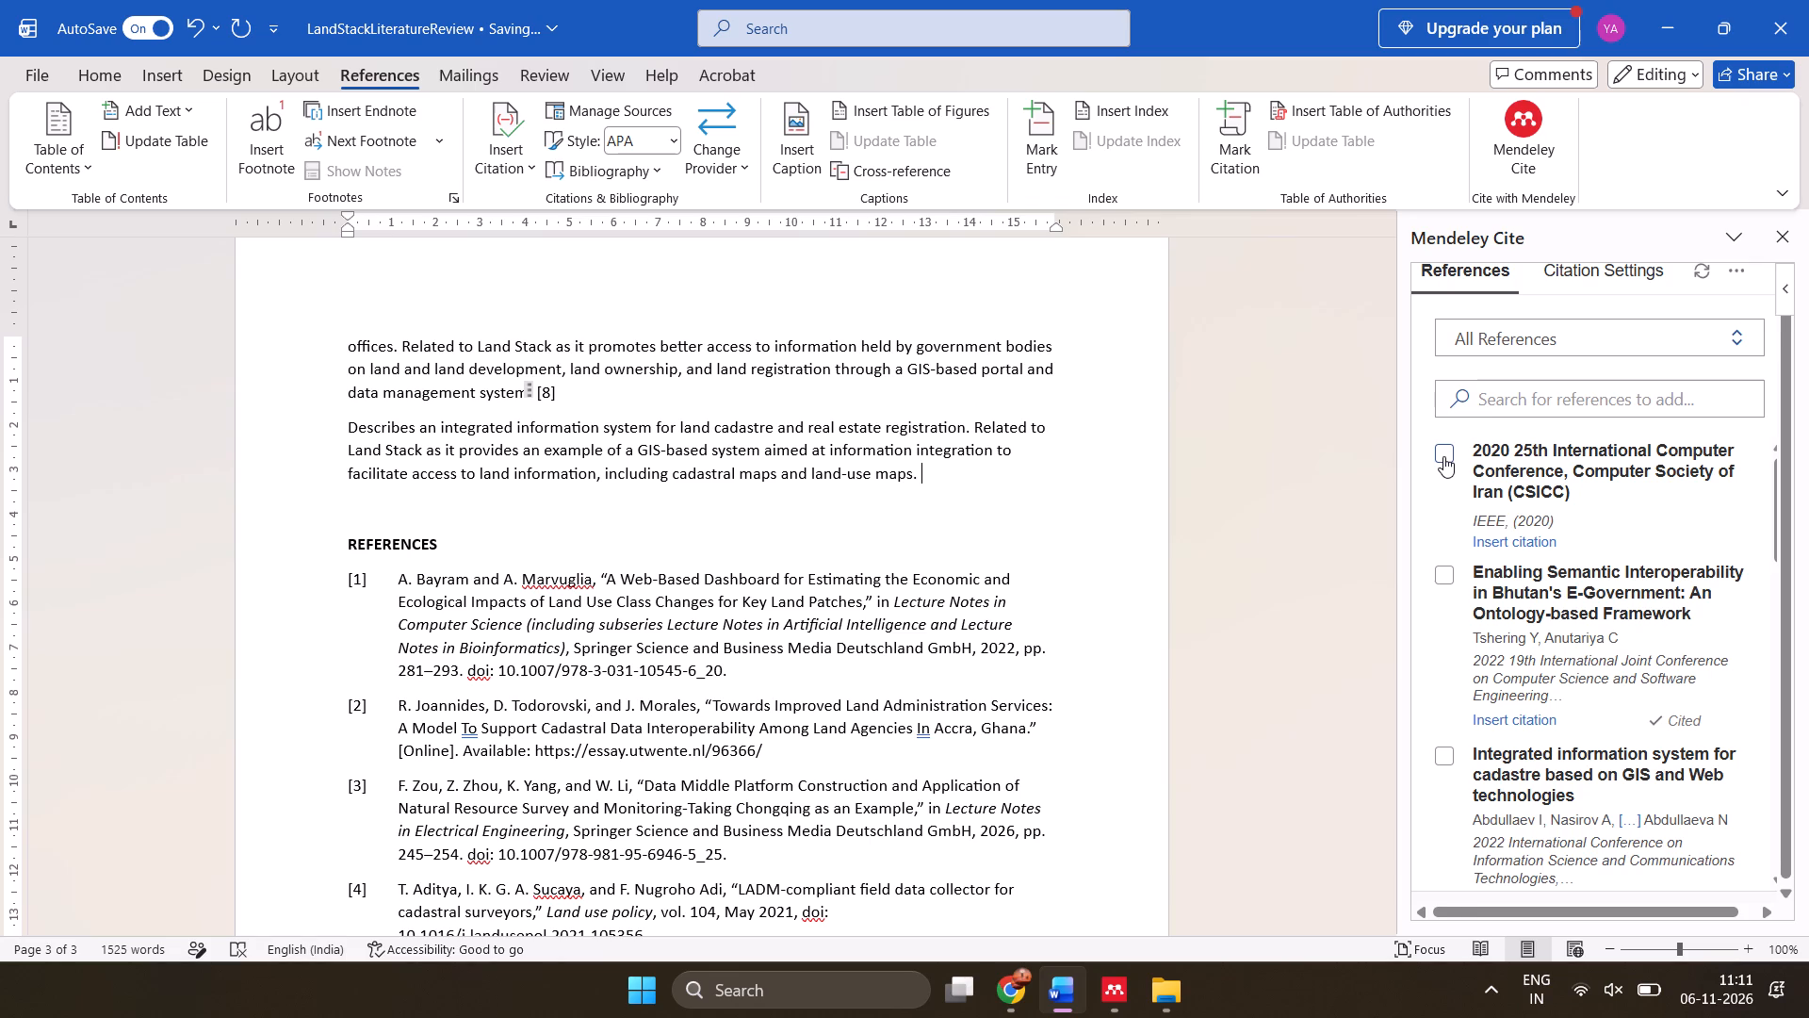
click(1508, 867)
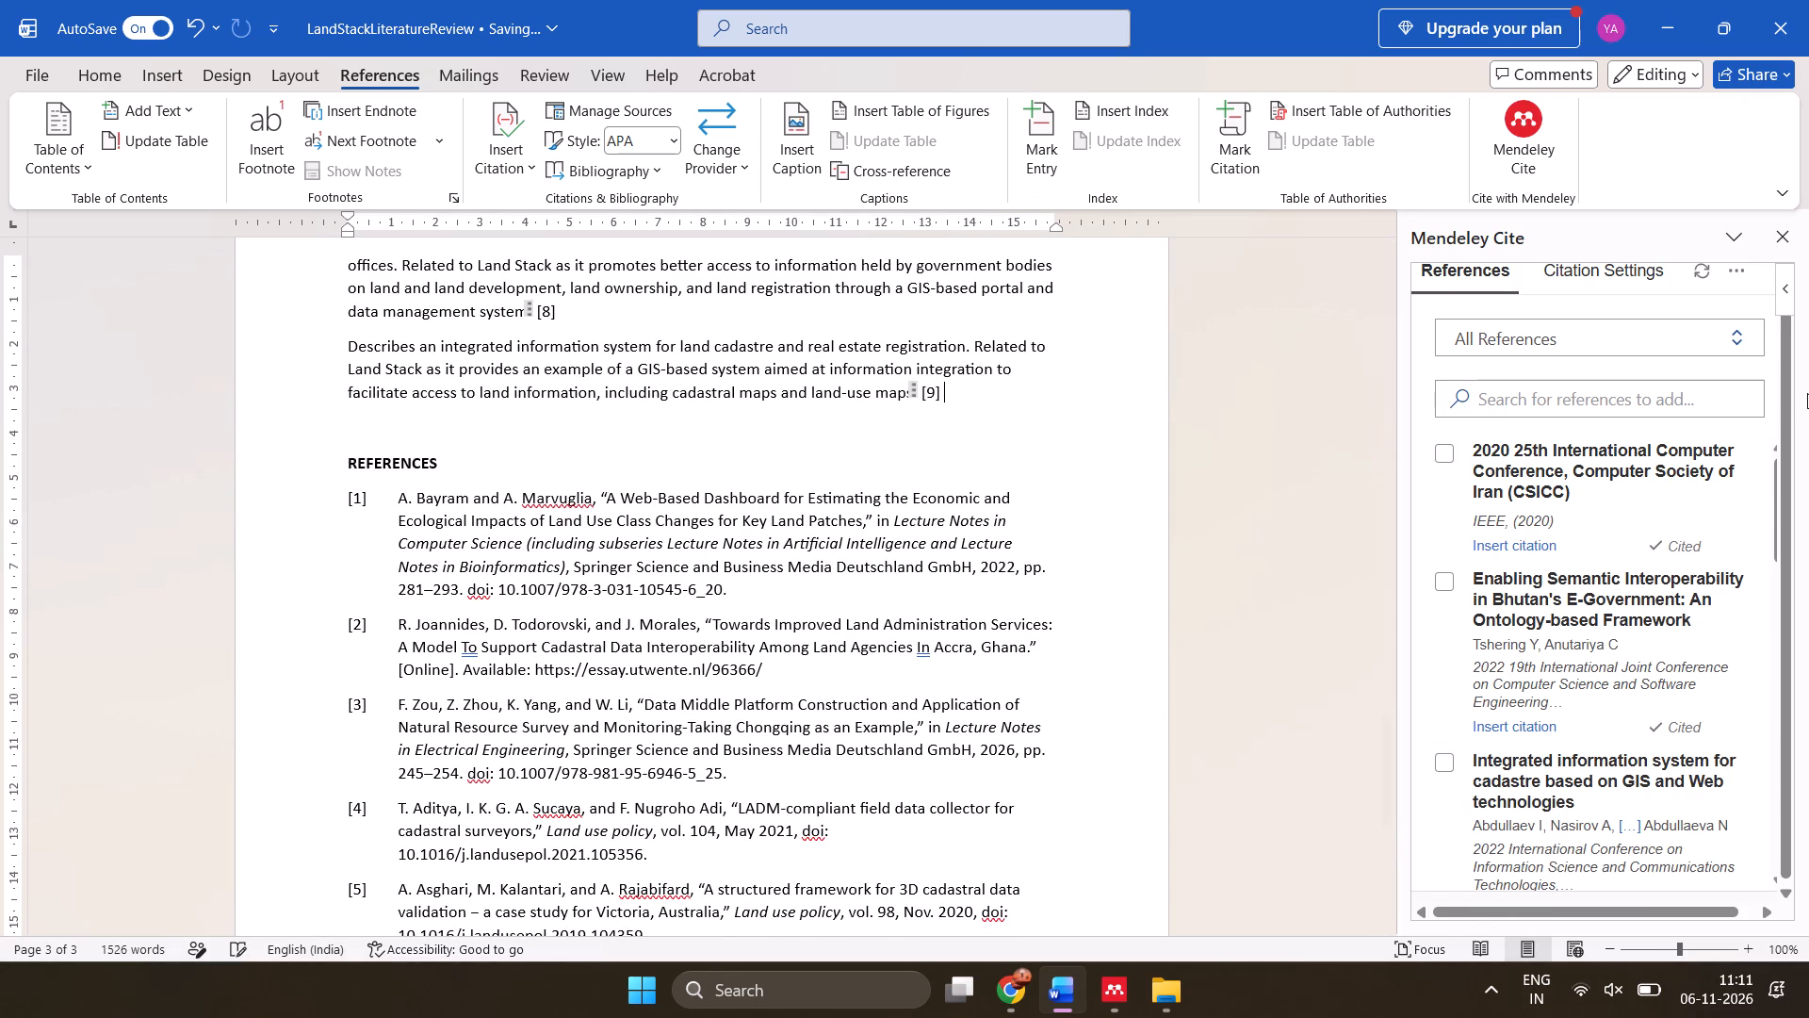
Update the Mendeley bibliography to include the newly cited references.
scroll(1710, 292, up, 1)
click(1757, 281)
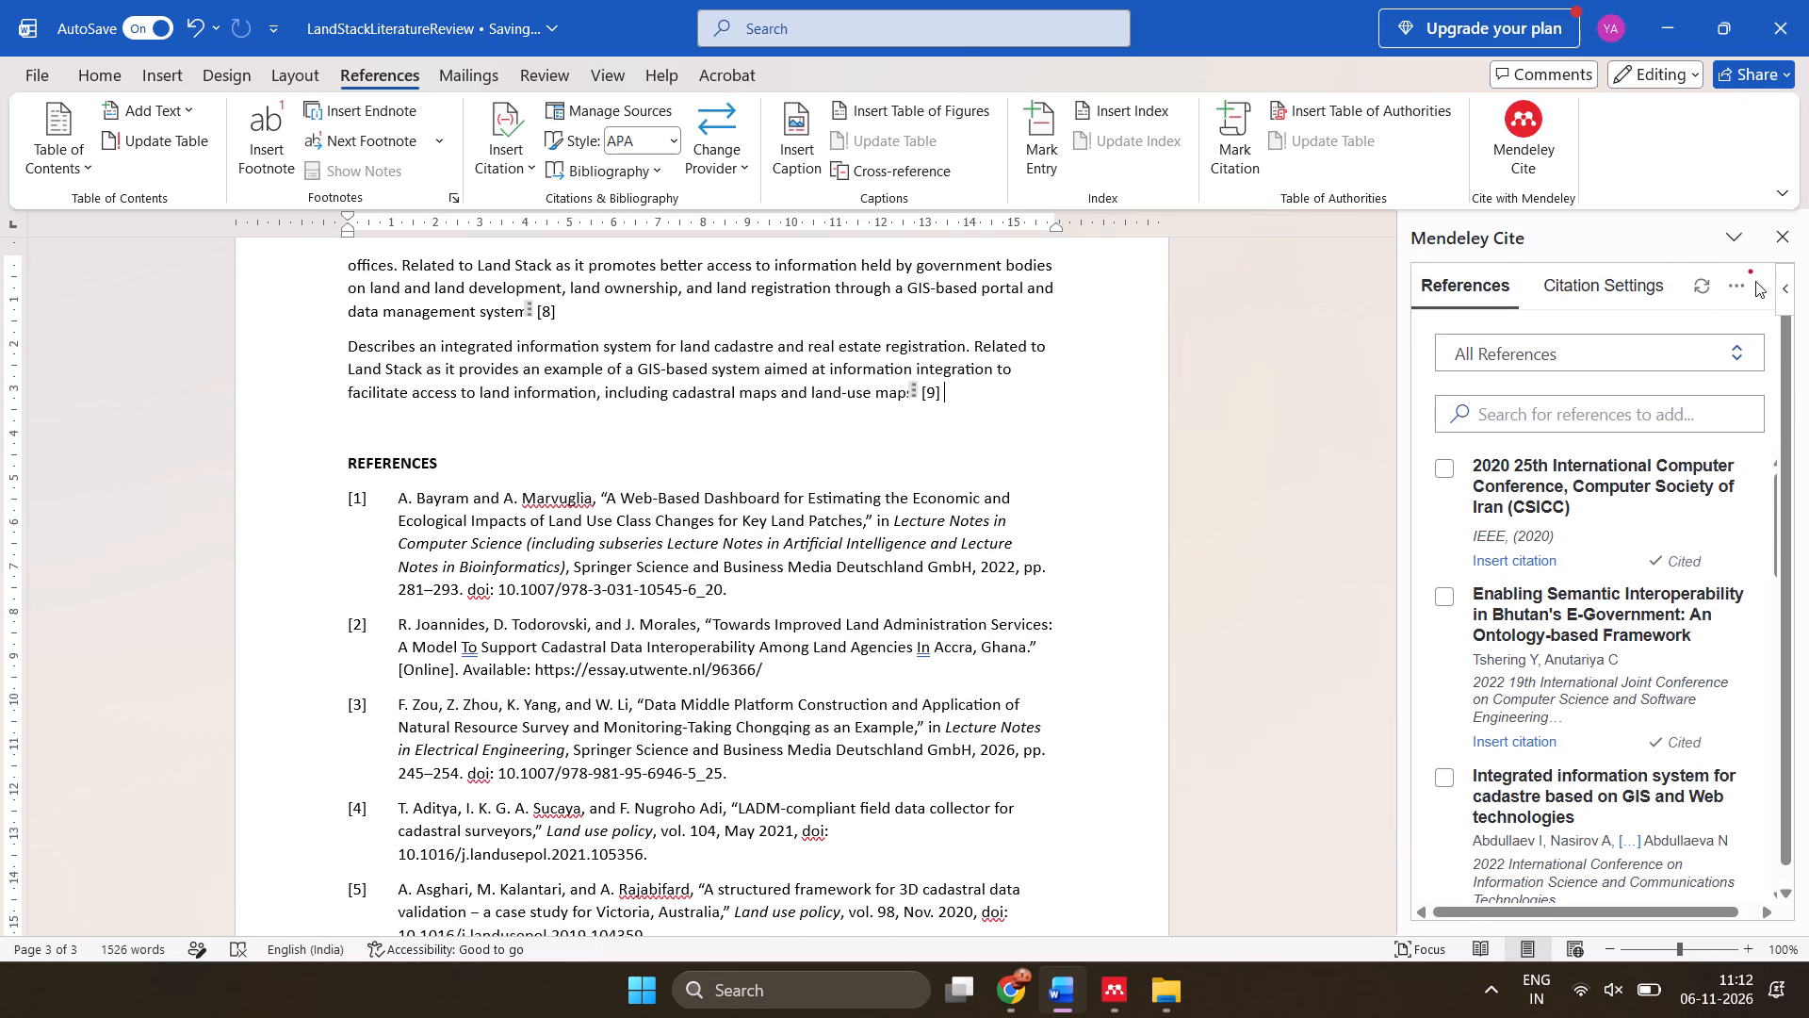
click(1741, 280)
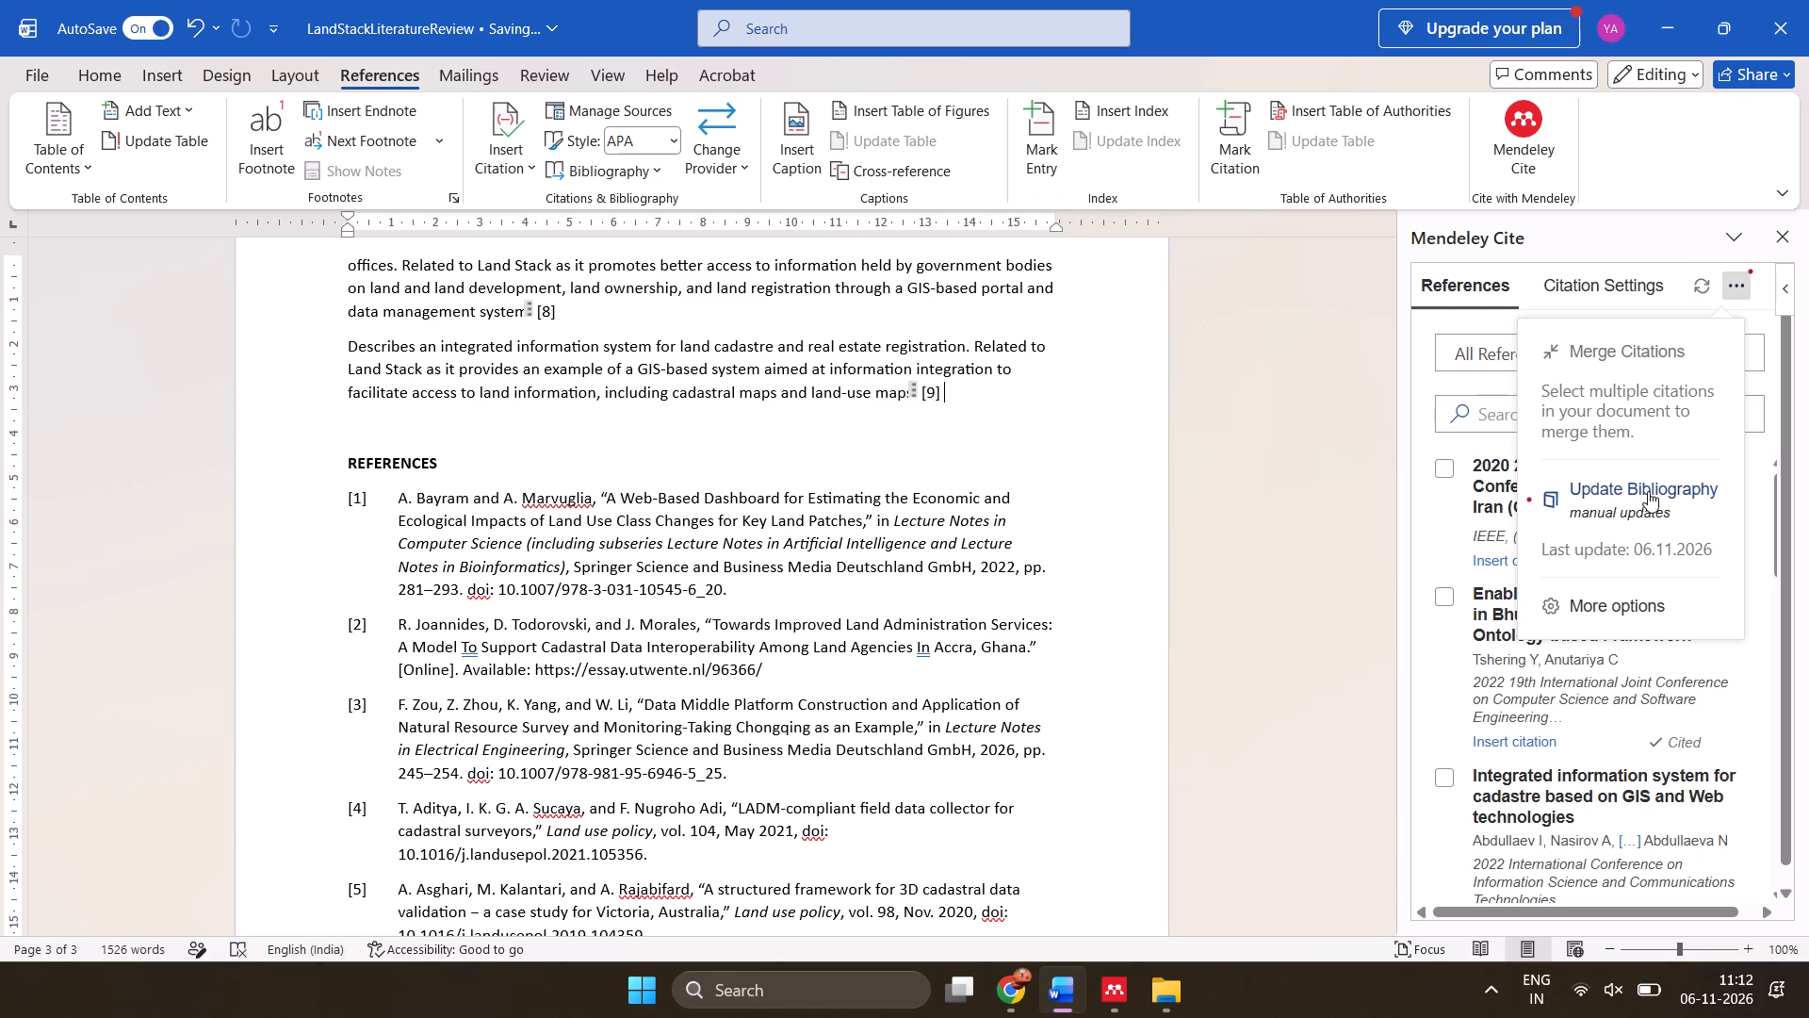
click(1648, 491)
Review the review paragraphs and their citations from the REFERENCES heading back to the Blin et al. paragraph.
scroll(1084, 527, up, 1)
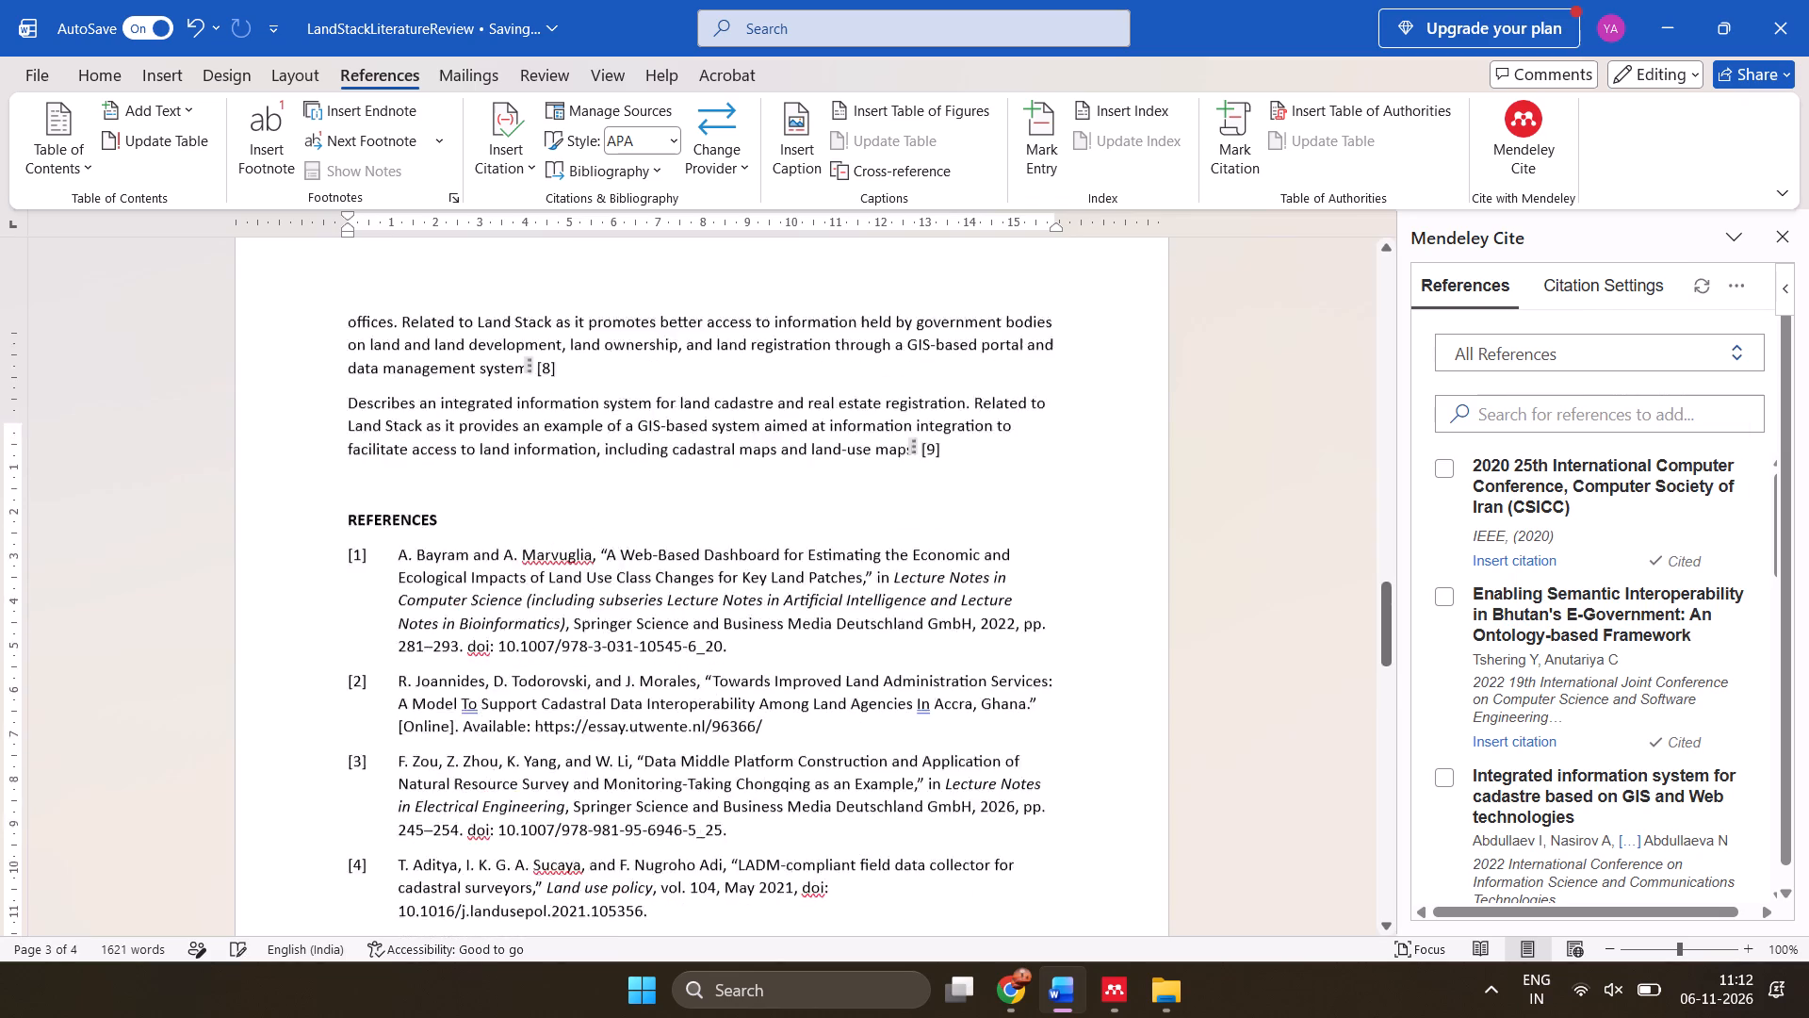
scroll(1084, 527, up, 3)
scroll(1084, 527, down, 1)
ctrl+scroll(1084, 527, up, 1)
ctrl+scroll(1084, 527, down, 2)
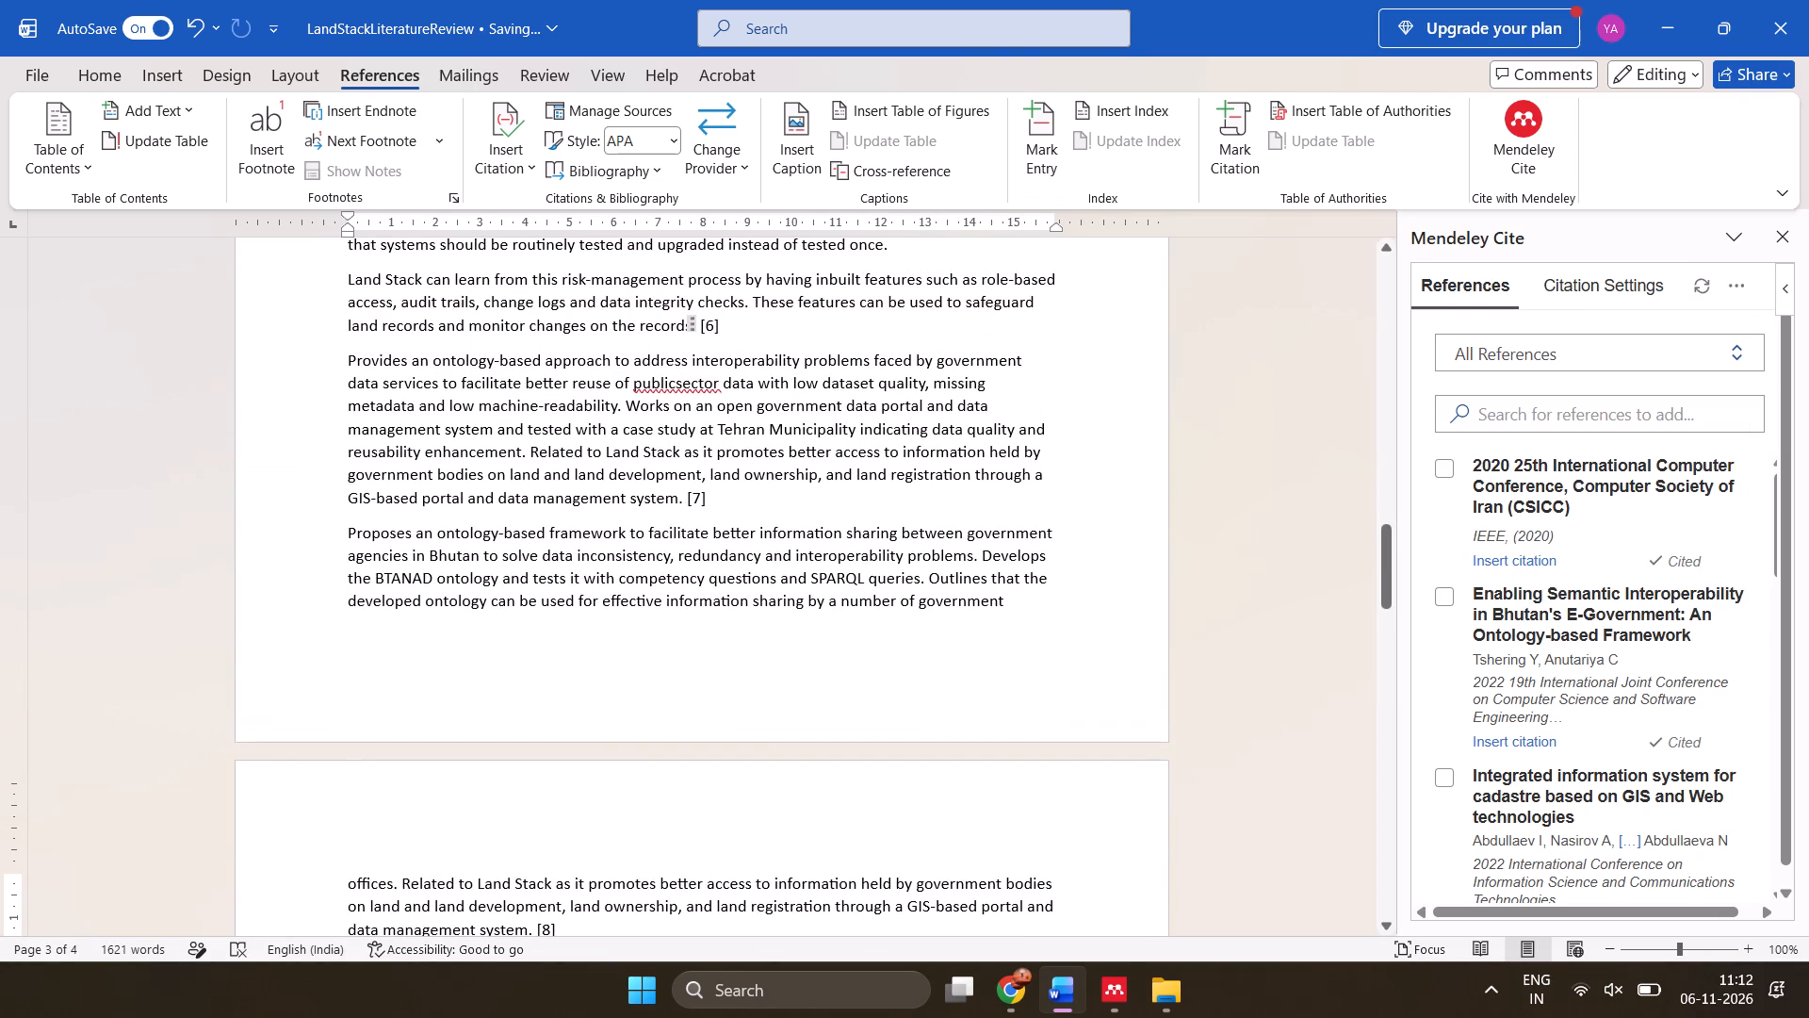
scroll(1084, 527, down, 2)
scroll(1006, 647, up, 1)
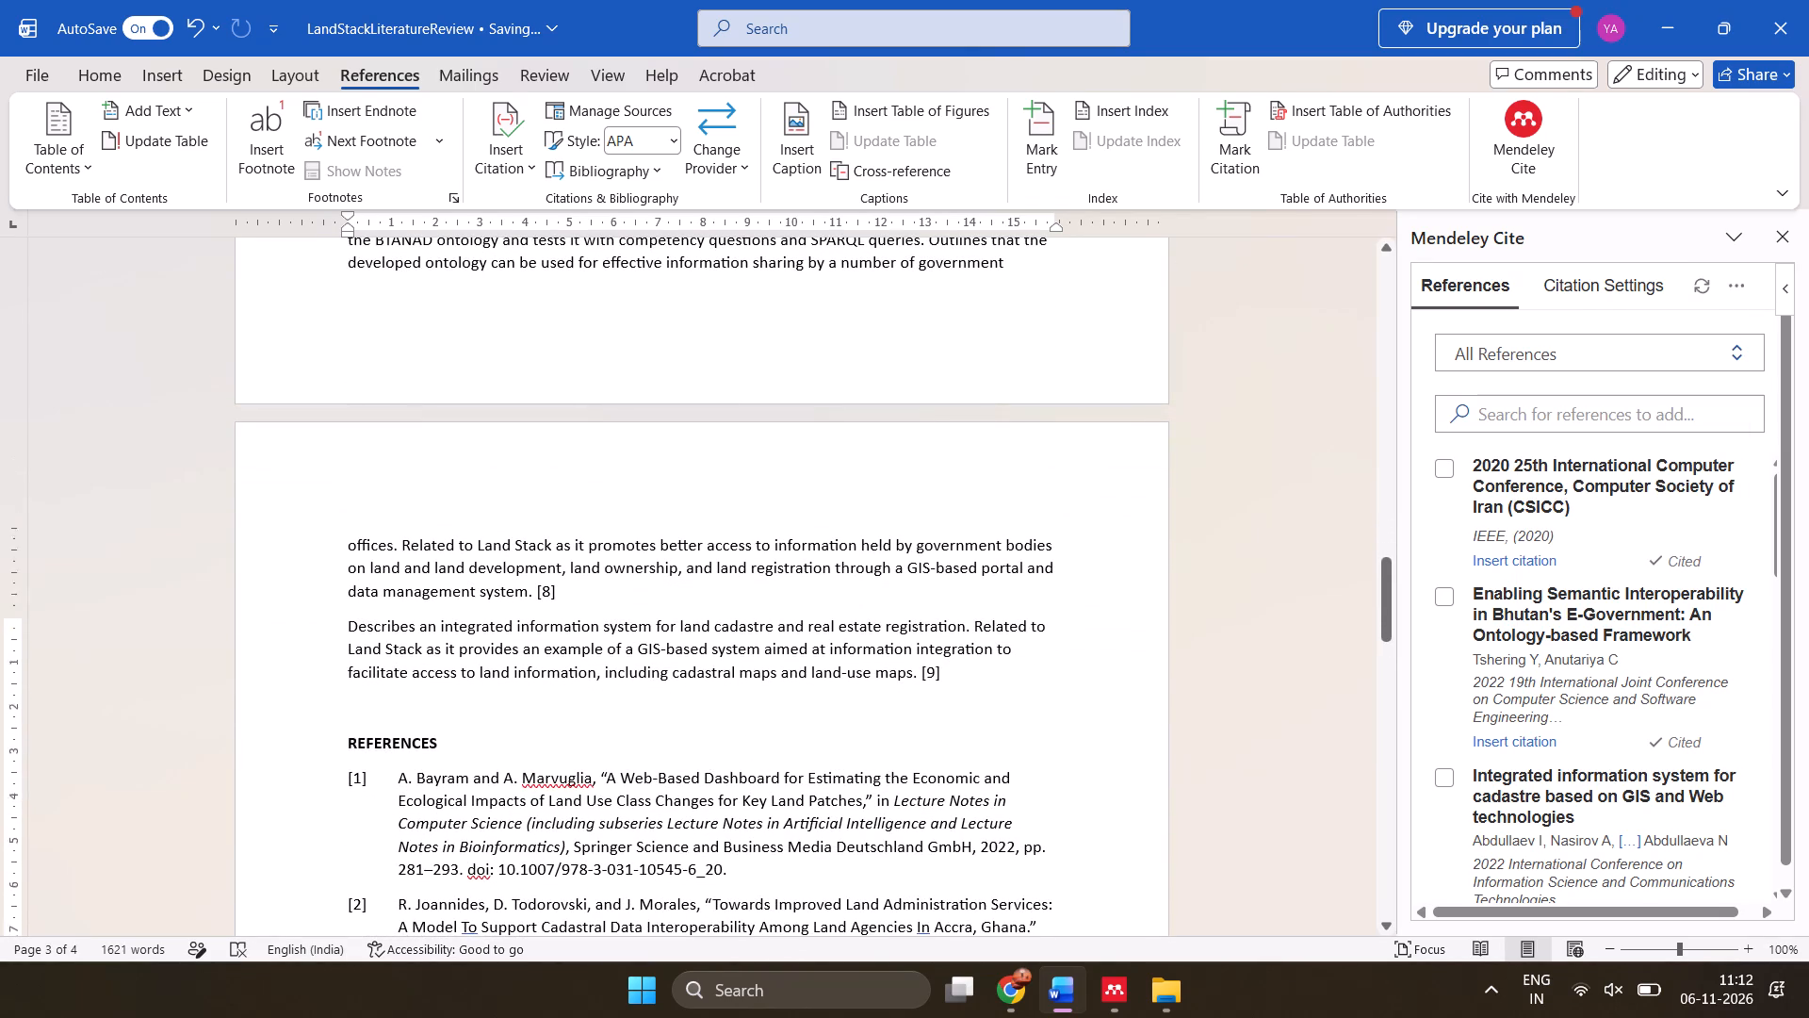
scroll(1006, 647, up, 2)
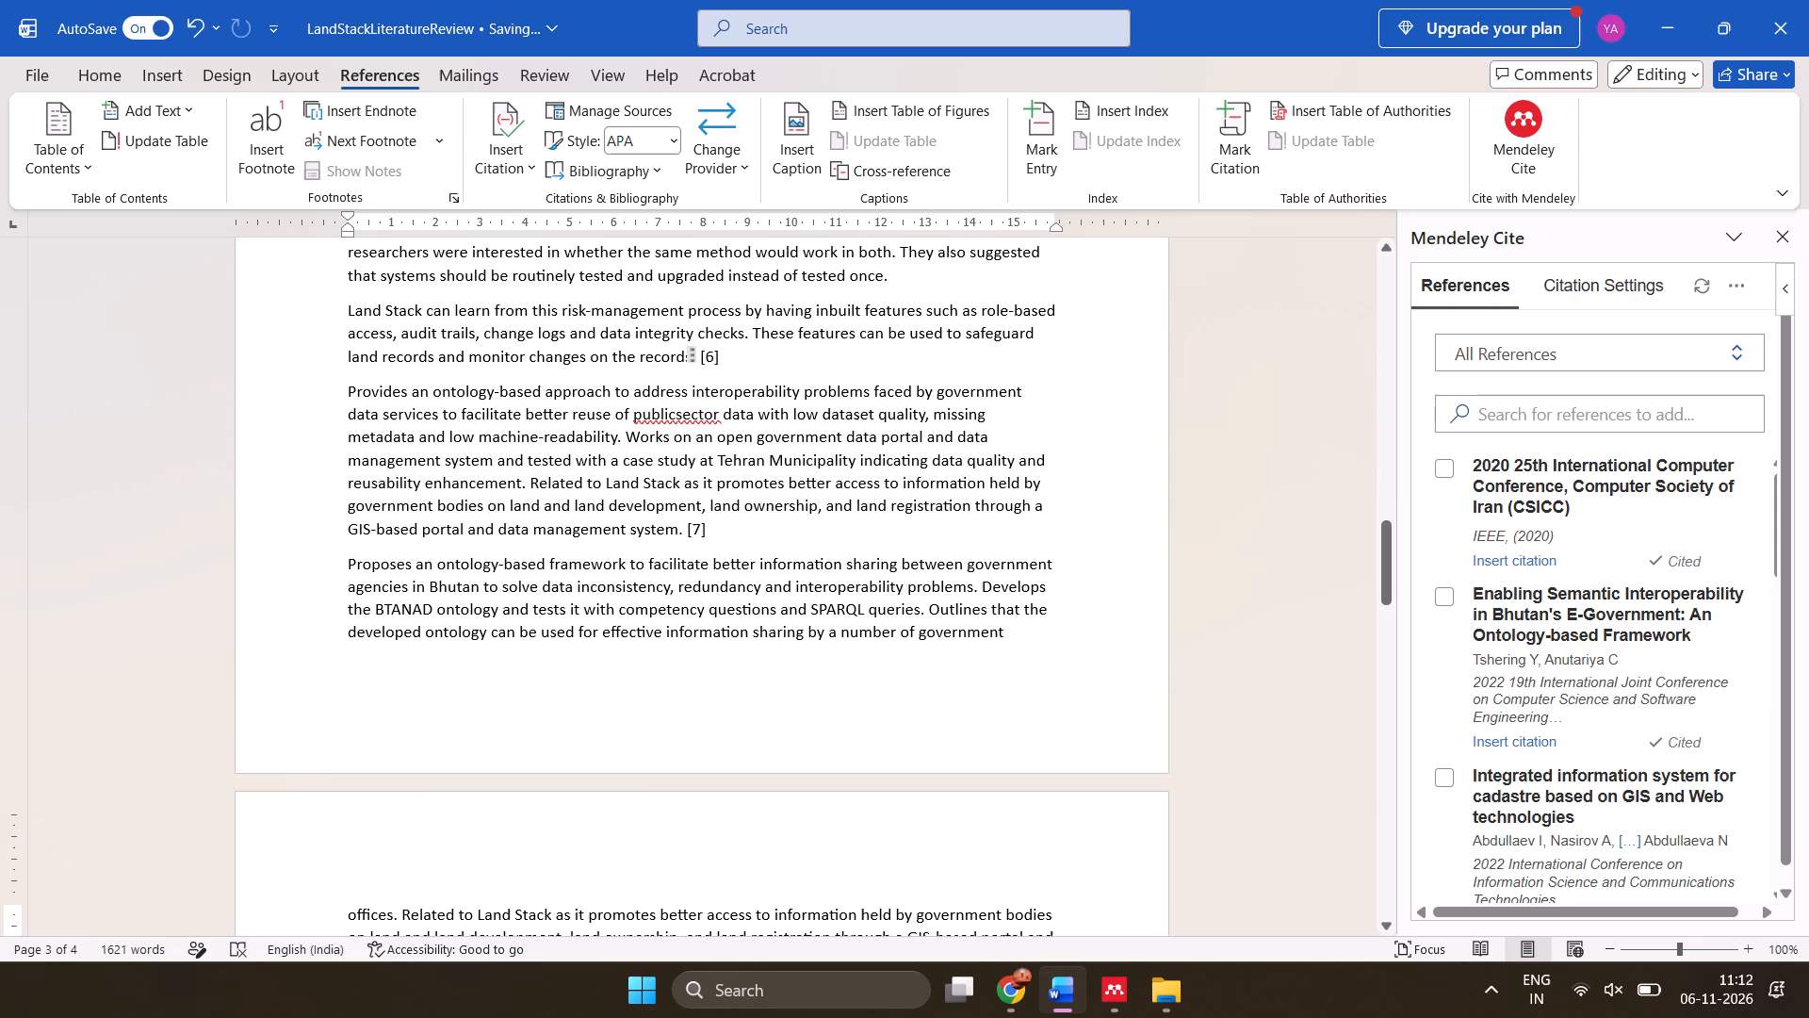
scroll(1006, 647, up, 1)
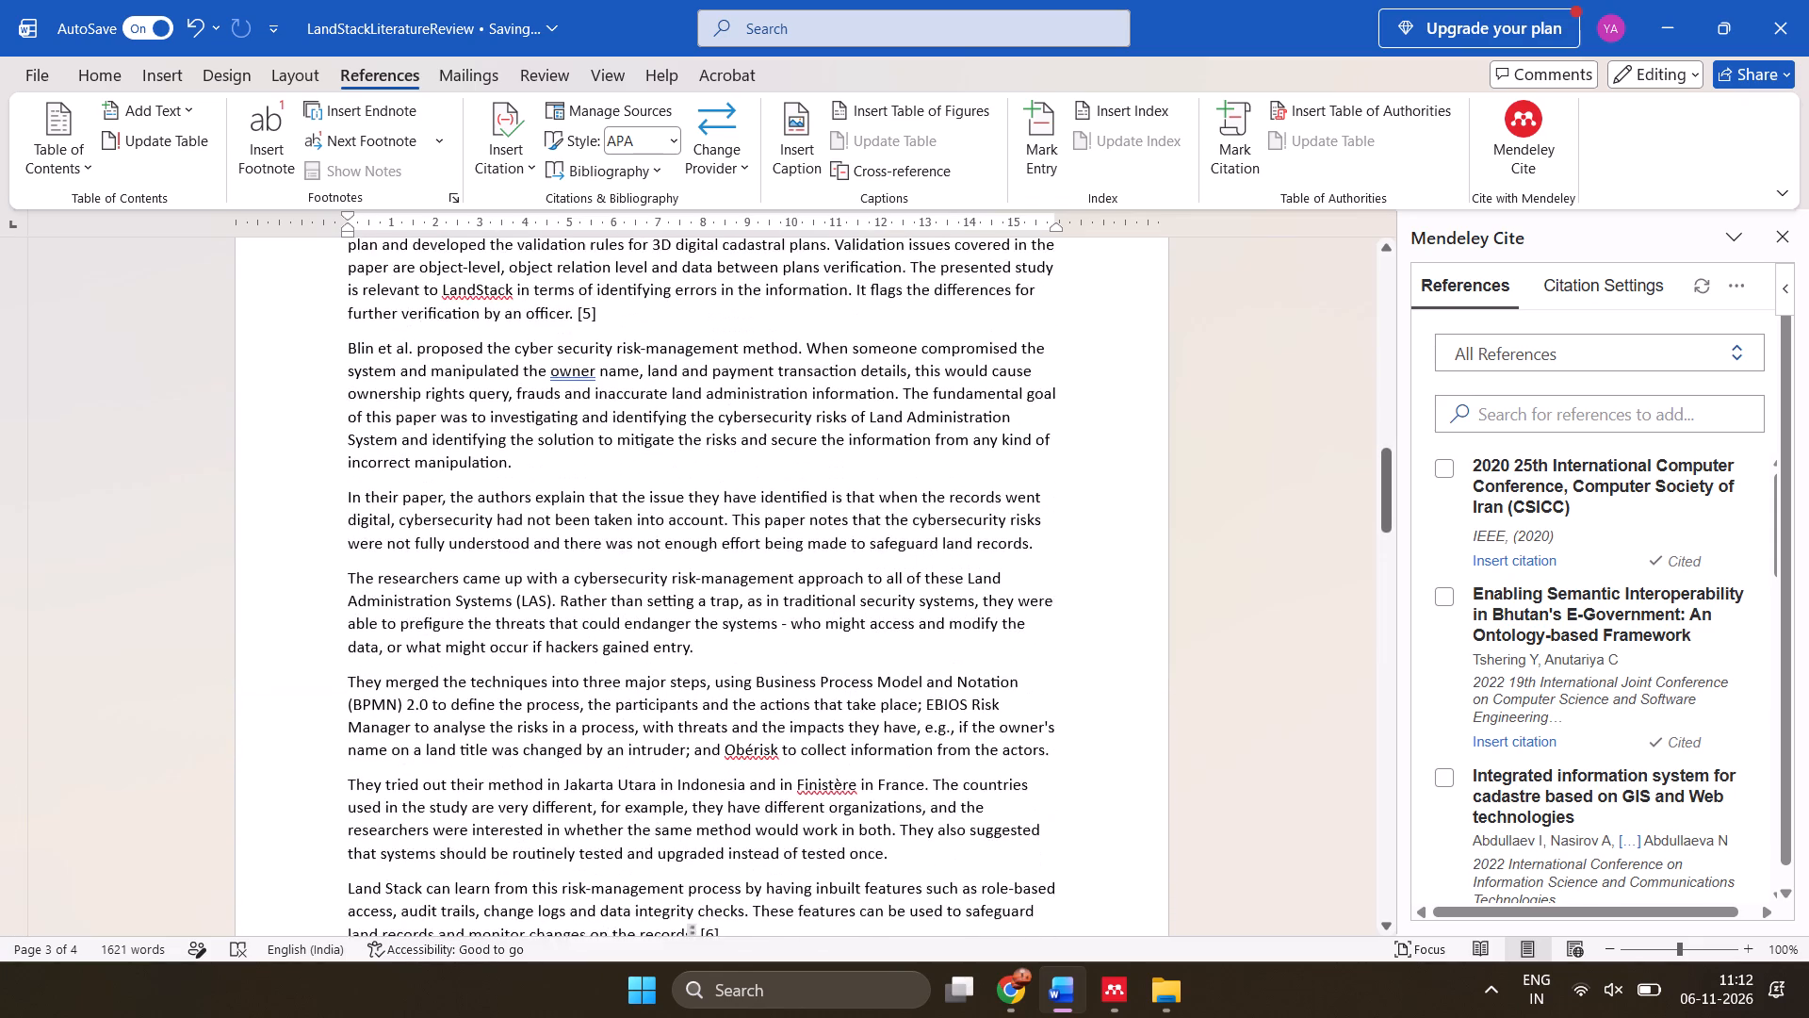
scroll(1006, 647, up, 2)
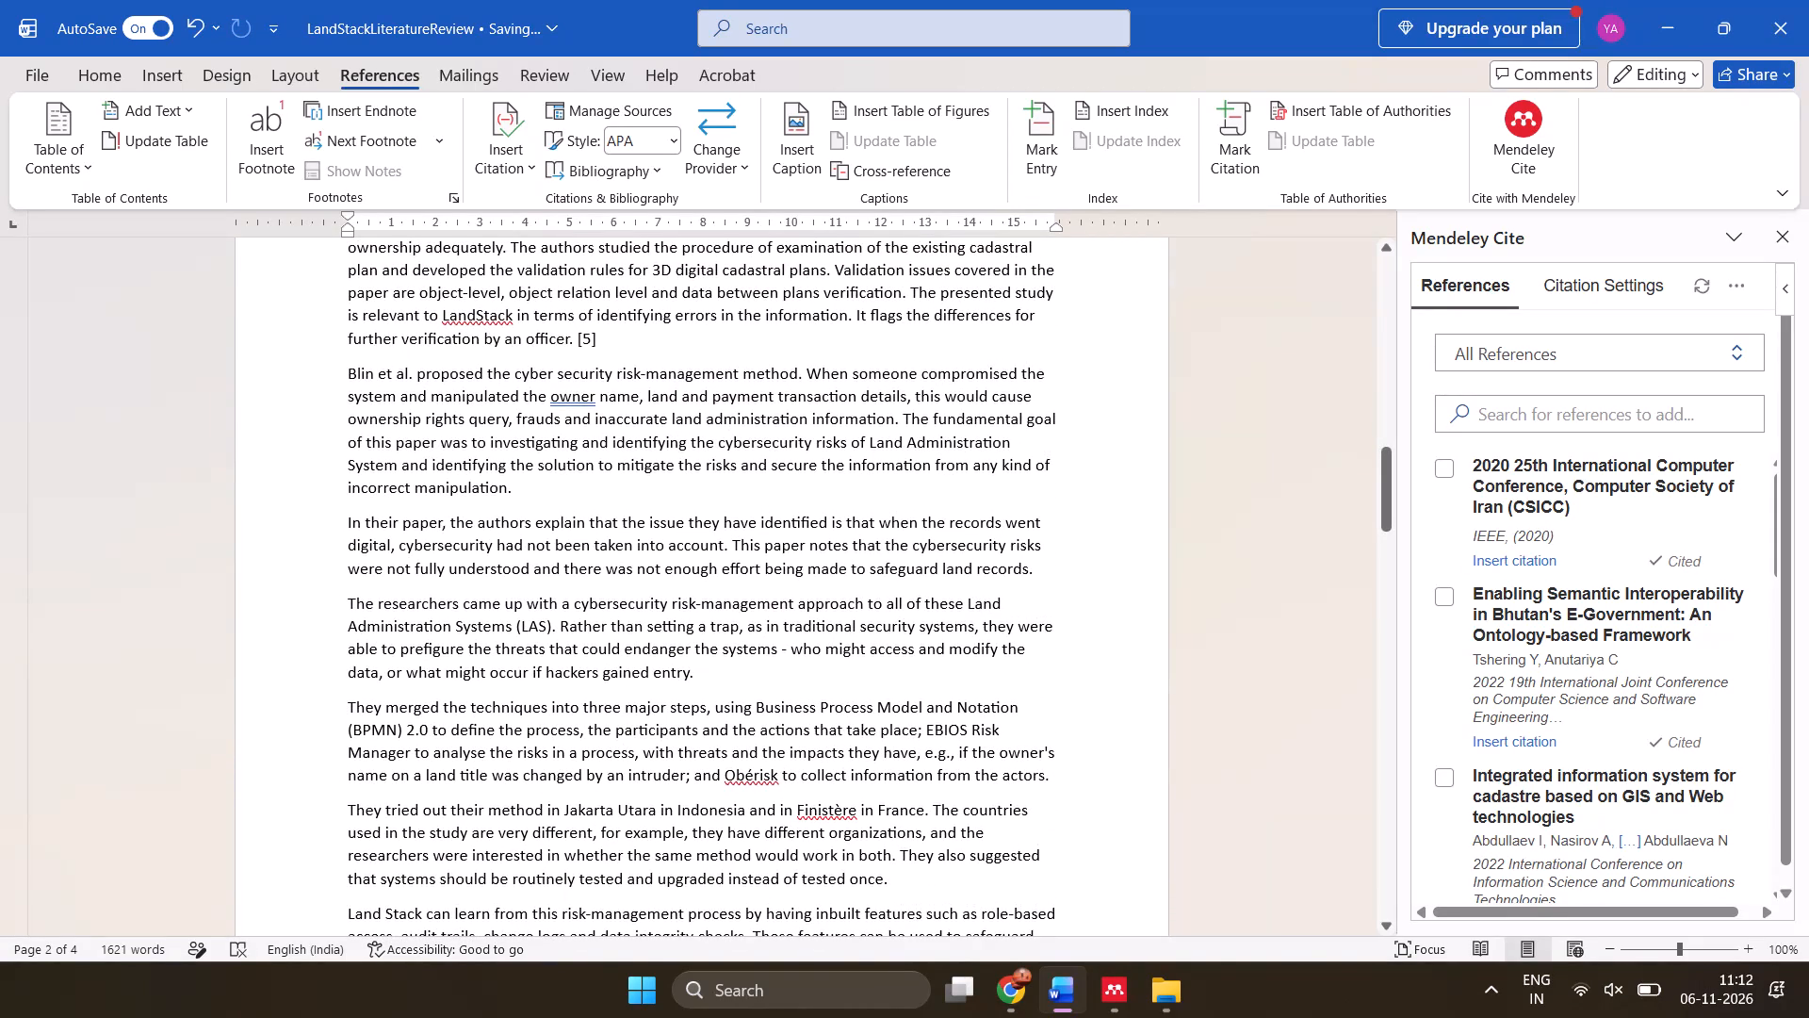
Open the proofing suggestions for the flagged word "owner" in the Blin et al. paragraph.
click(579, 399)
right_click(579, 399)
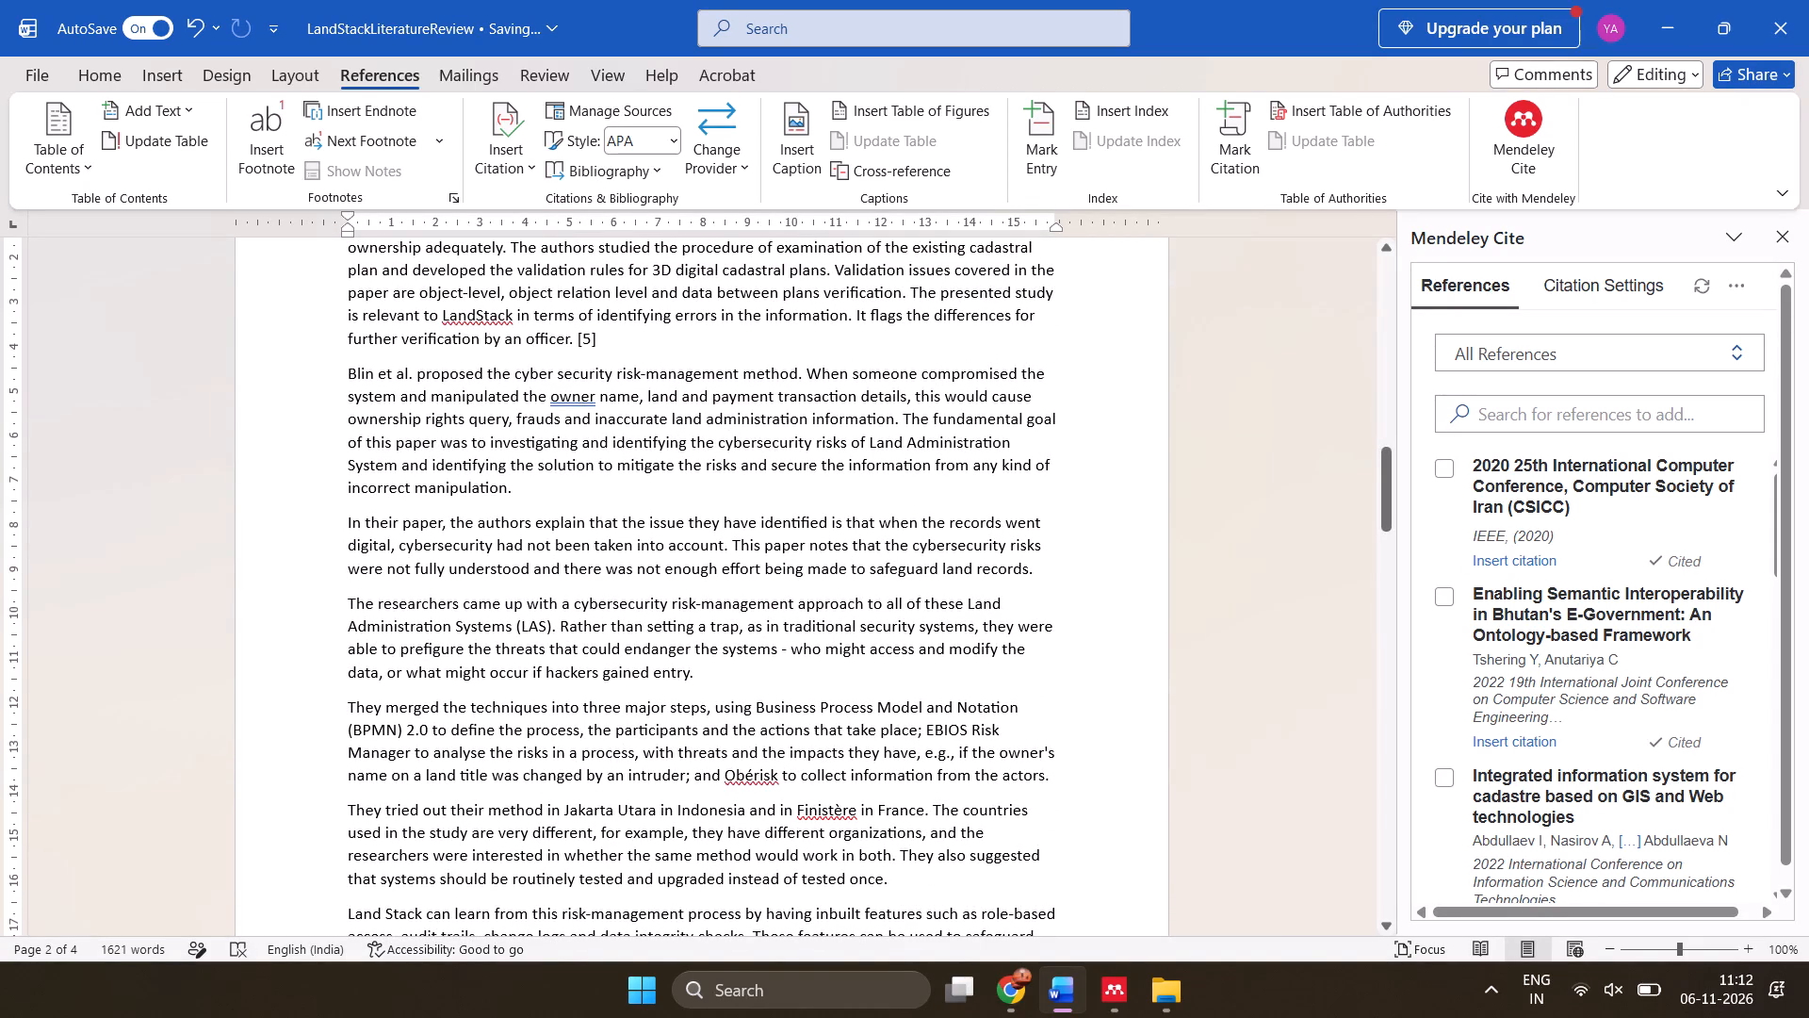
Correct the flagged word "owner" to "owner's" in the Blin et al. paragraph.
click(515, 435)
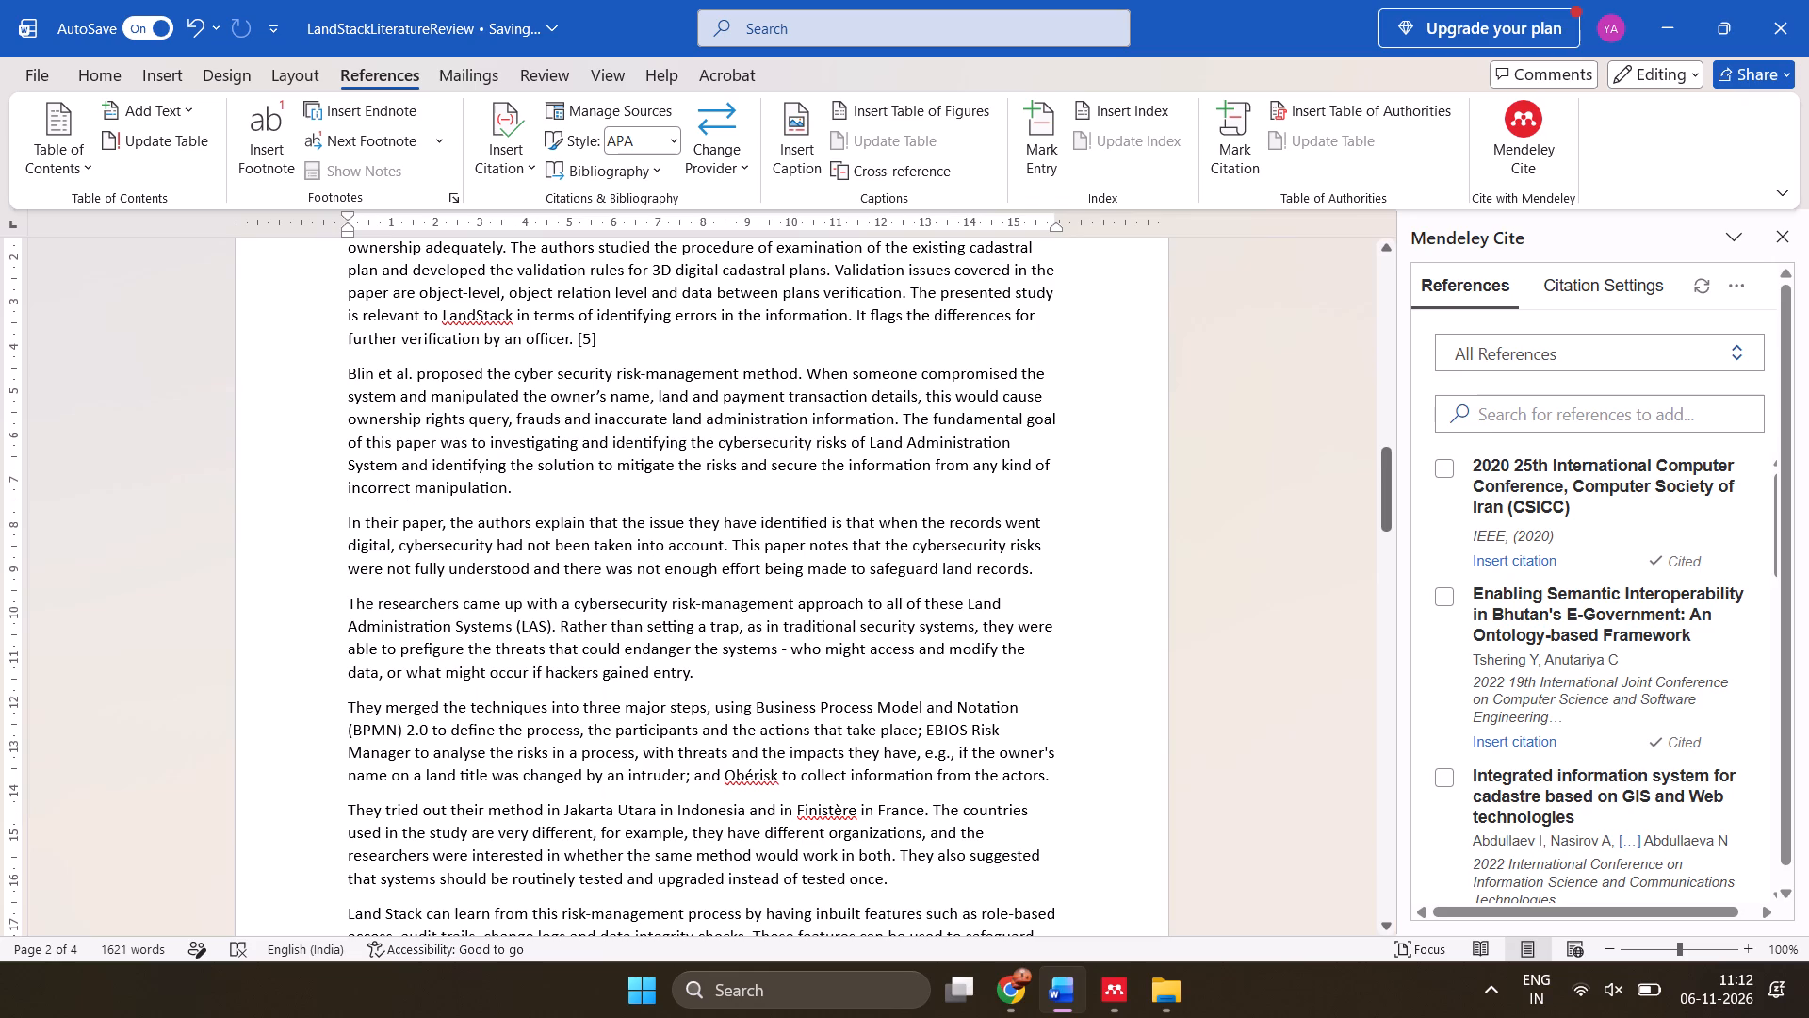
Review the remaining literature paragraphs and their citations from the Blin et al. summary down to the REFERENCES list.
scroll(677, 568, down, 1)
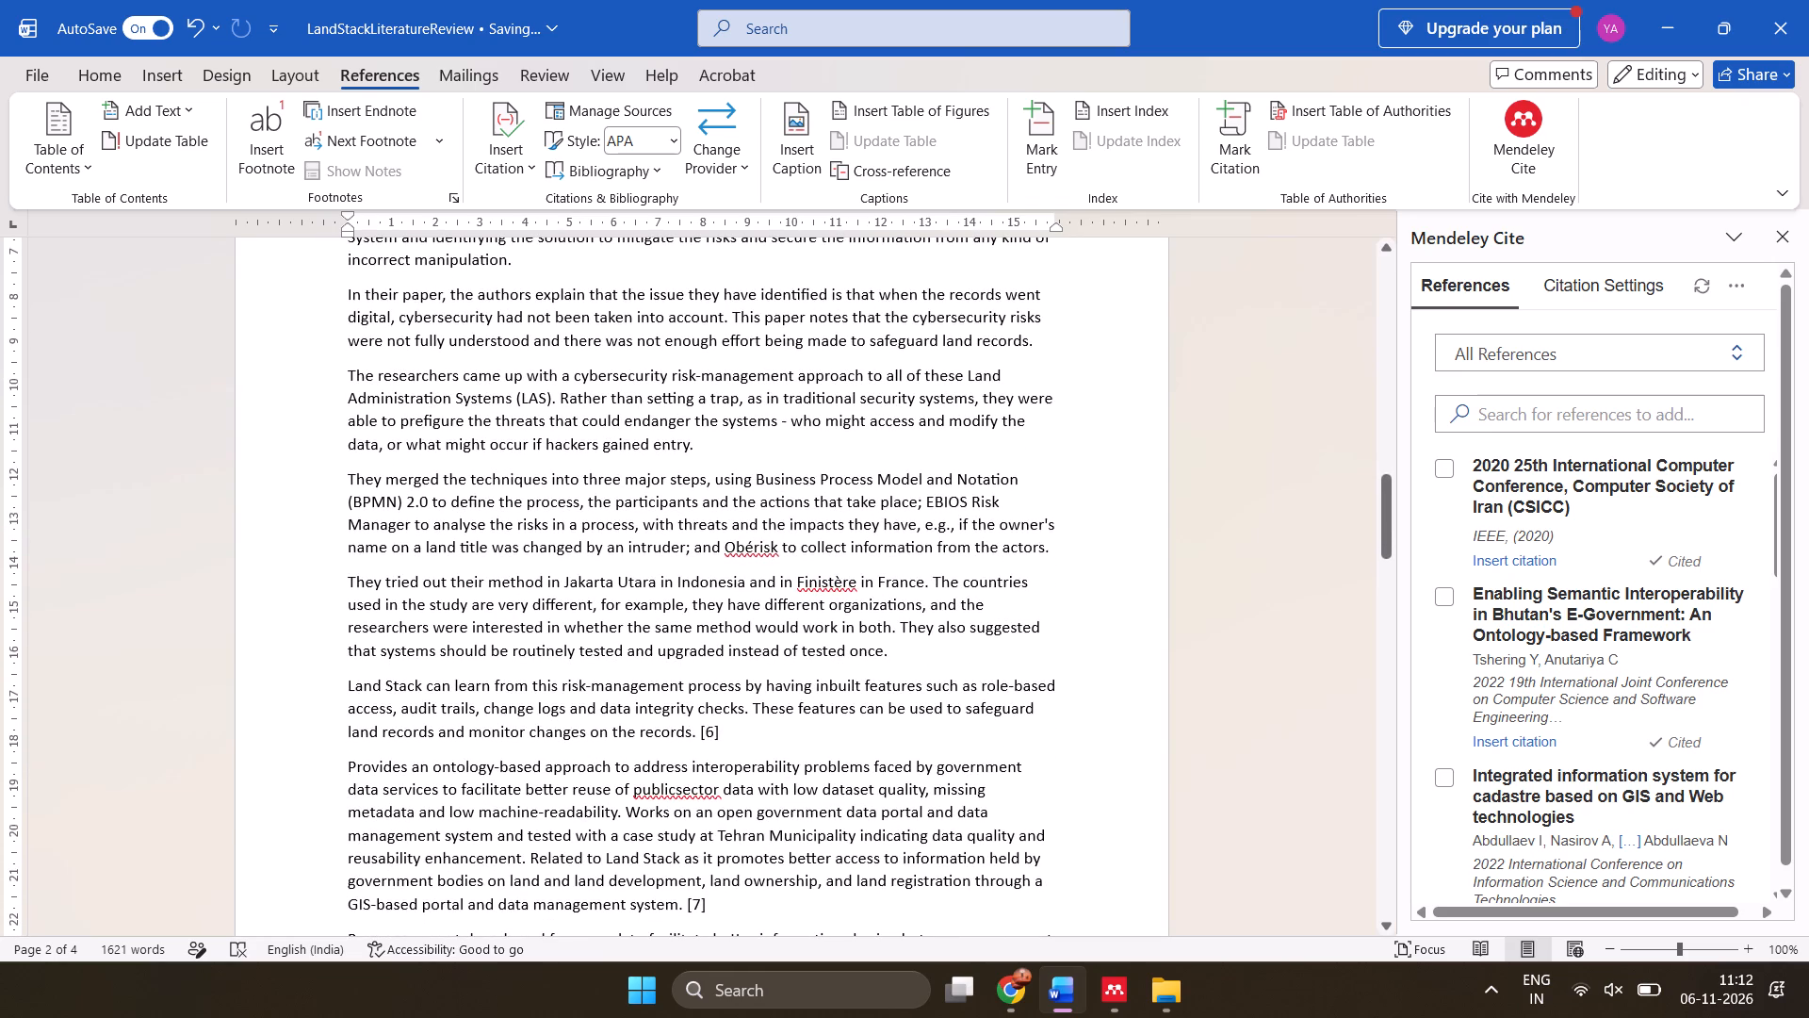
scroll(677, 568, down, 3)
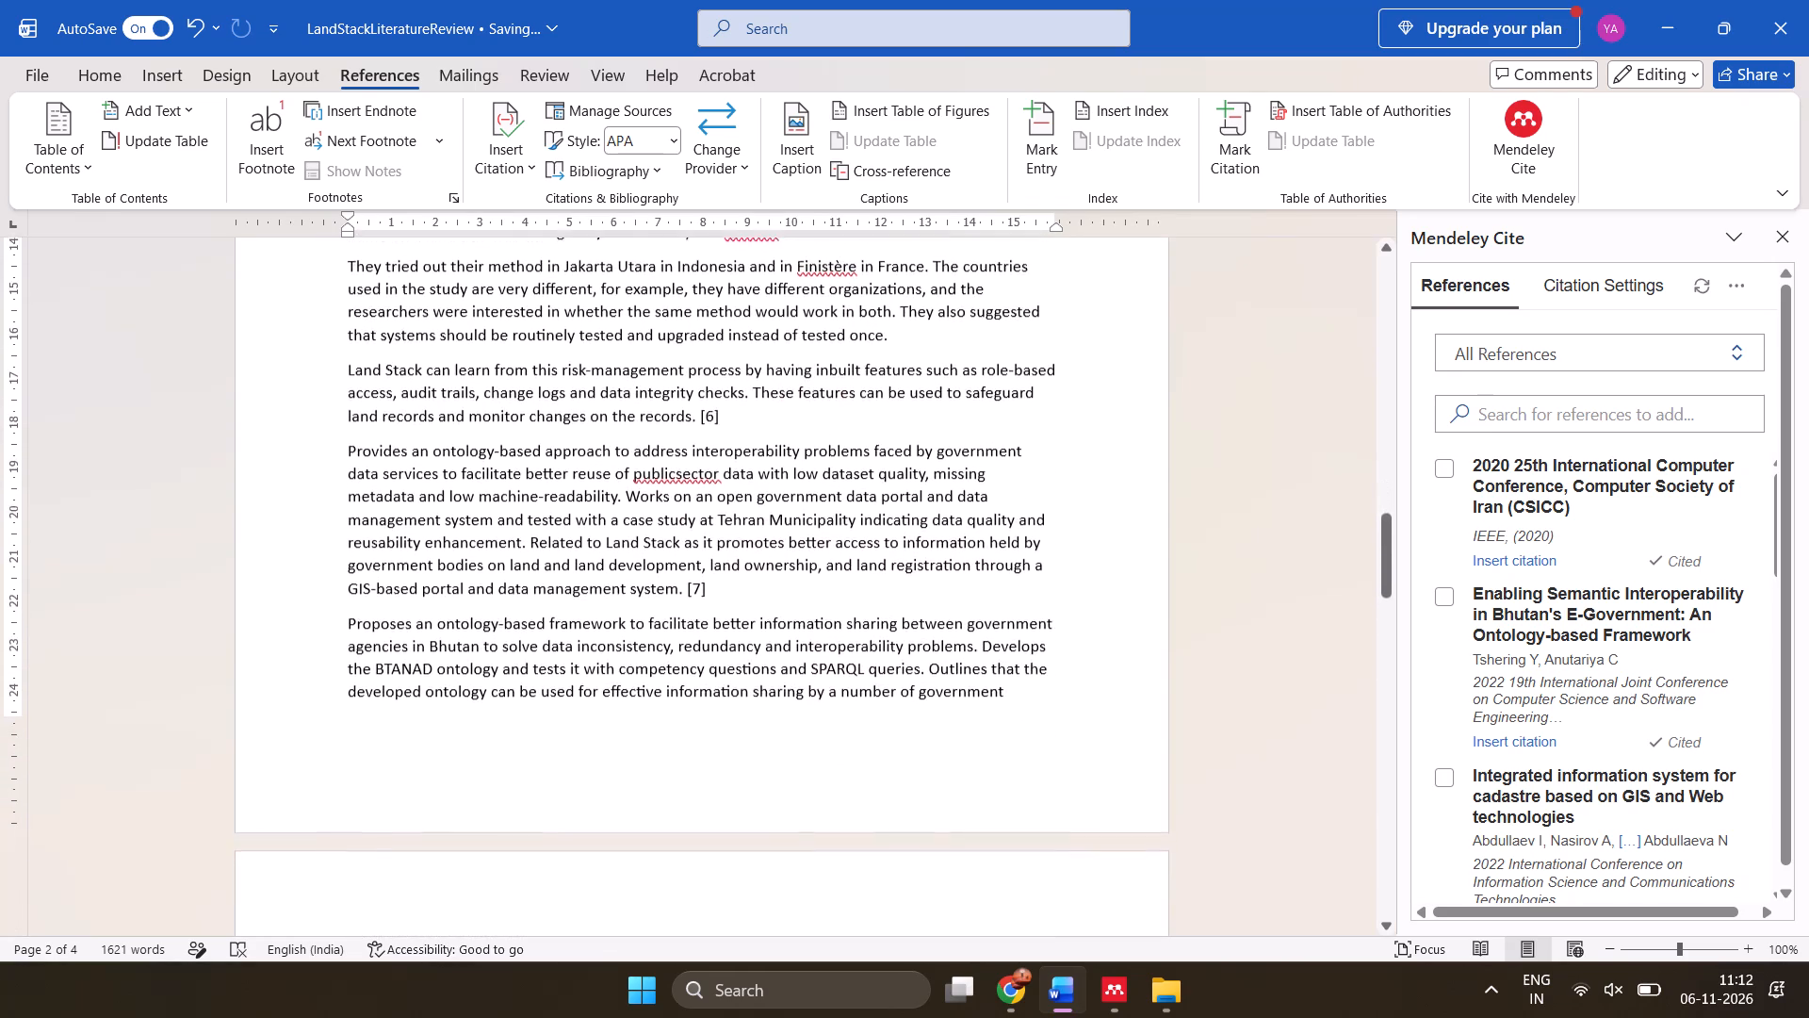
scroll(677, 568, down, 2)
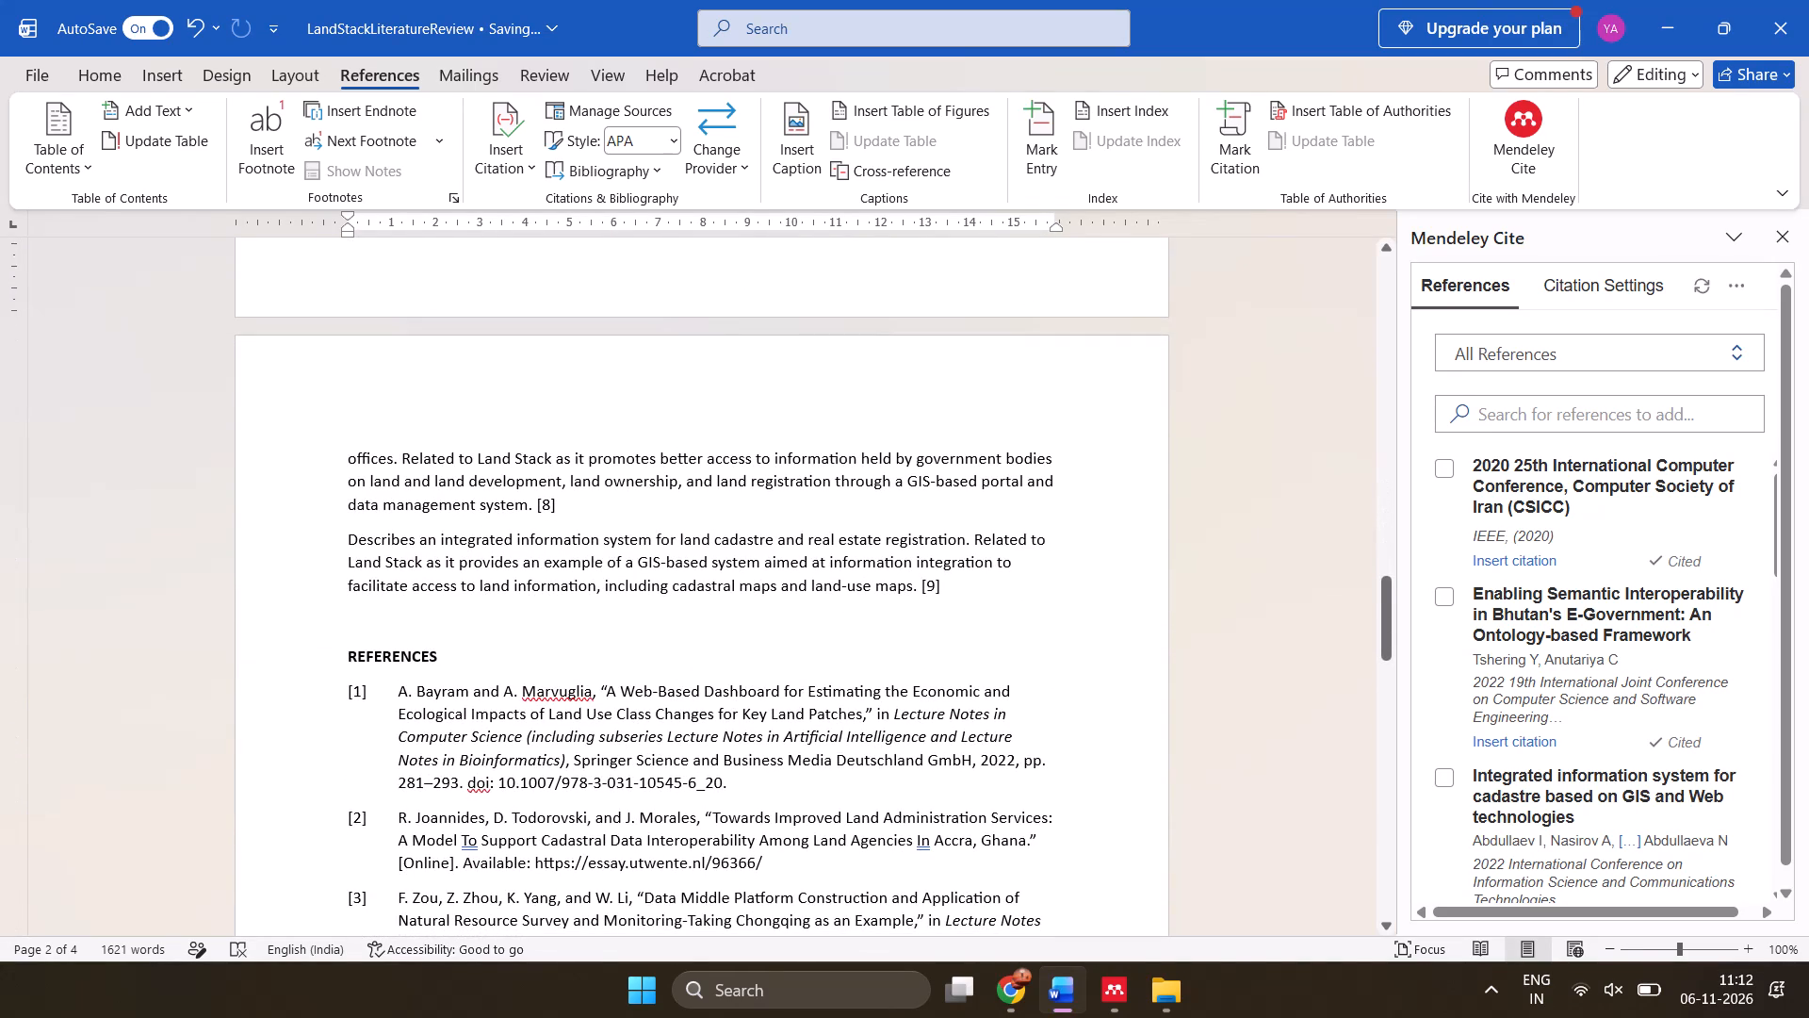
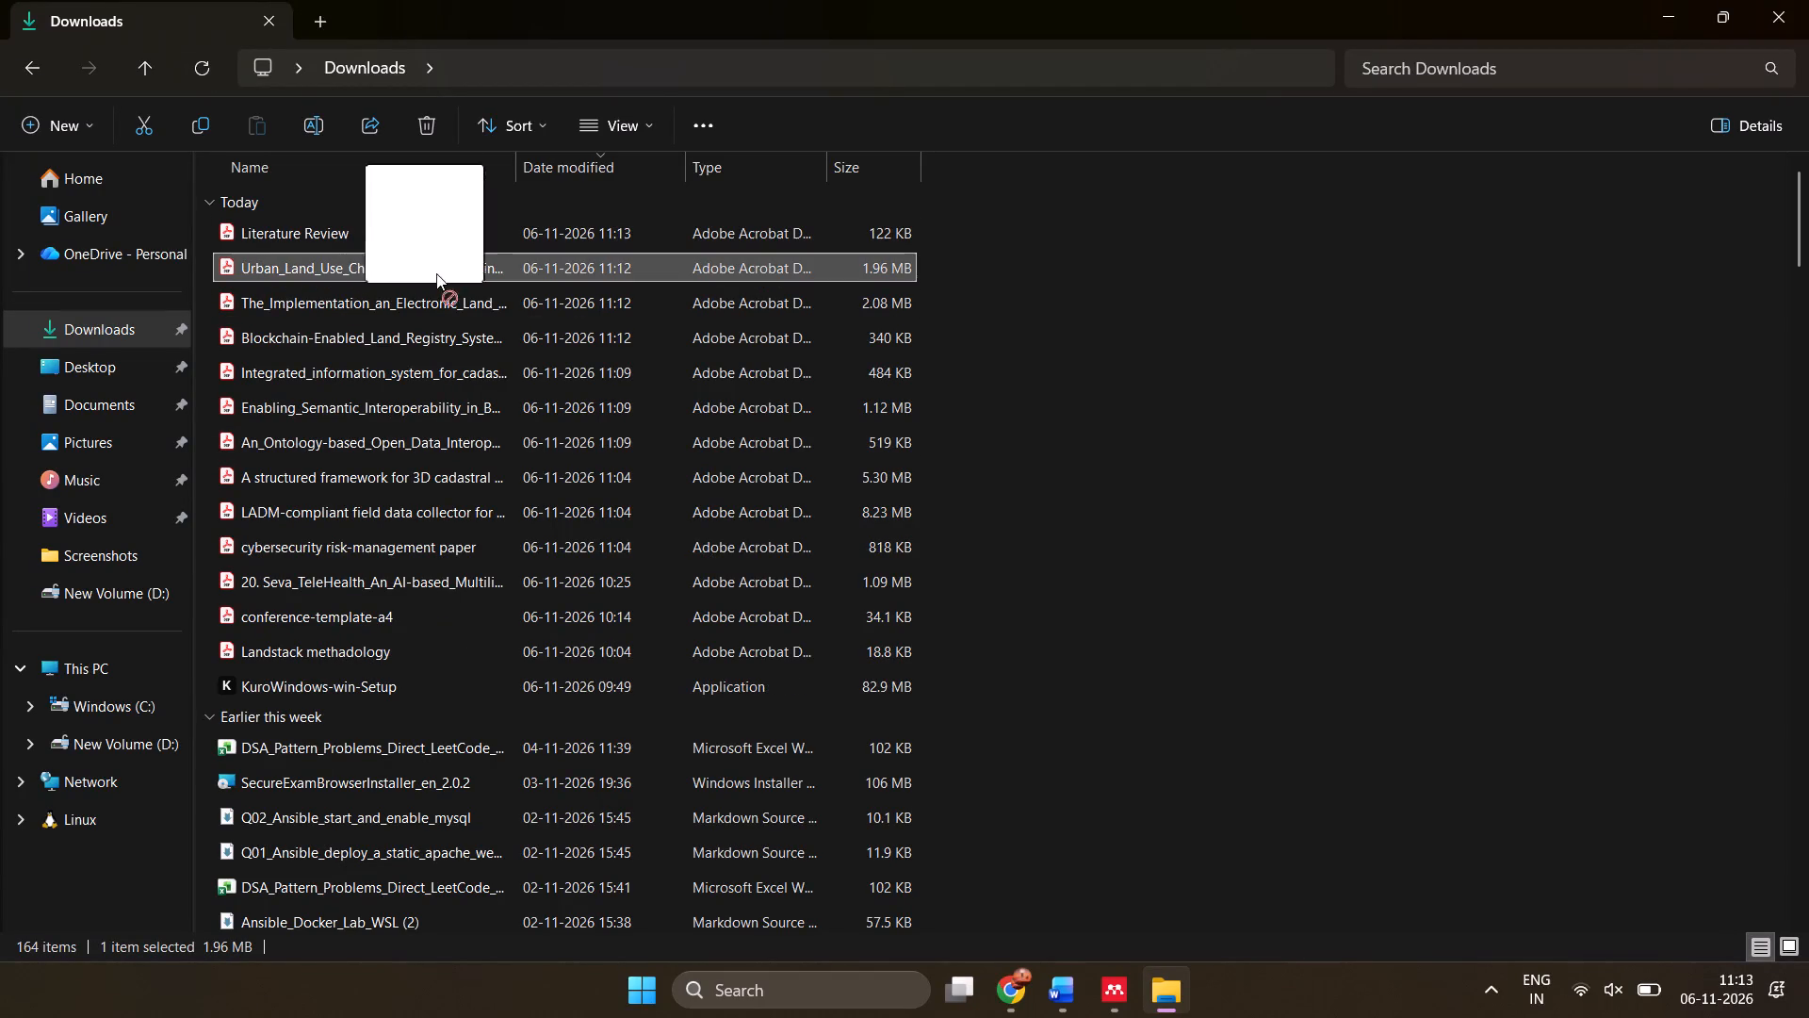
Bring the downloaded "Urban_Land_Use" PDF from the Downloads folder into Mendeley Reference Manager's LandStack collection.
drag(436, 273, 1125, 1009)
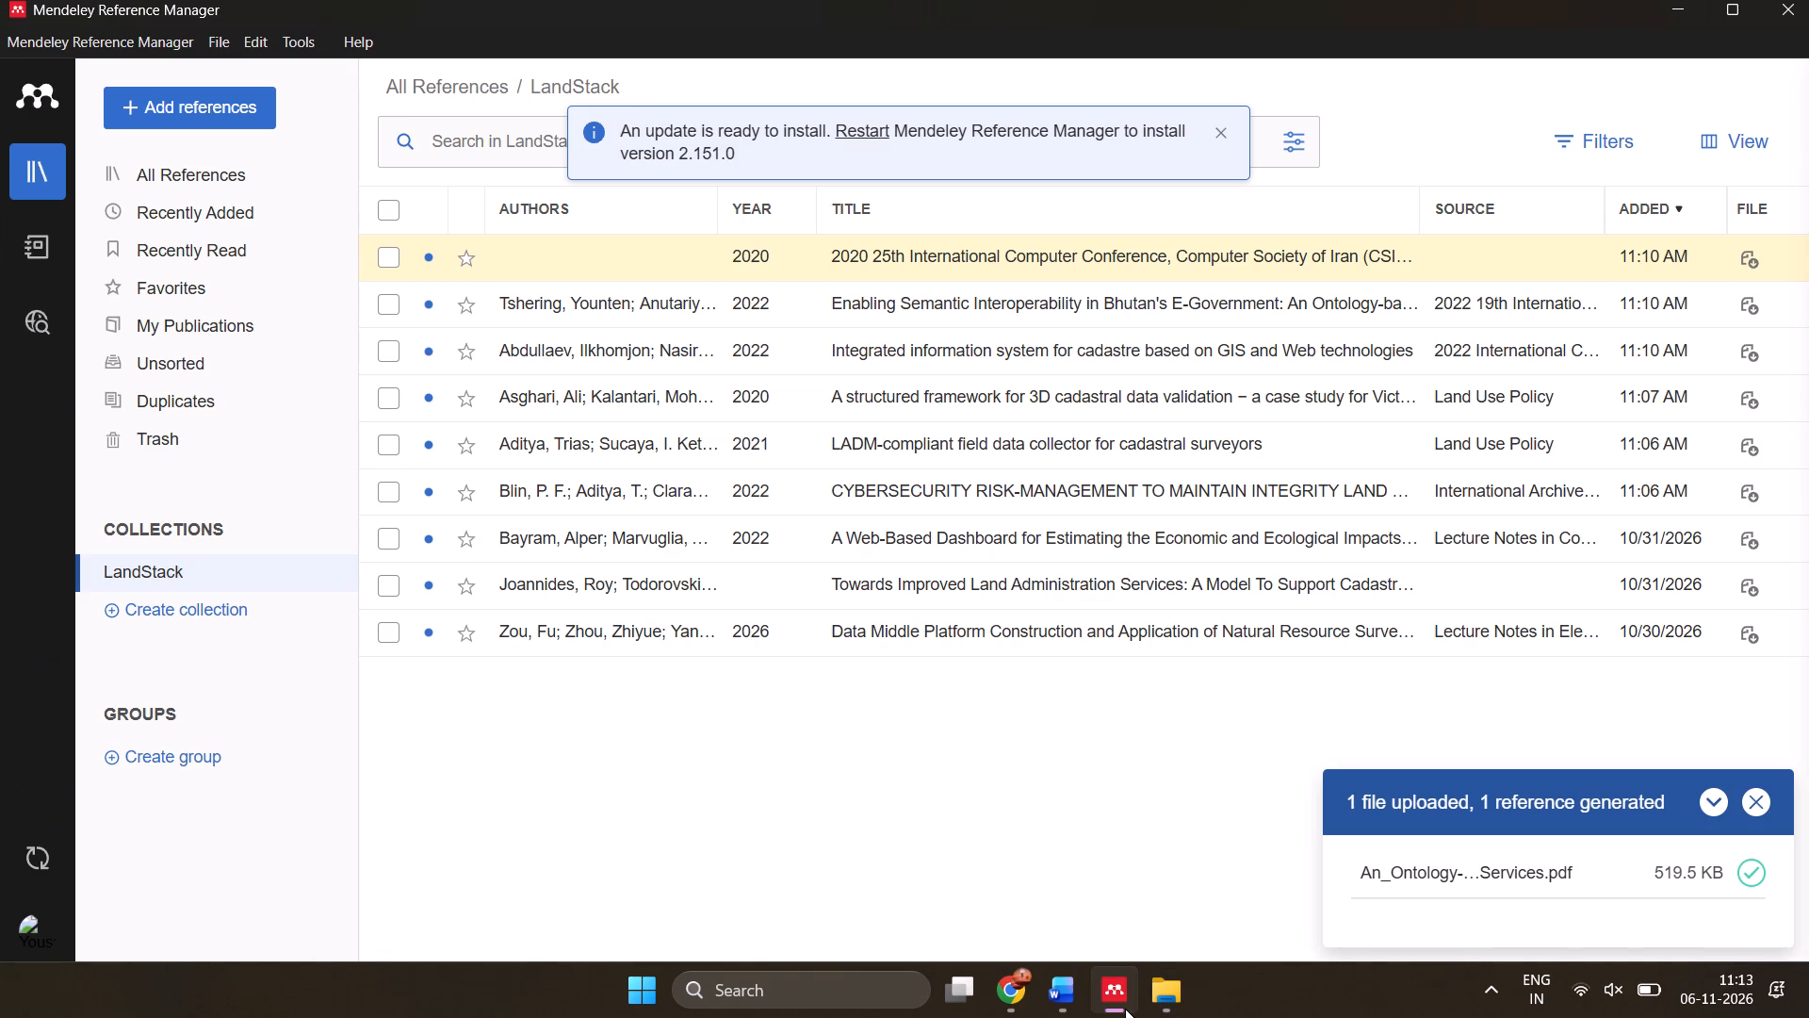
Add the "The_Implementation_an_Electronic_Land_..." PDF from the Downloads folder to the LandStack collection in Mendeley Reference Manager.
click(1166, 982)
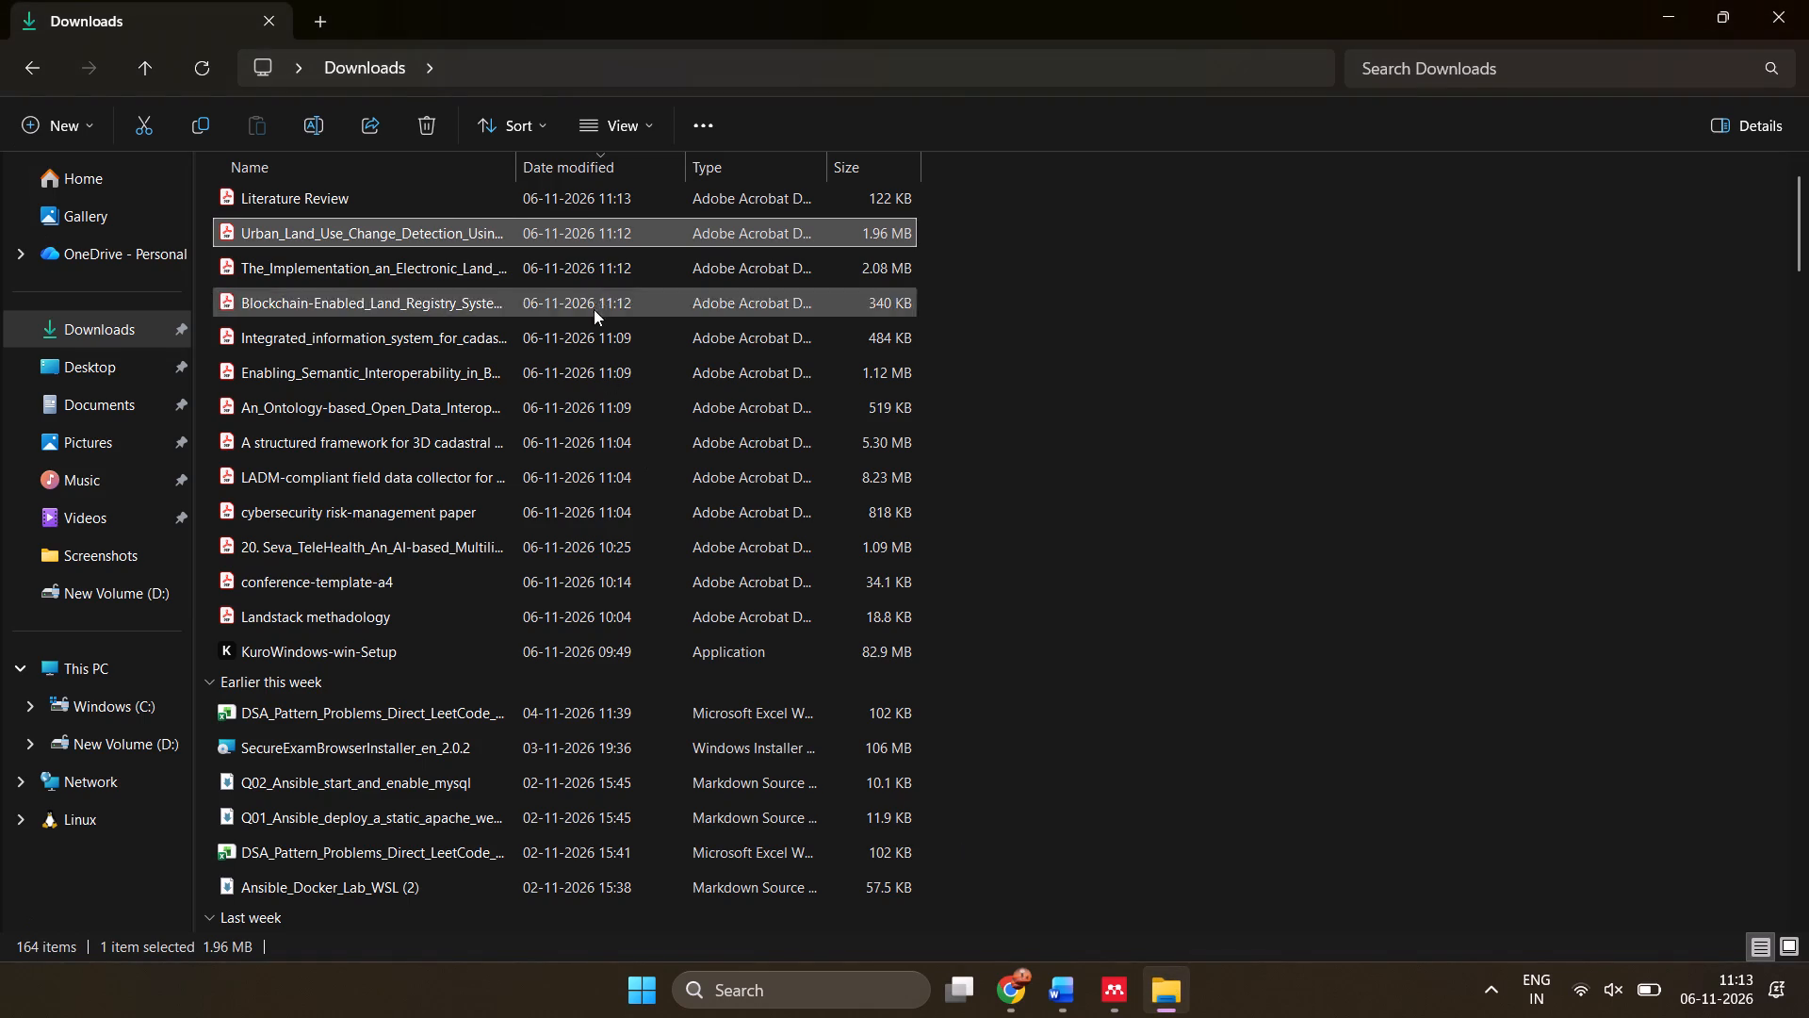
drag(604, 263, 1095, 939)
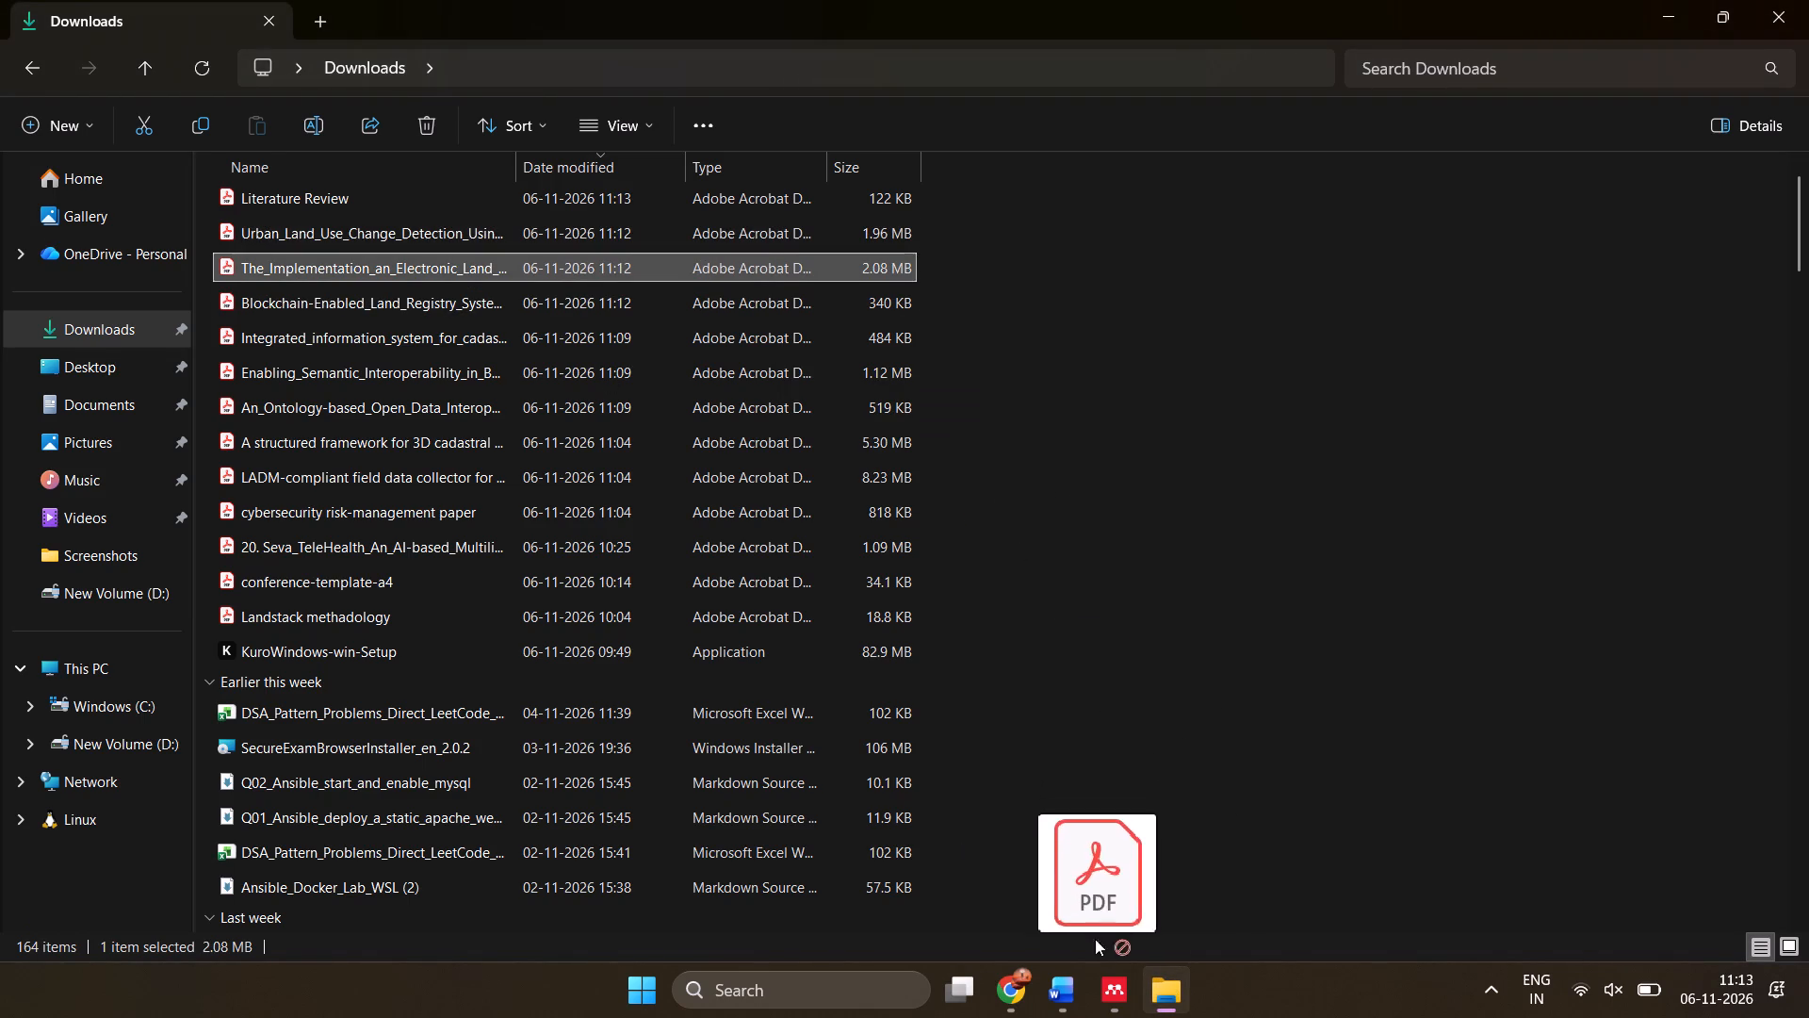
drag(1095, 939, 1094, 866)
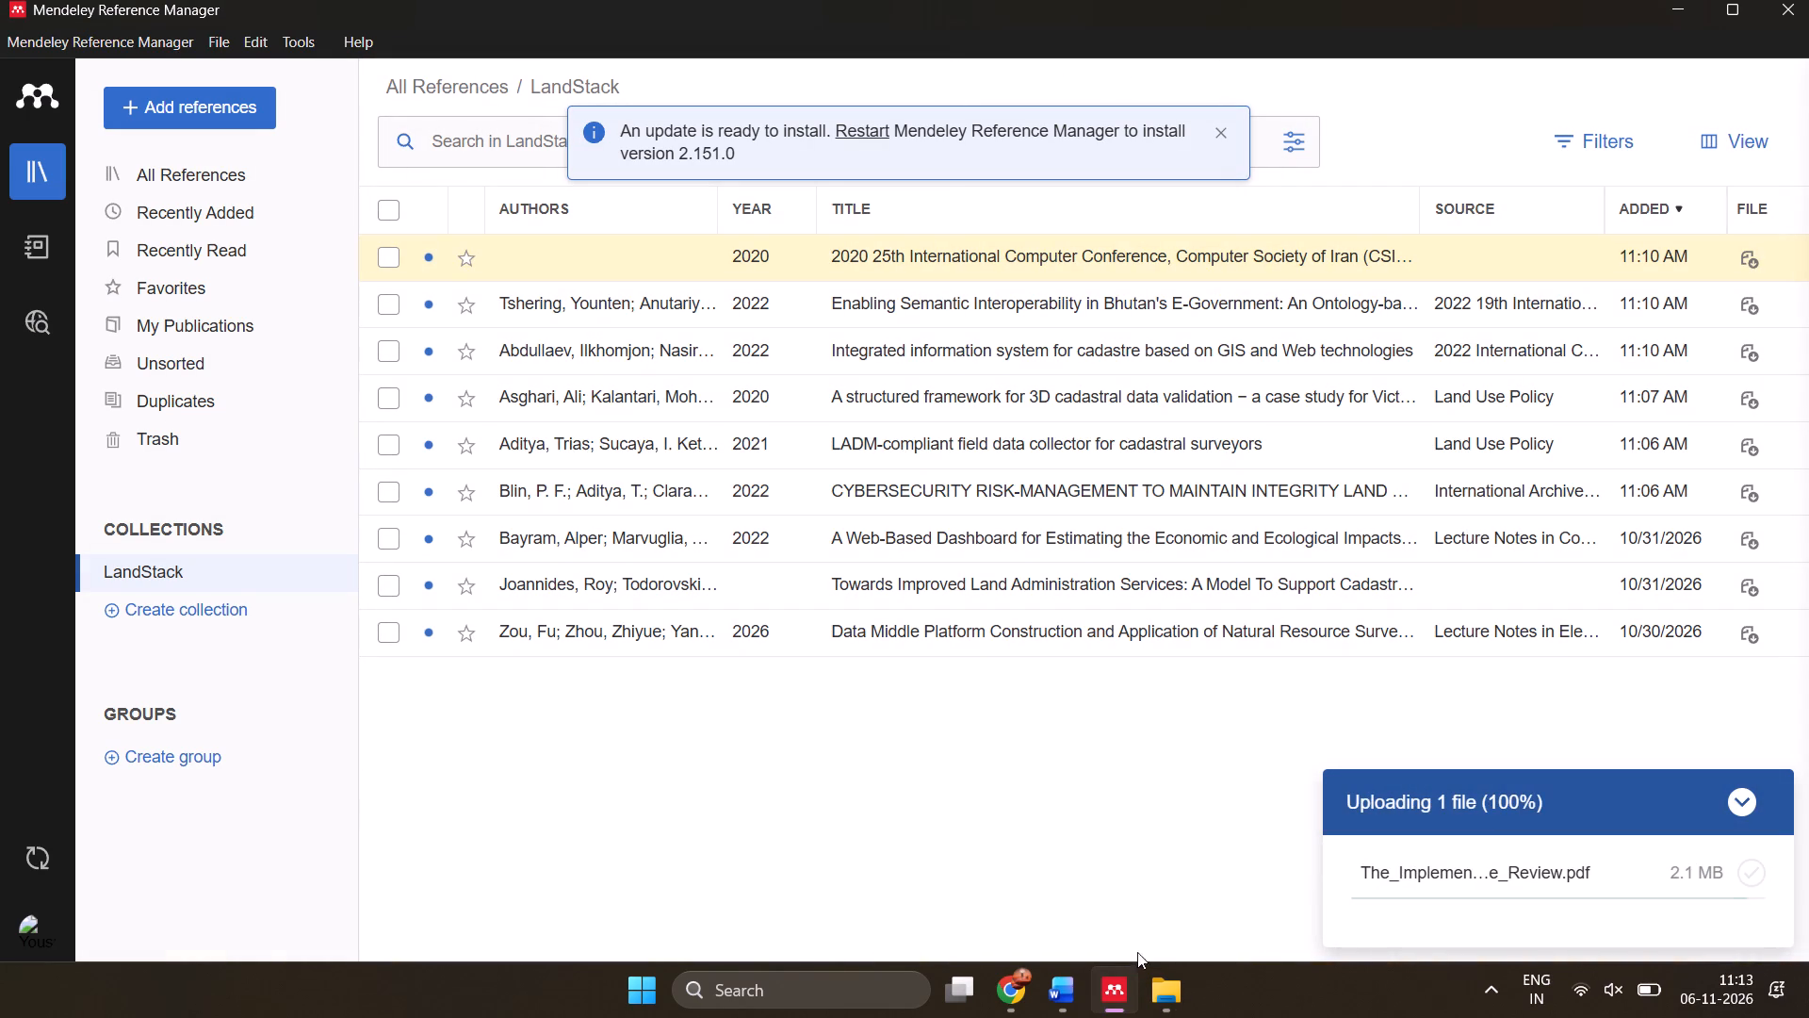
Add the "Blockchain-Enabled_Land_Registry_Syste..." PDF from the Downloads folder to the LandStack collection in Mendeley Reference Manager.
click(1155, 975)
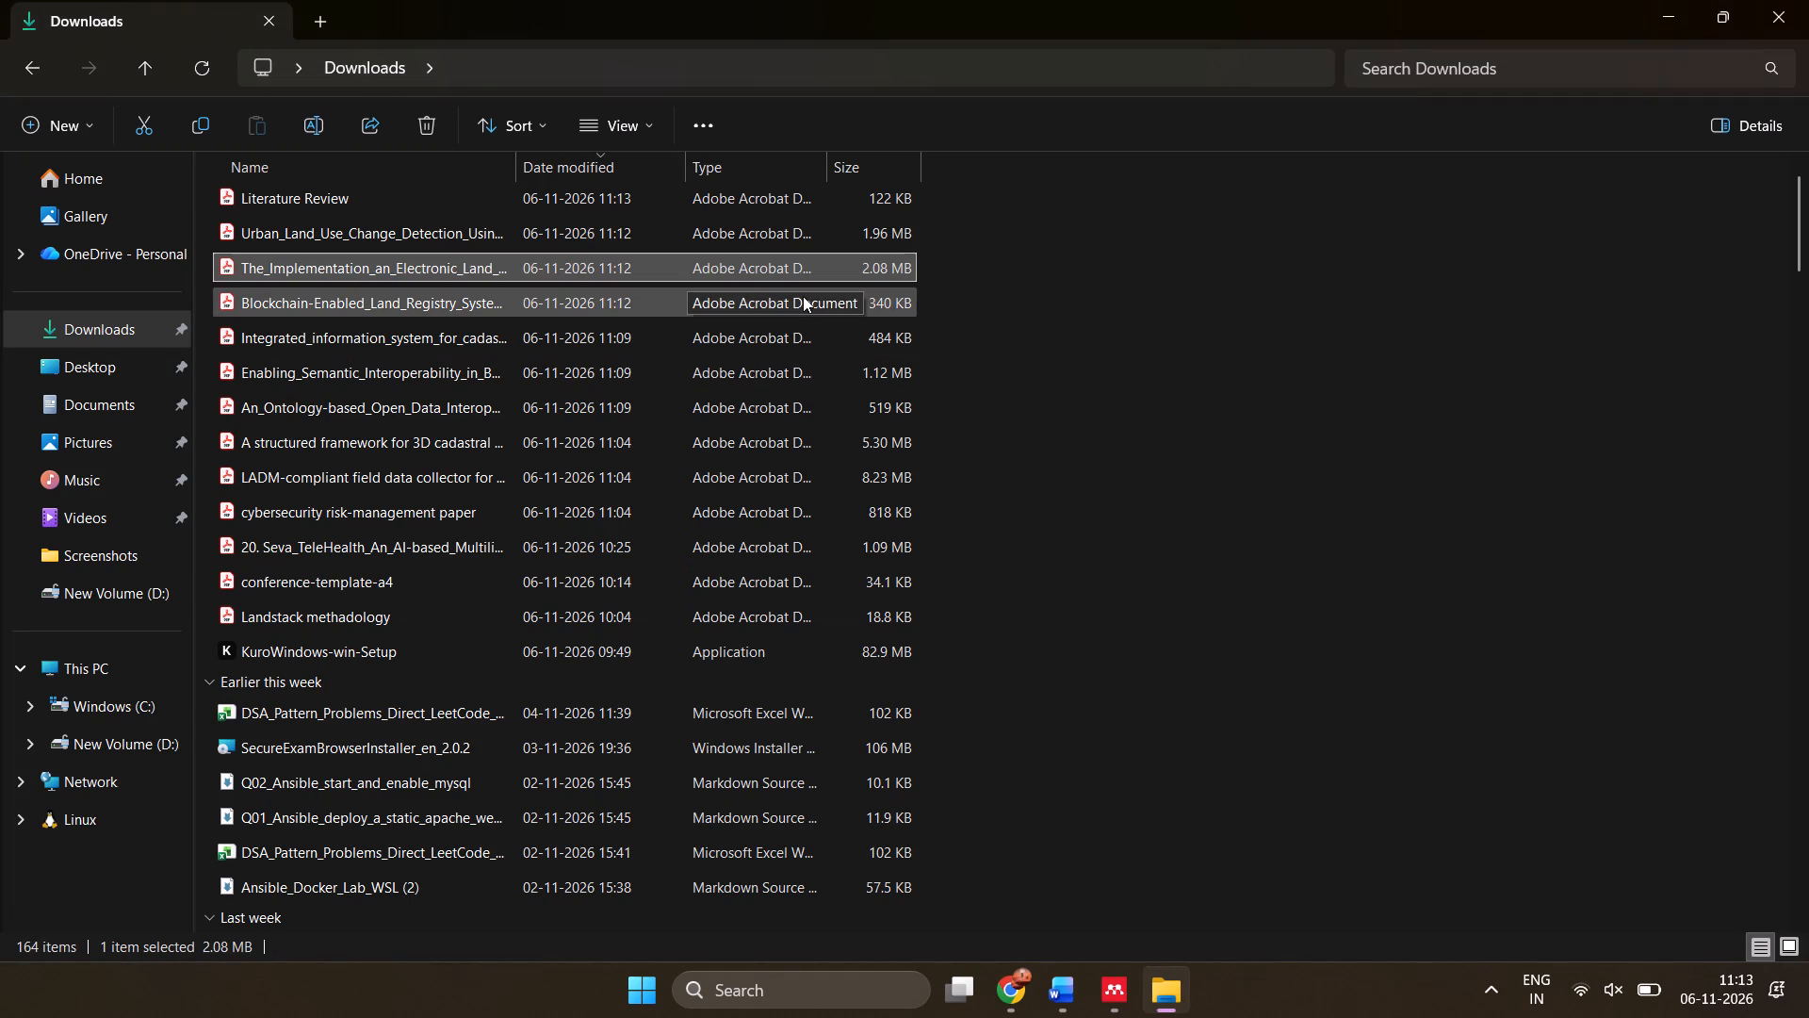
drag(803, 296, 1100, 1002)
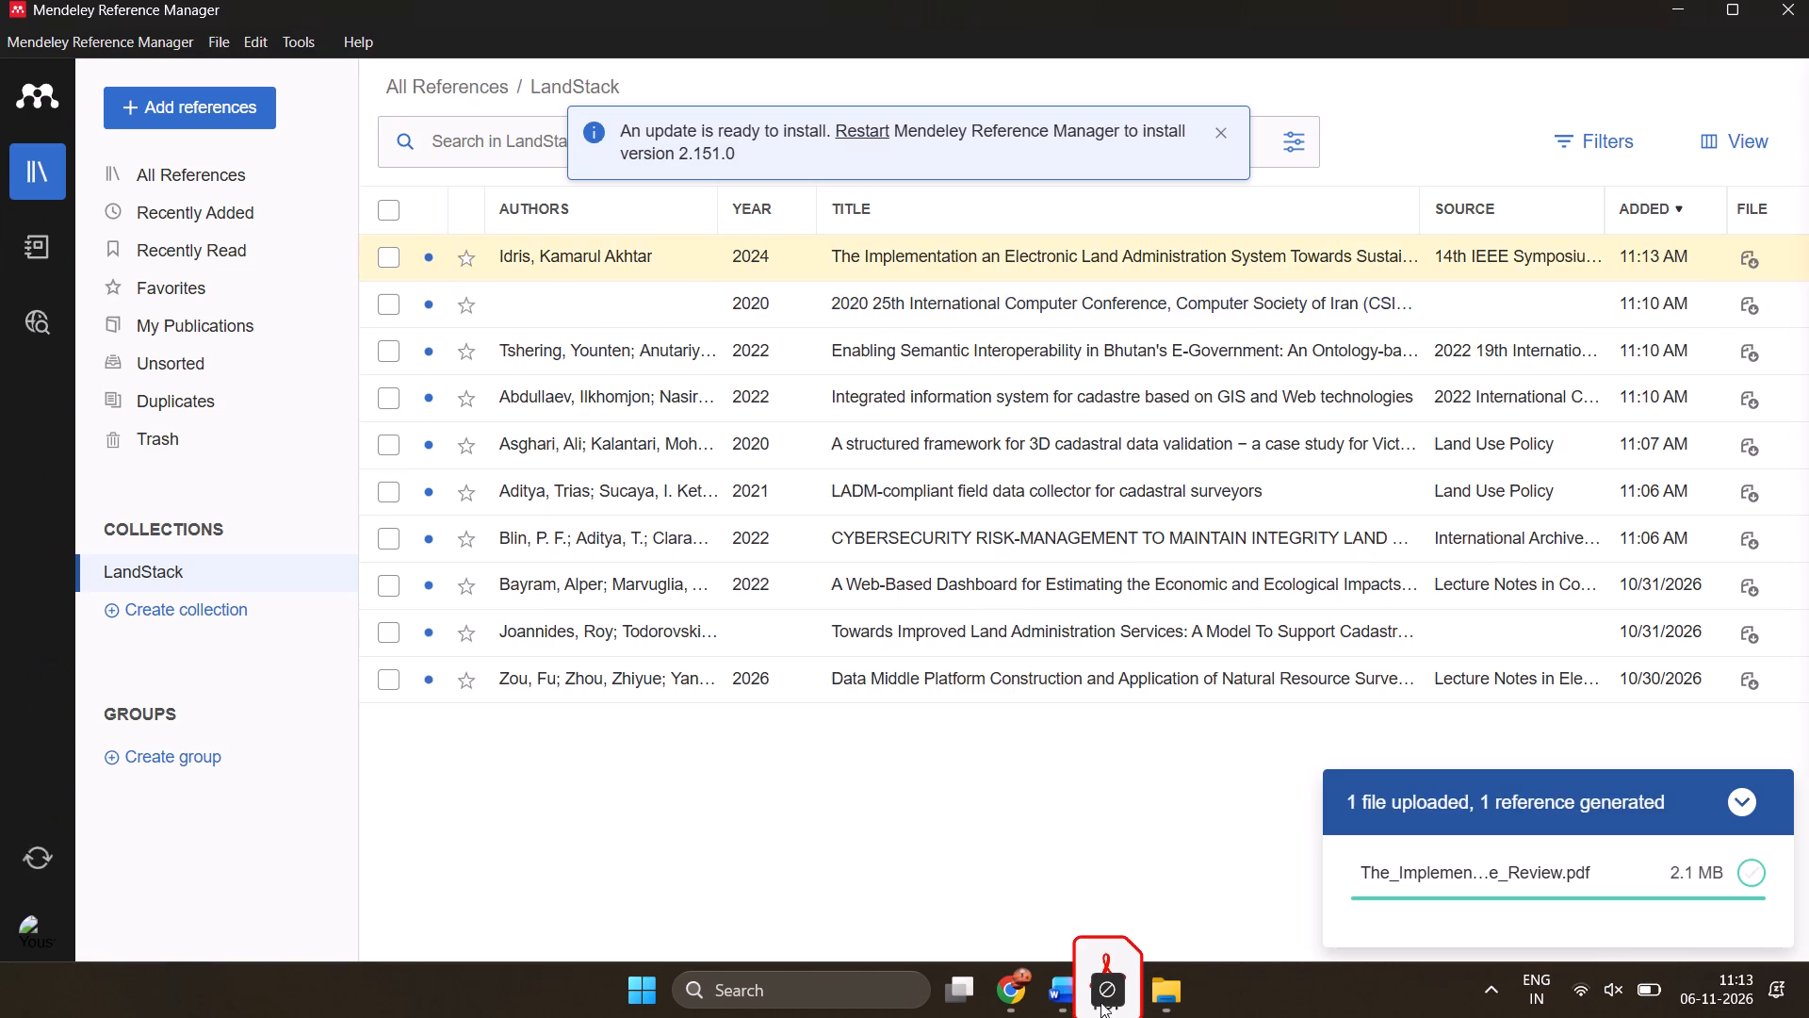
drag(1100, 1002, 1046, 891)
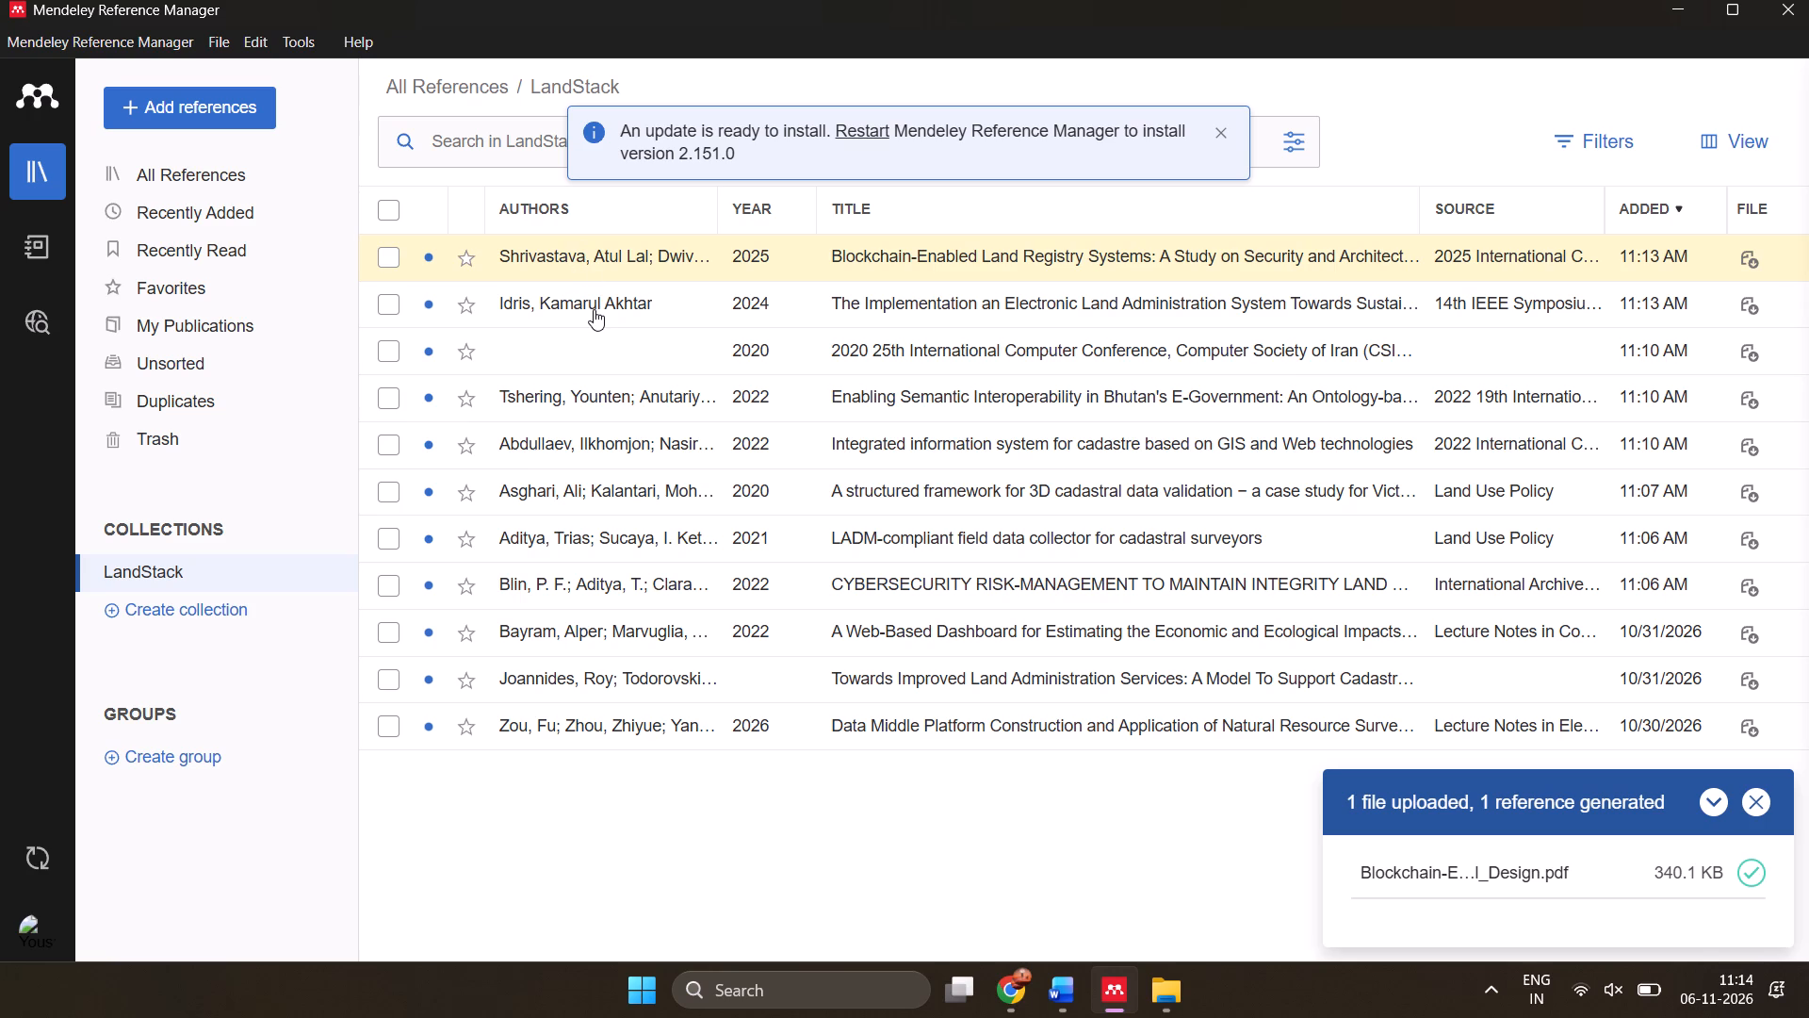
scroll(594, 310, up, 2)
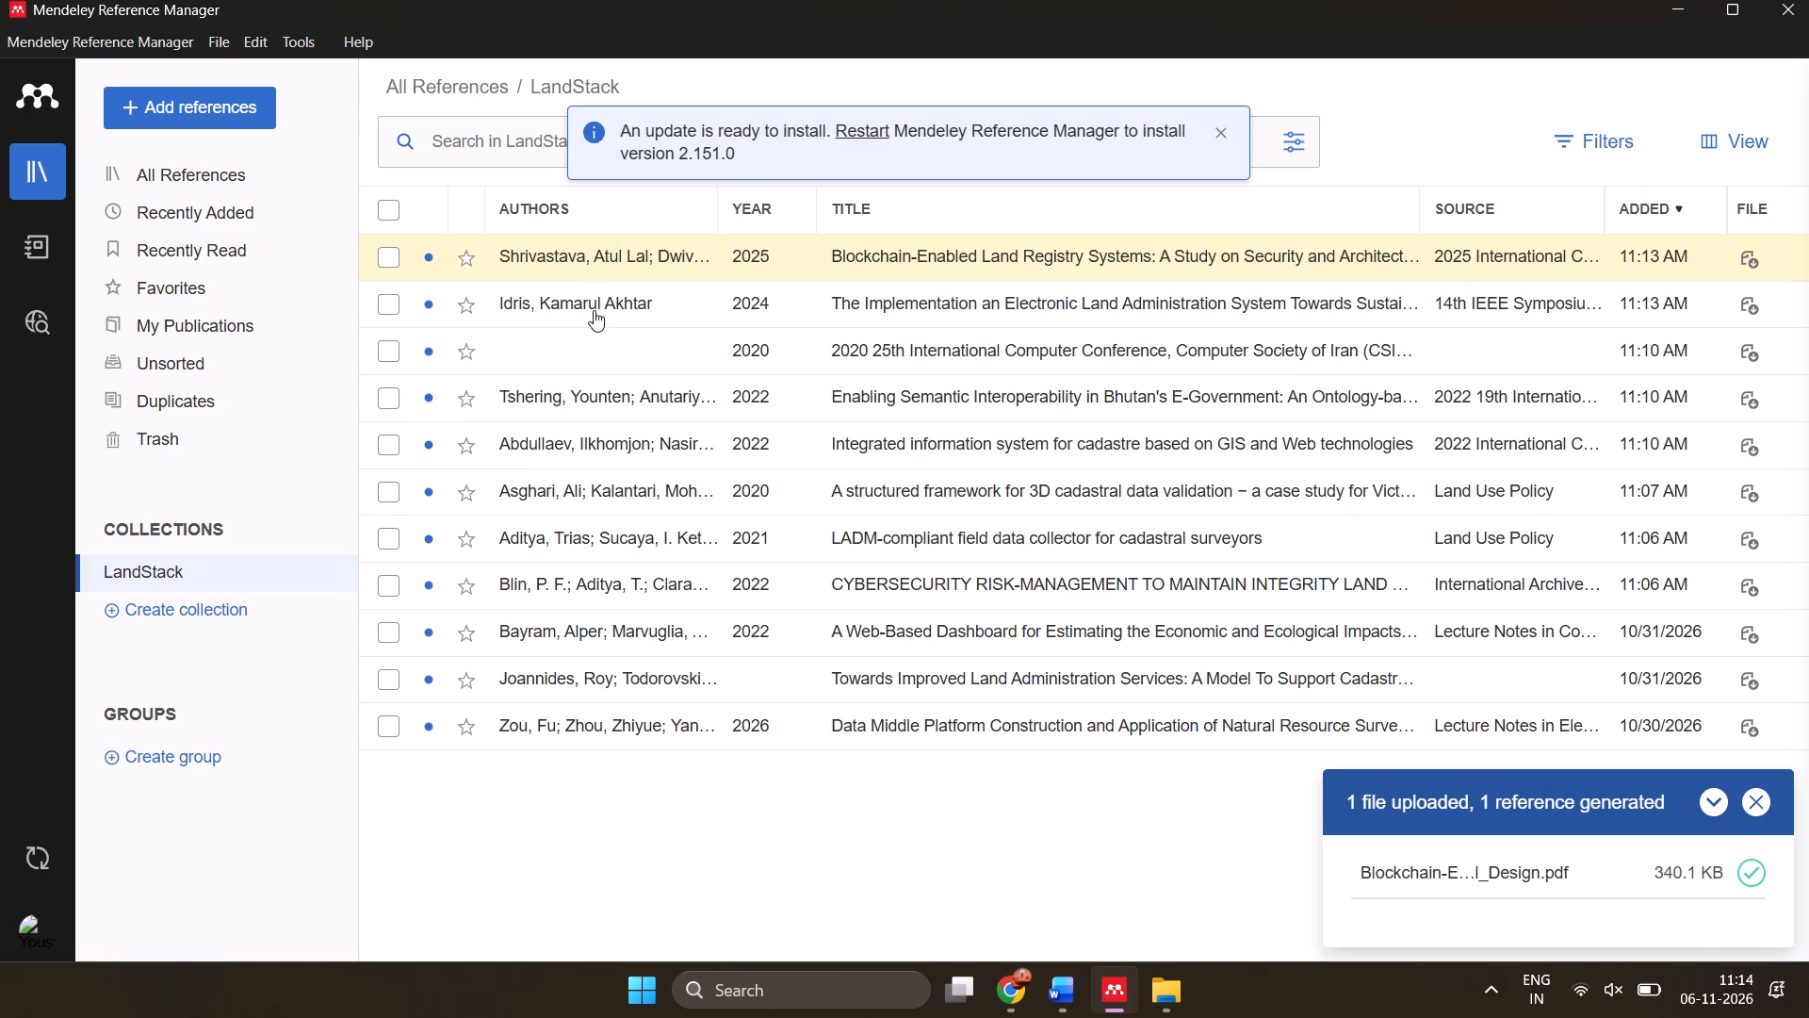
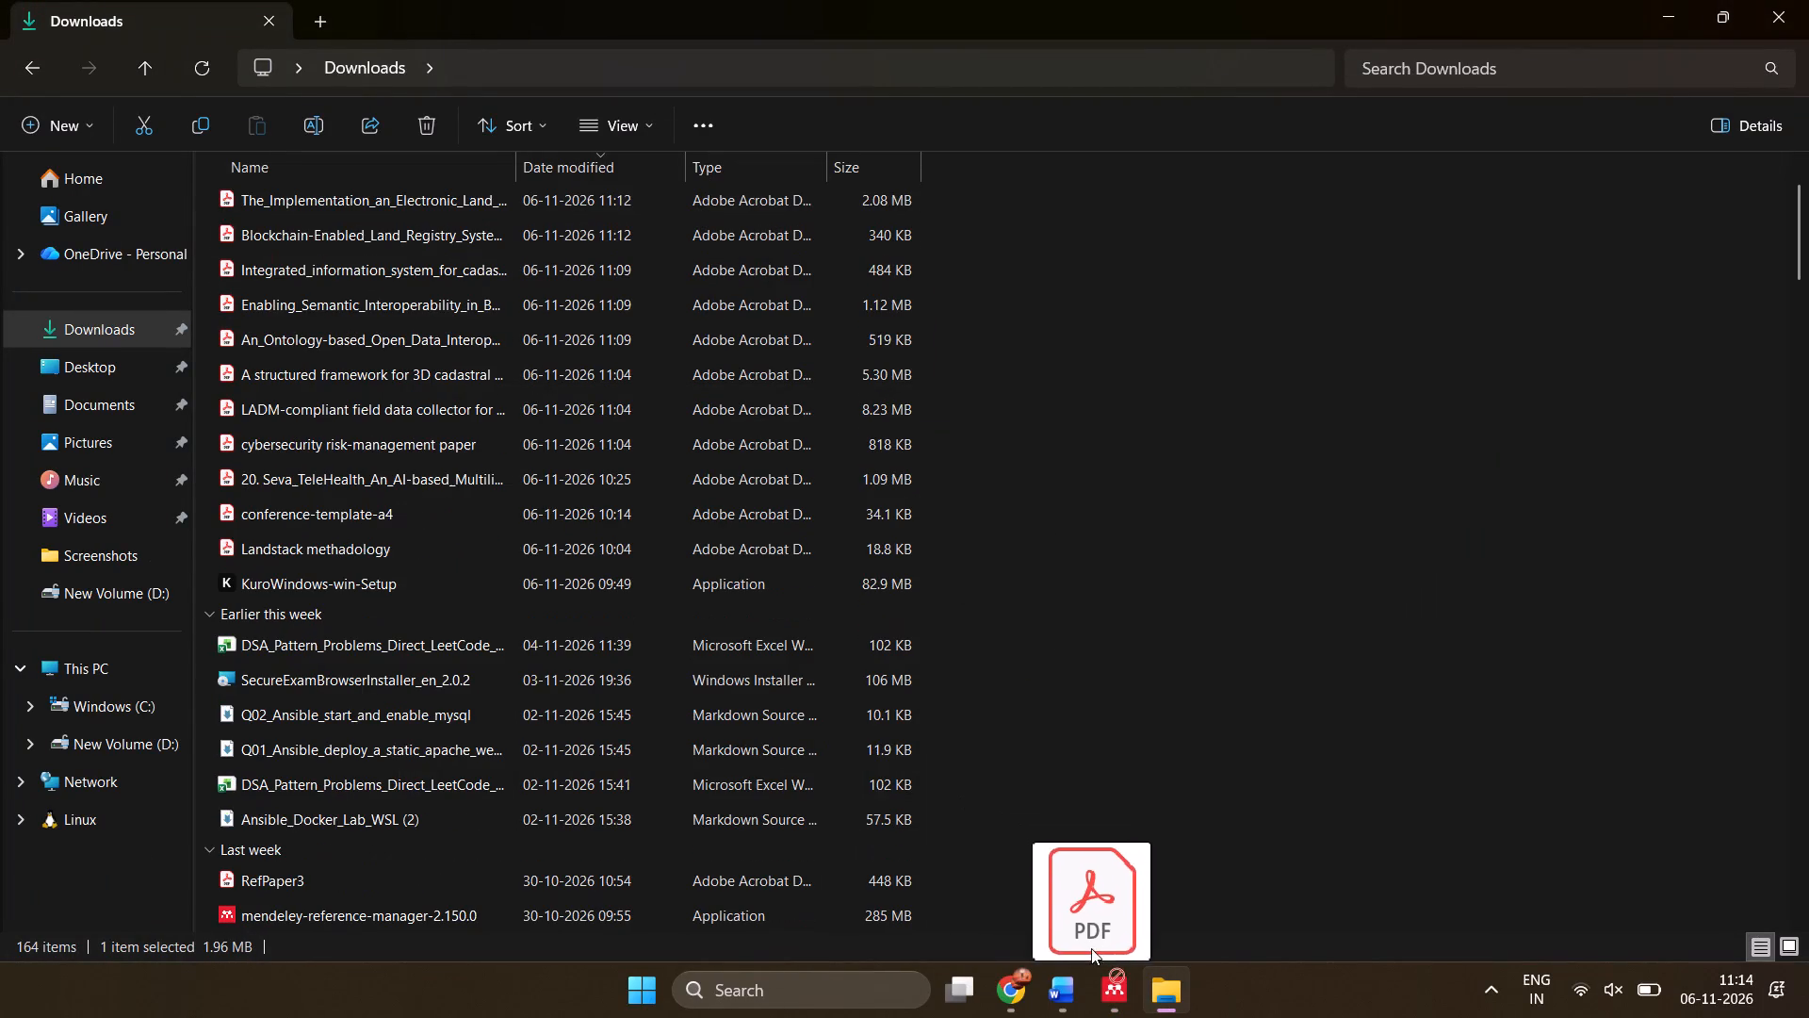
Add the "Urban_Land_U...e_Images" PDF from the Downloads folder to the LandStack collection in Mendeley Reference Manager.
drag(1091, 948, 1105, 917)
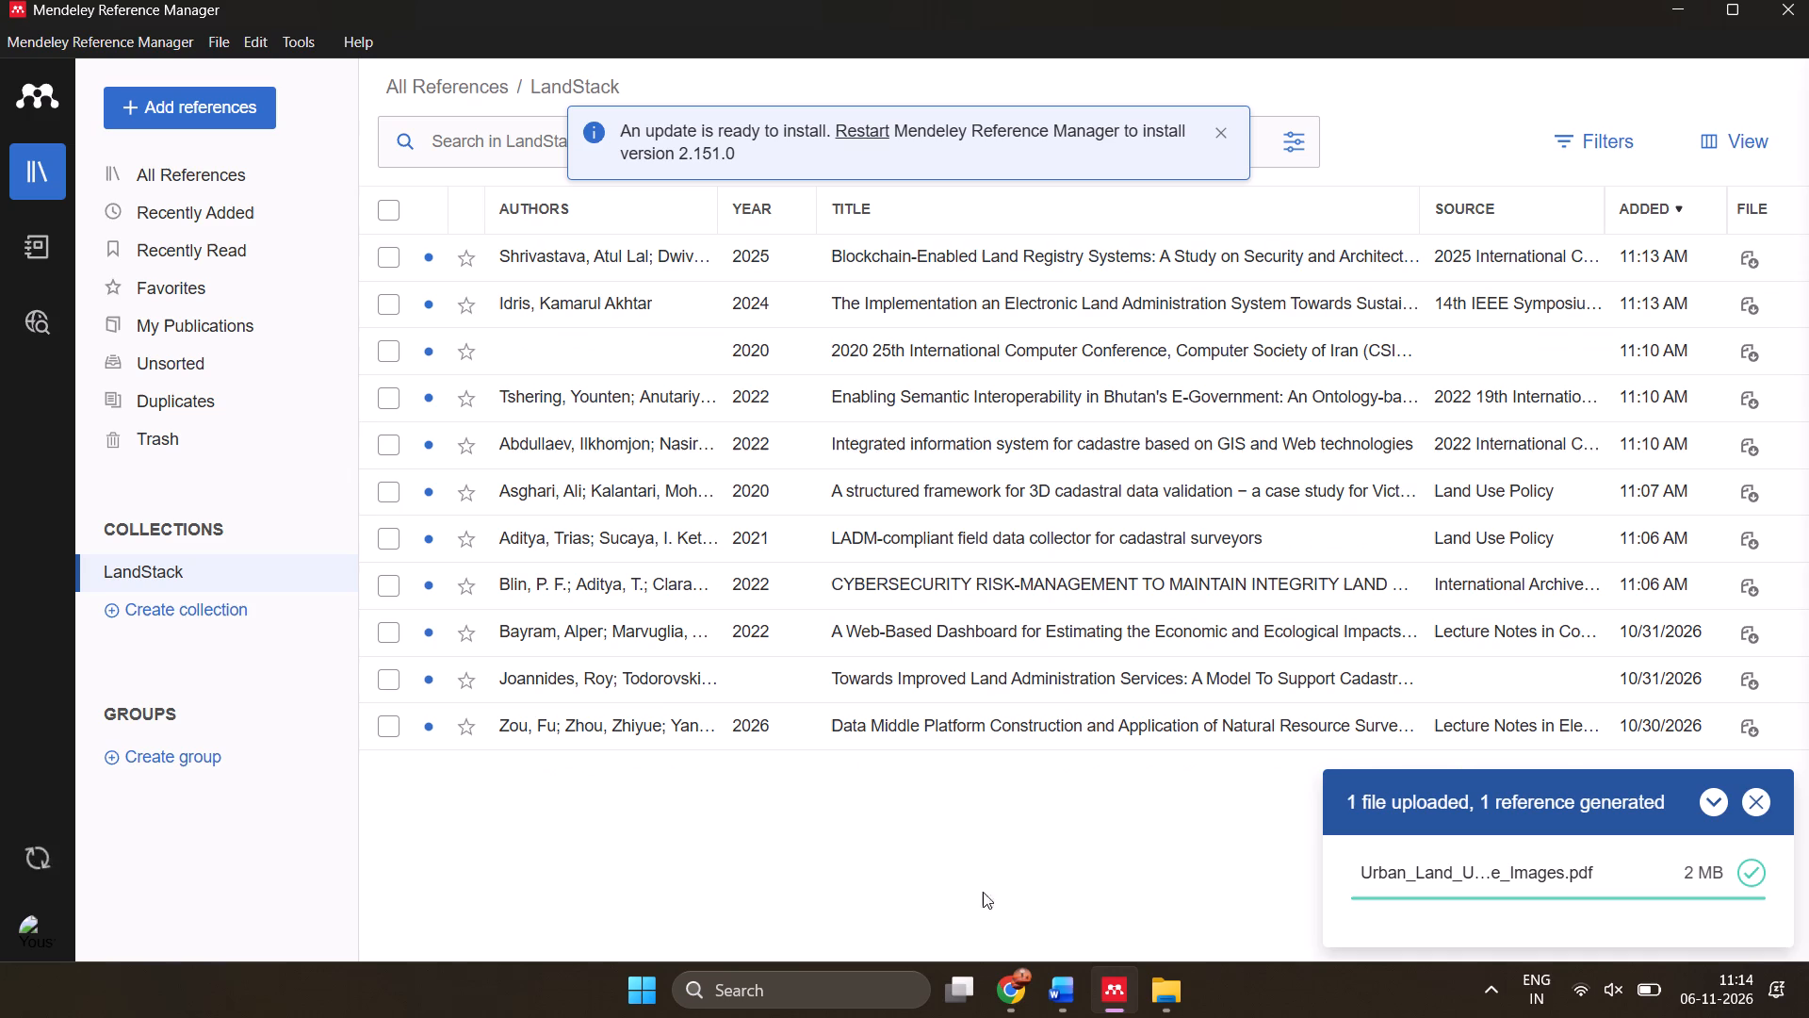
click(881, 864)
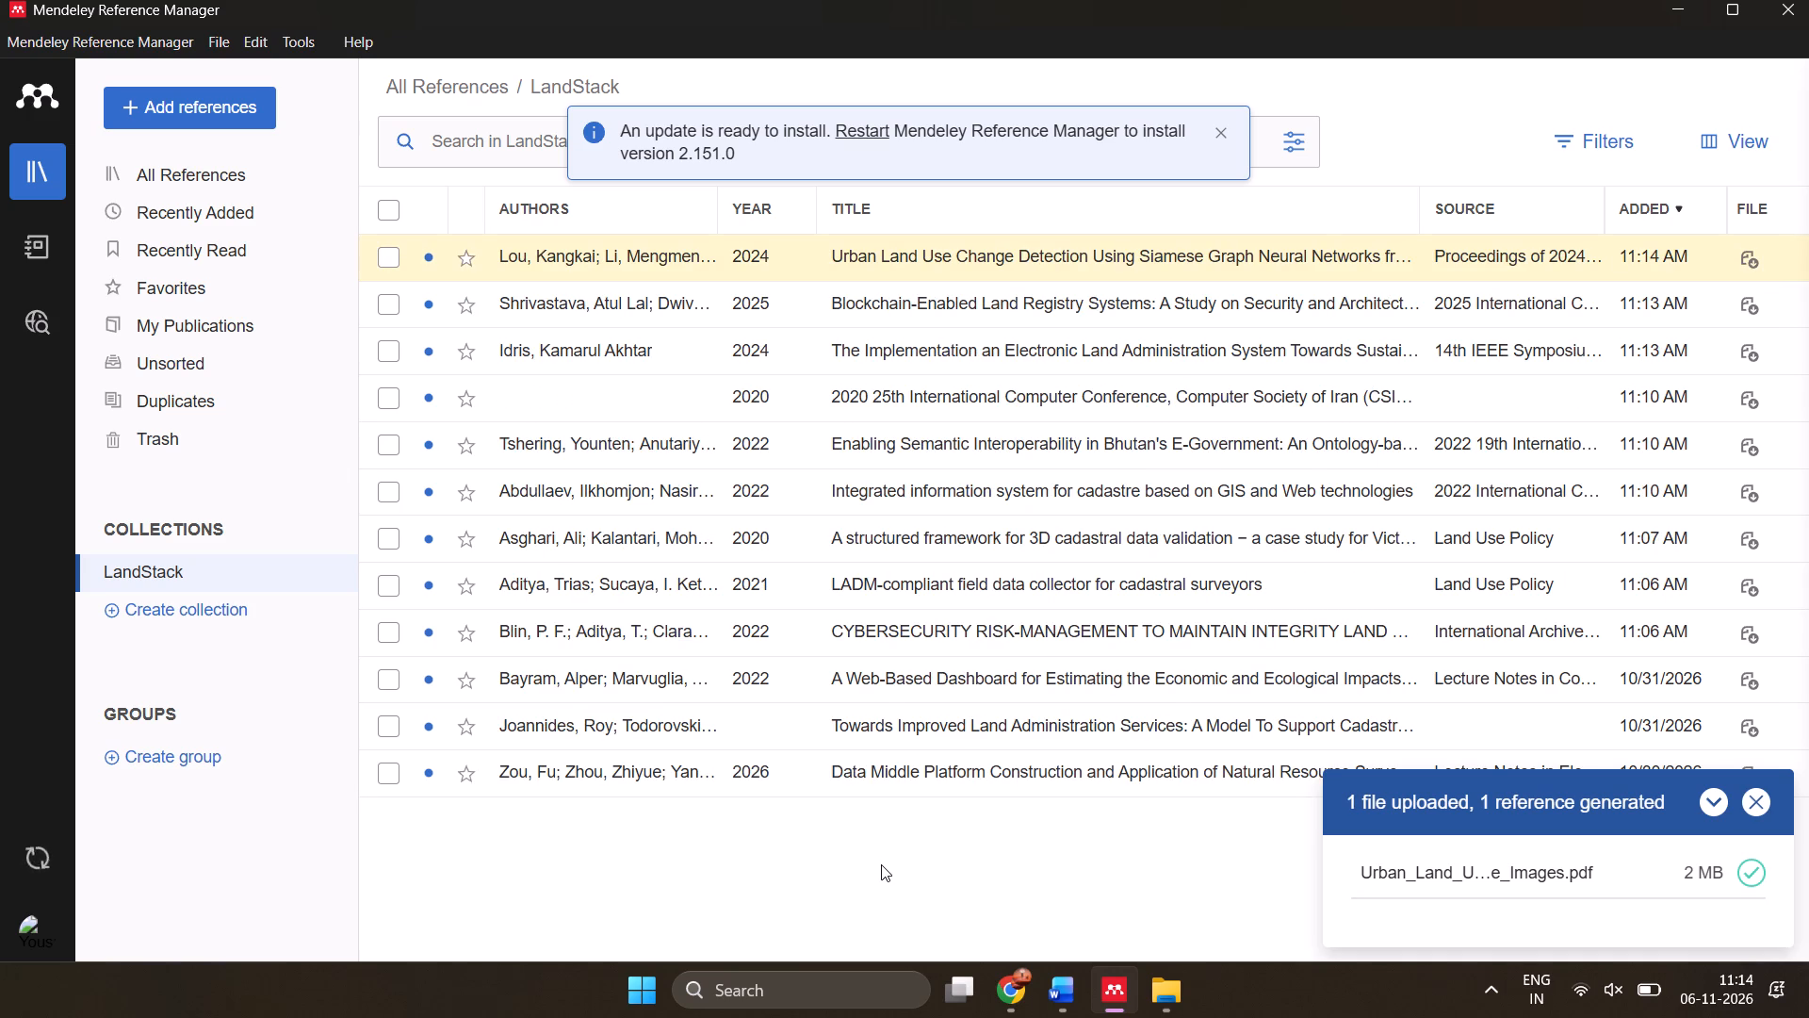
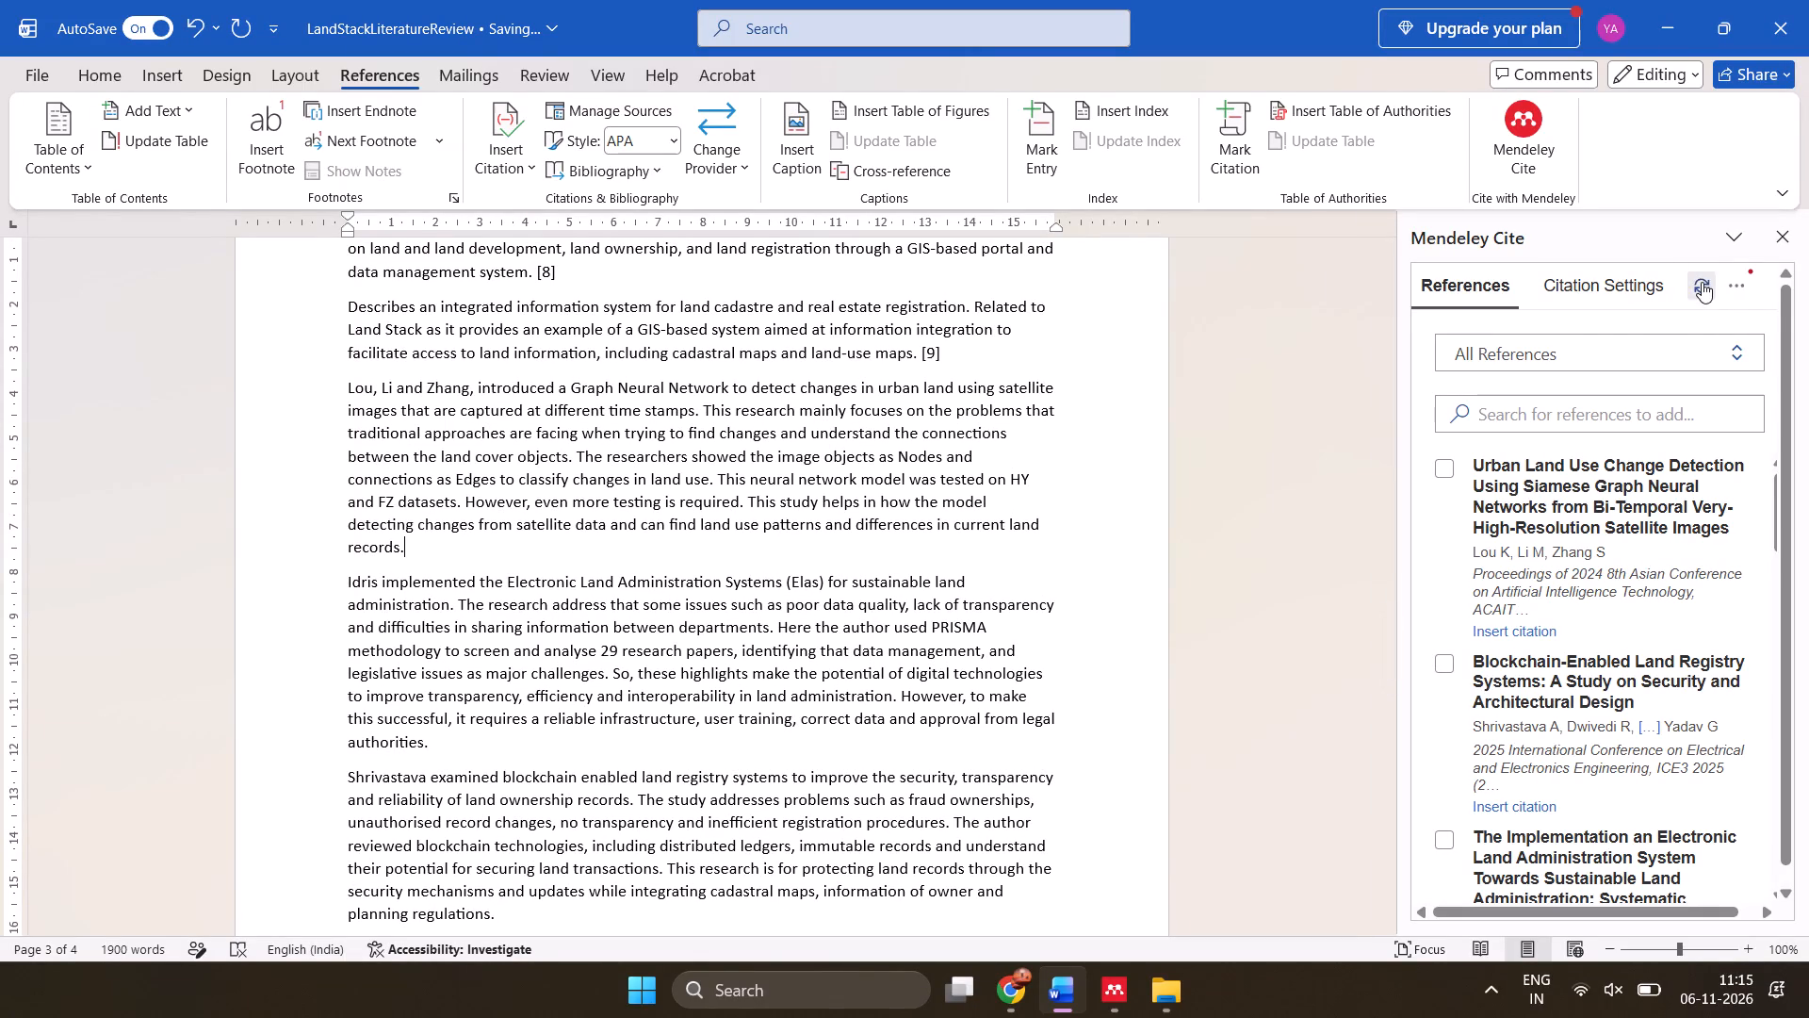
Refresh the Mendeley Cite library and cite "Urban Land Use Change Detection Using Siamese Graph Neural Networks" after the Lou, Li and Zhang paragraph.
click(1702, 282)
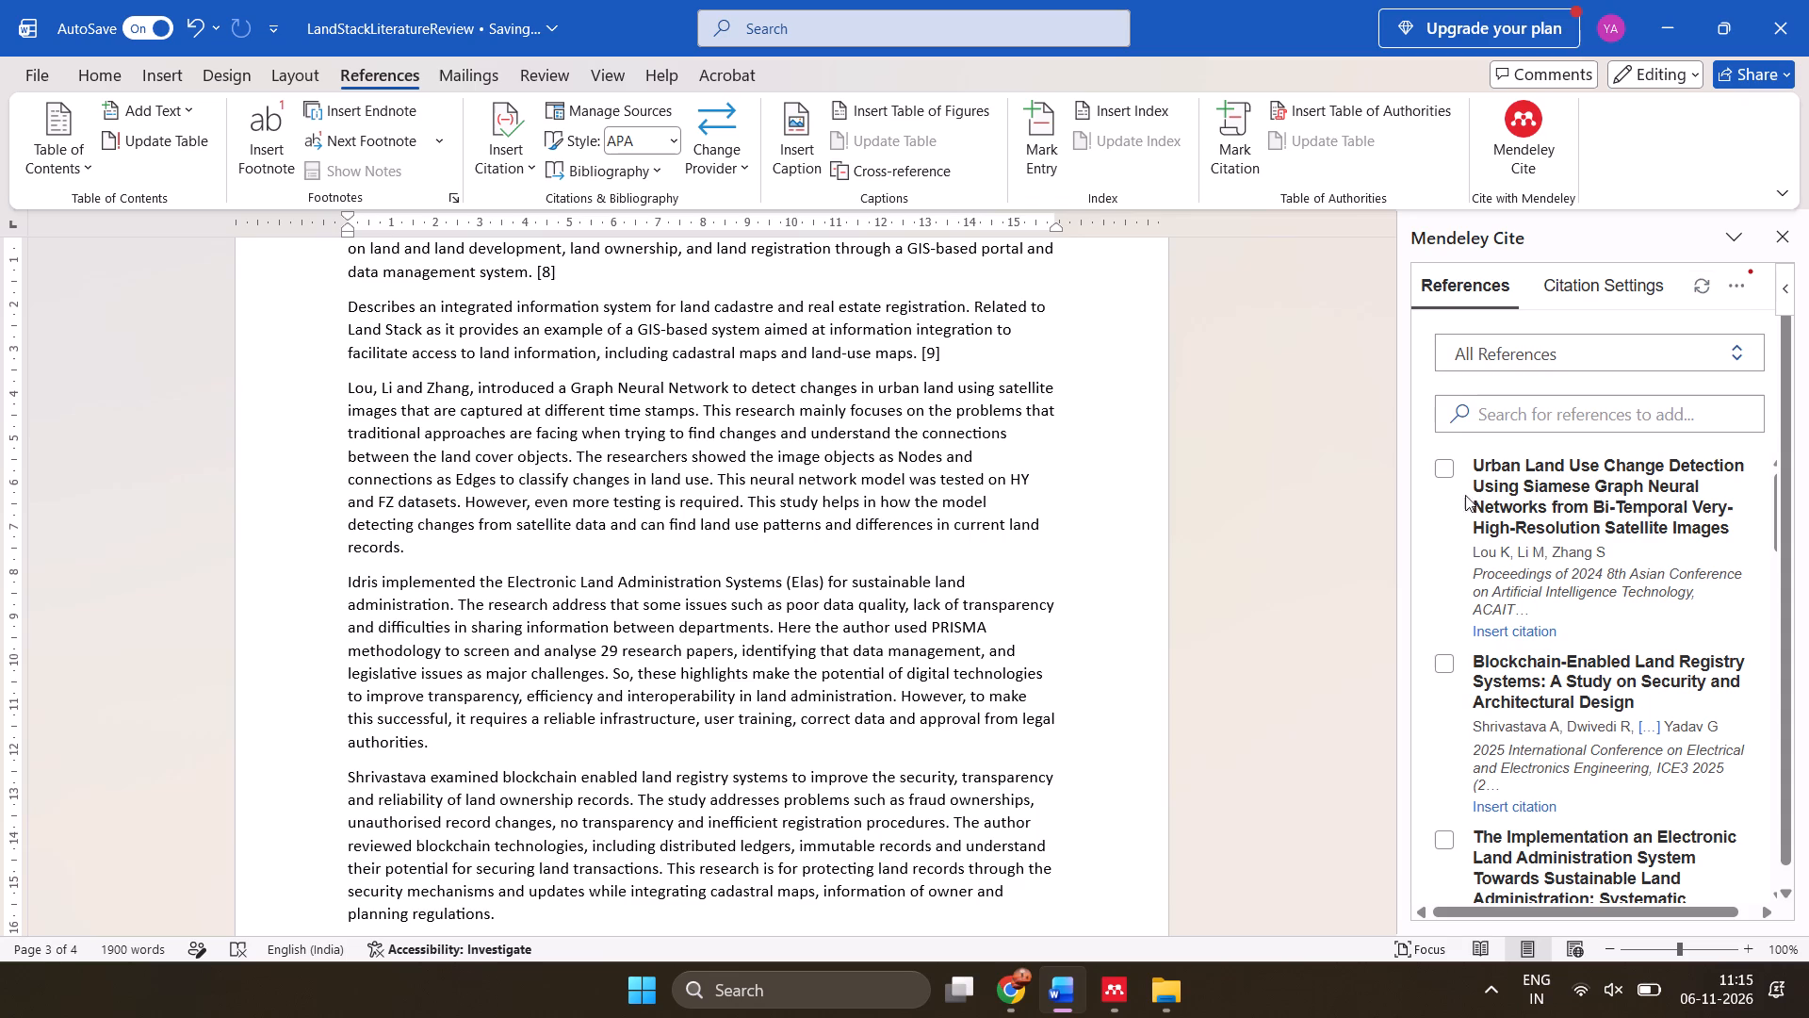
click(1447, 473)
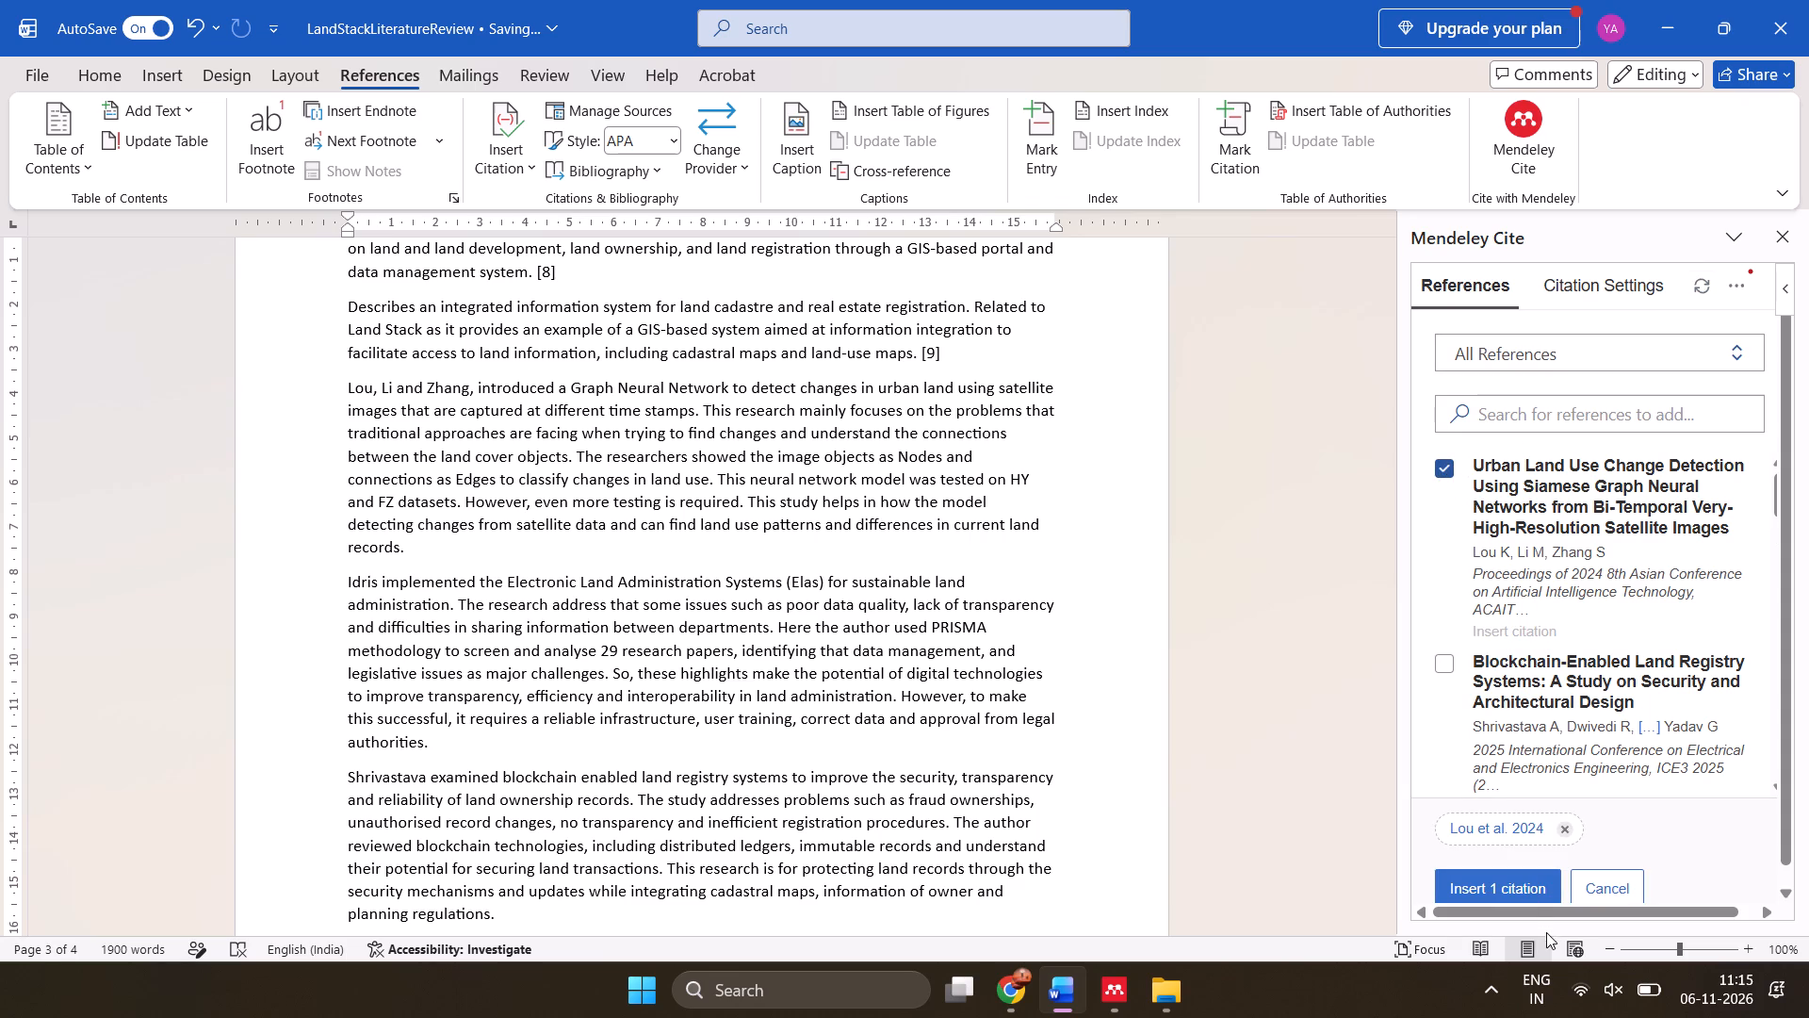
click(1534, 878)
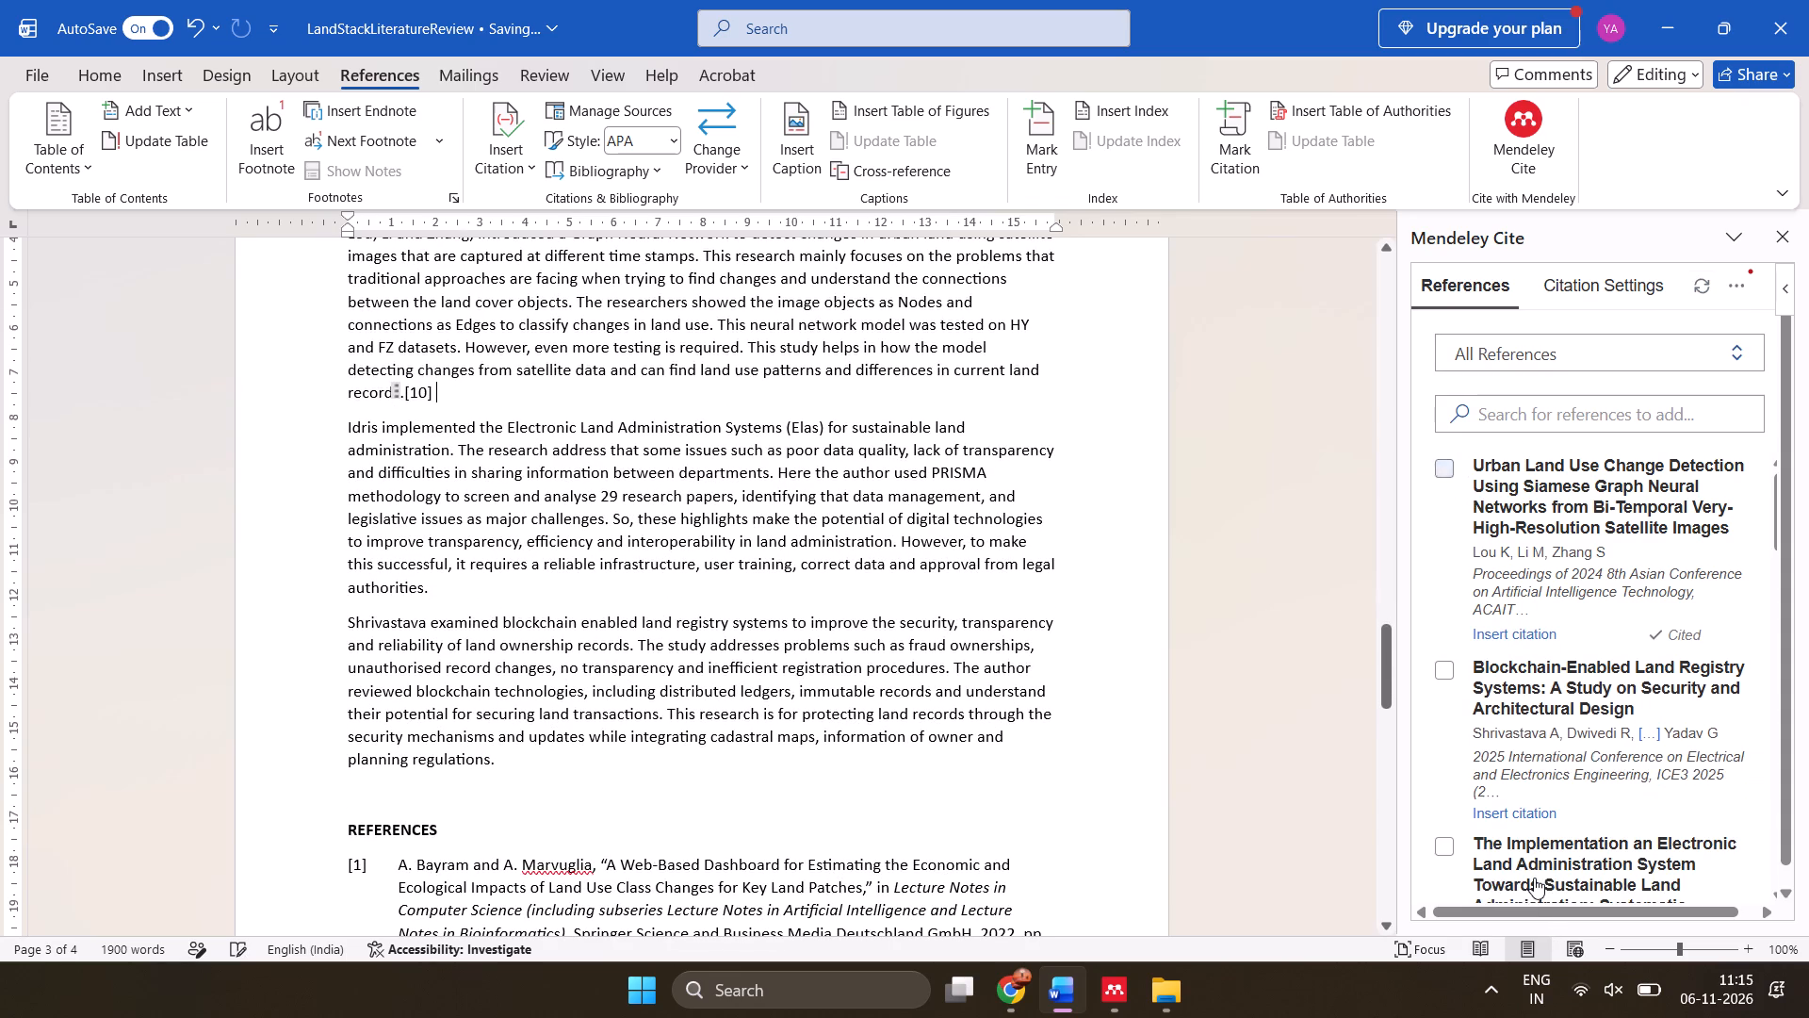
Insert the citation for "The Implementation an Electronic Land Administration System" at the end of the Idris paragraph.
click(1050, 593)
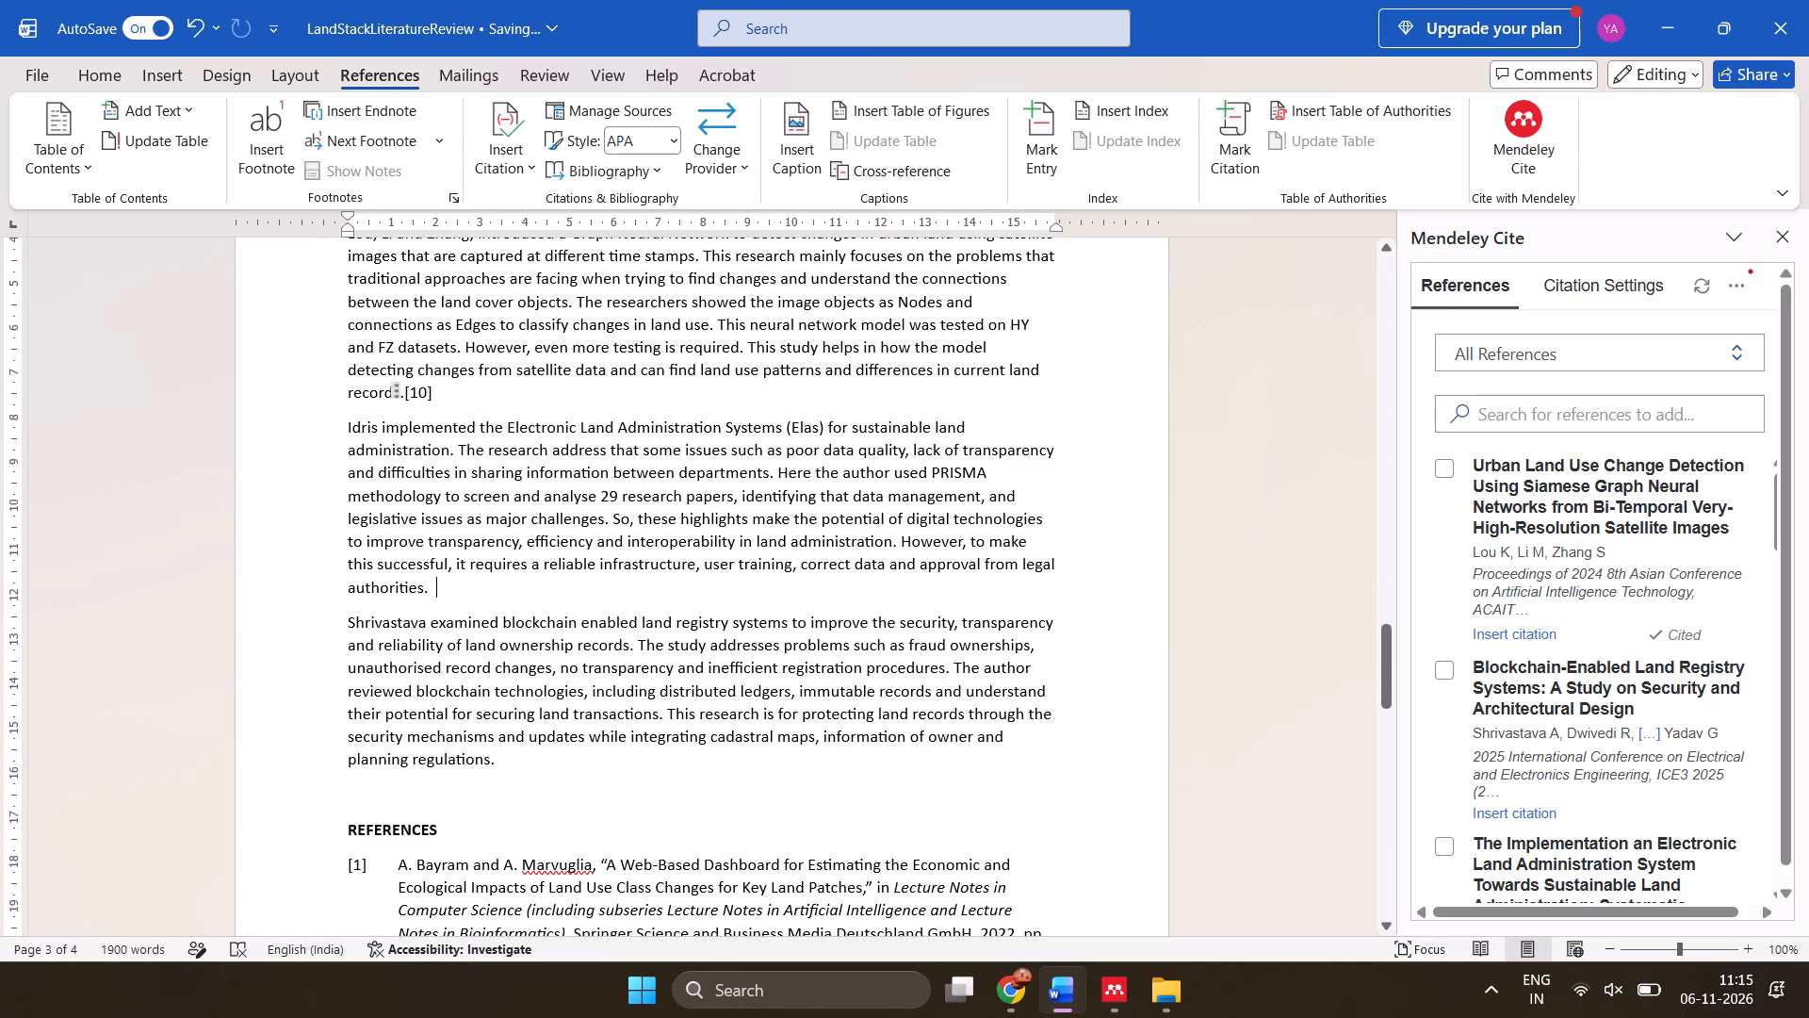
scroll(1501, 715, down, 1)
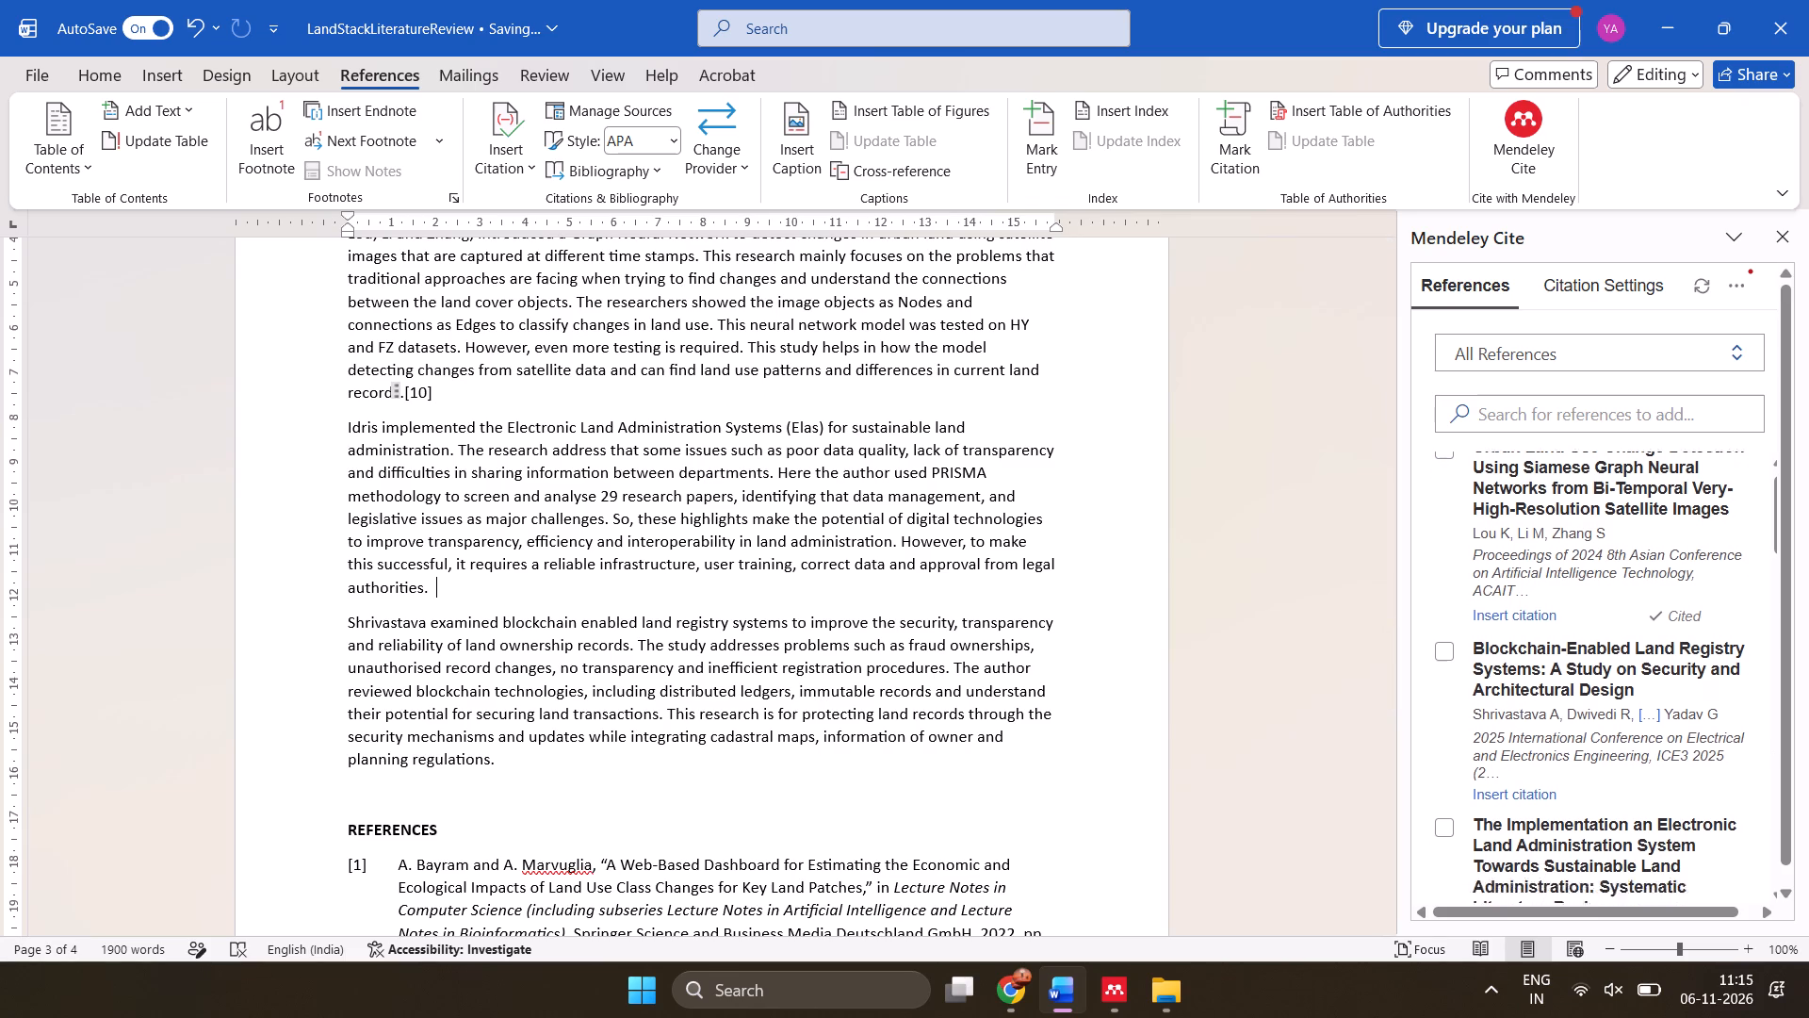
scroll(1501, 715, down, 1)
click(1442, 648)
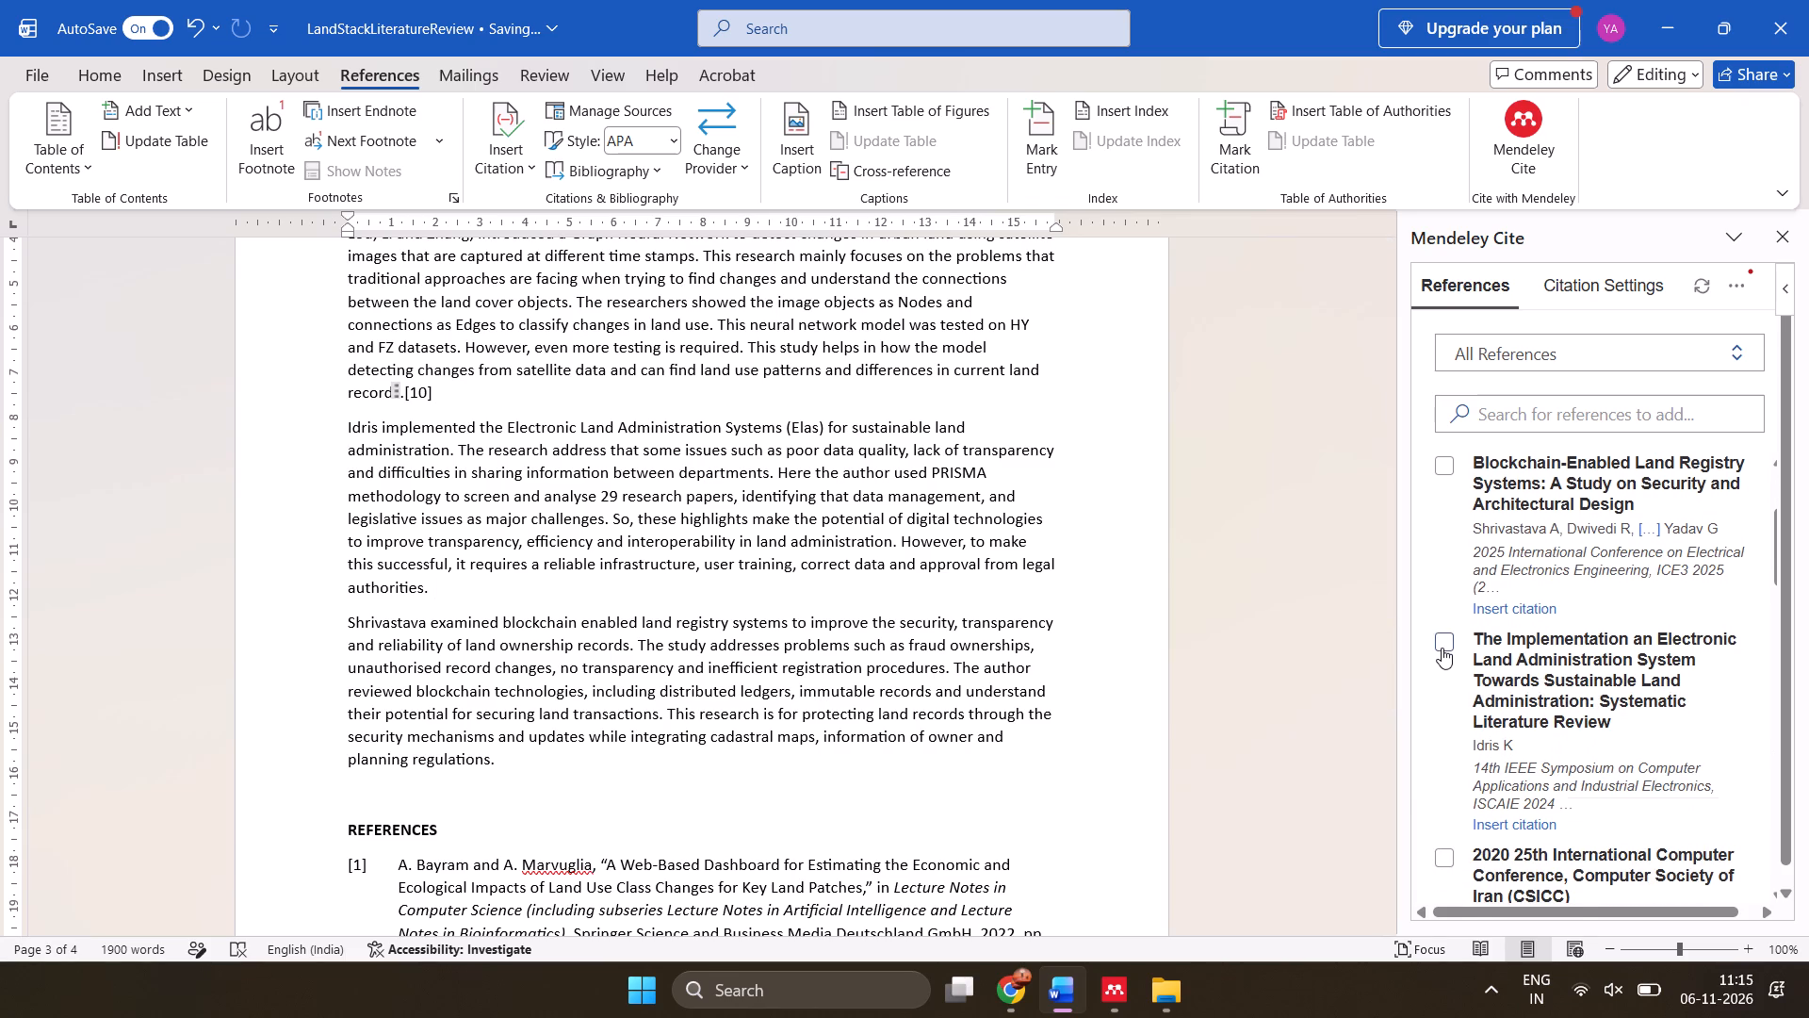
click(1535, 873)
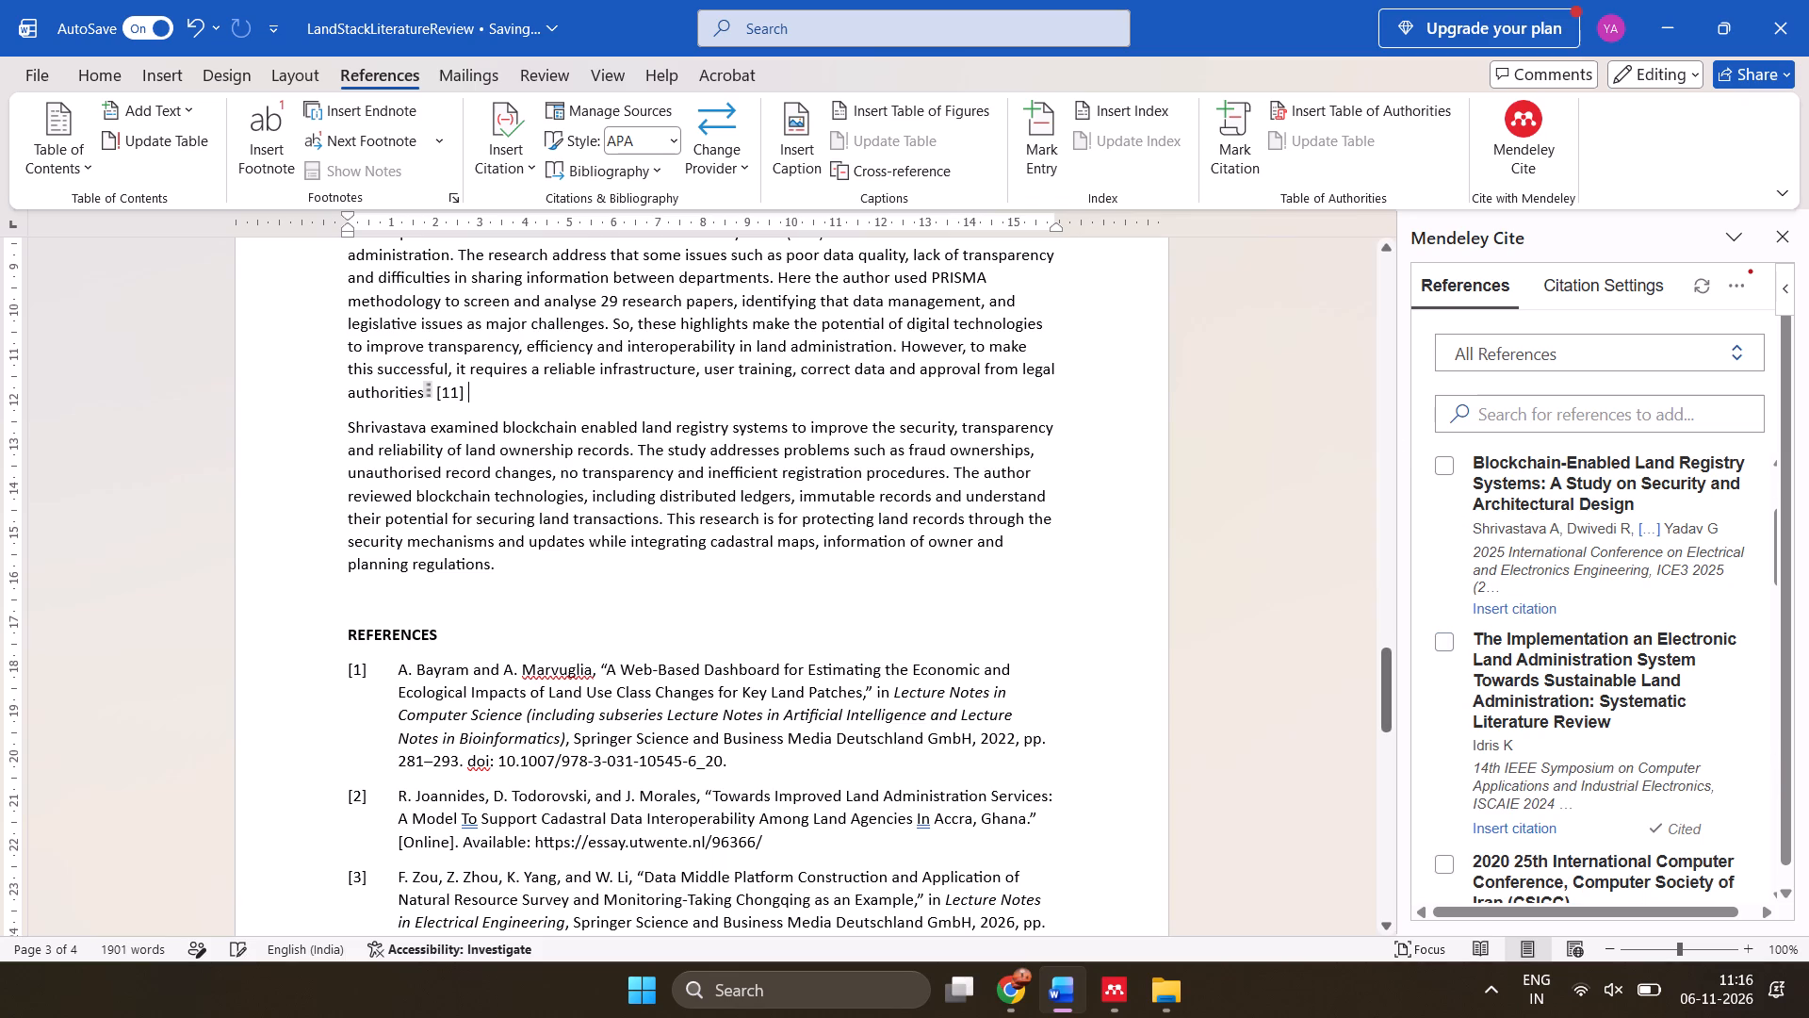
Insert the citation for "Blockchain-Enabled Land Registry Systems" at the end of the Shrivastava paragraph.
click(1000, 566)
click(1445, 461)
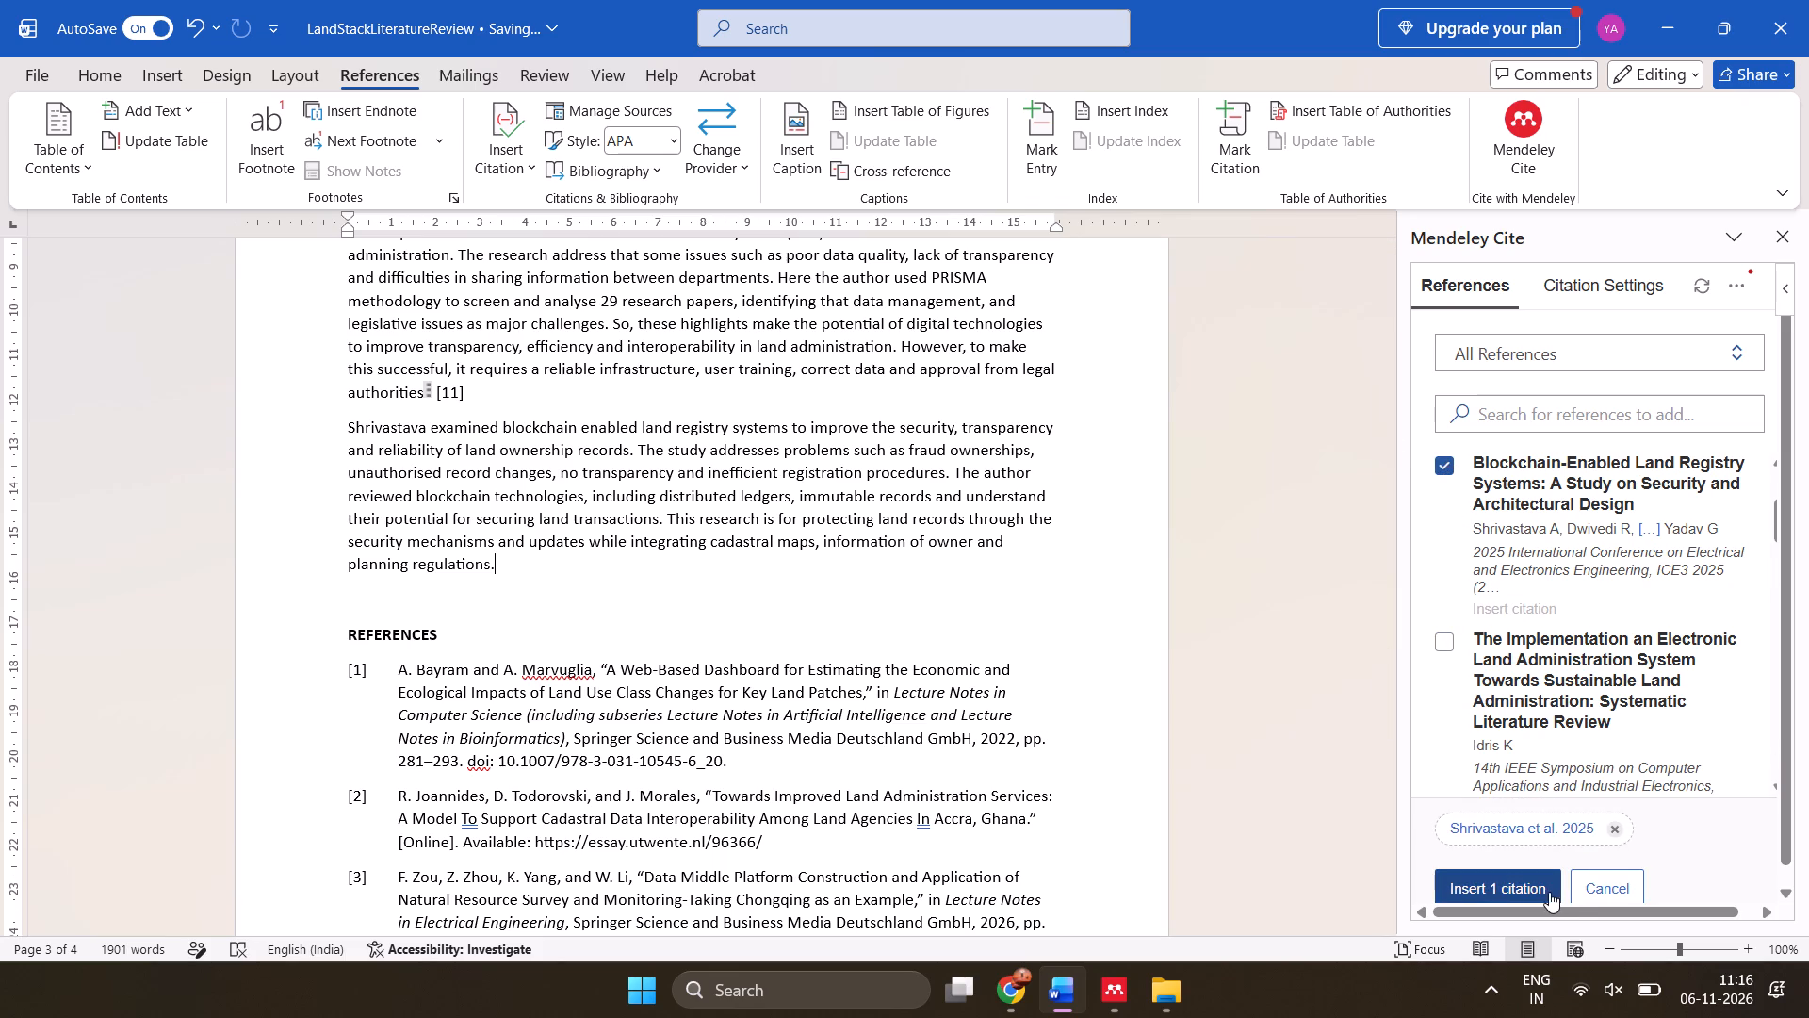
click(1548, 891)
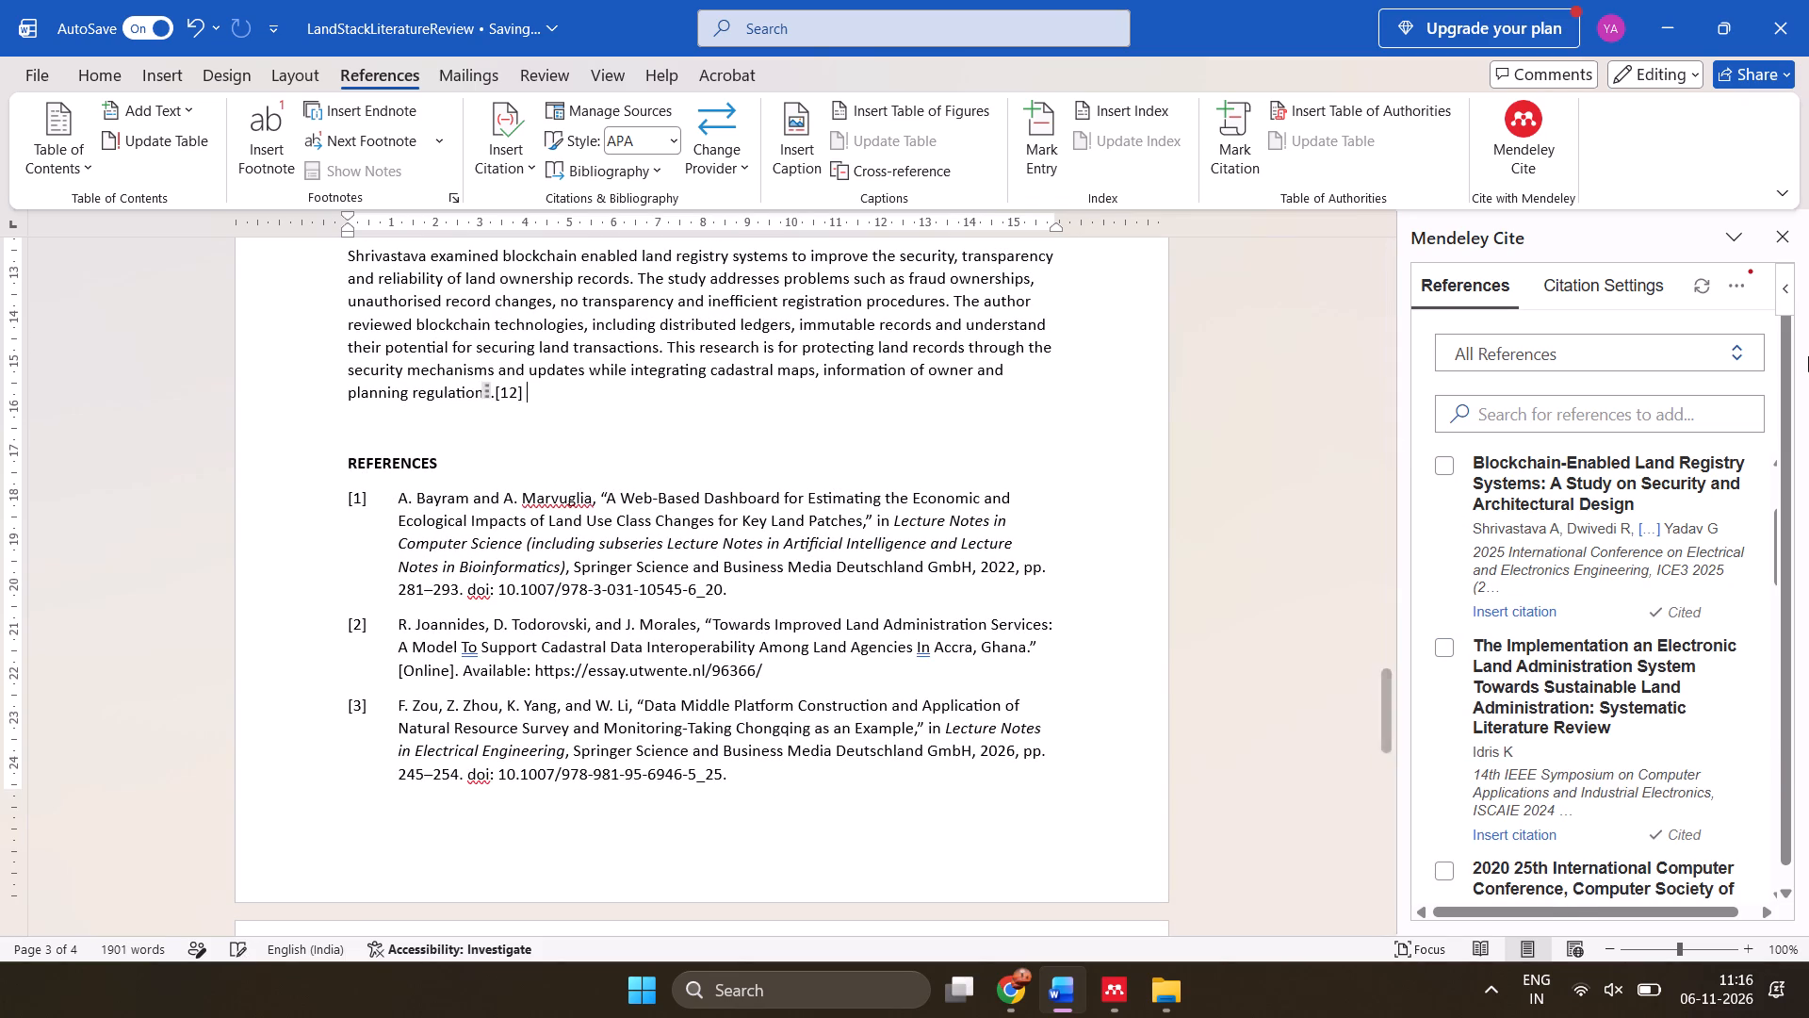
Update the Mendeley bibliography under REFERENCES to include the newly inserted citations.
click(1737, 285)
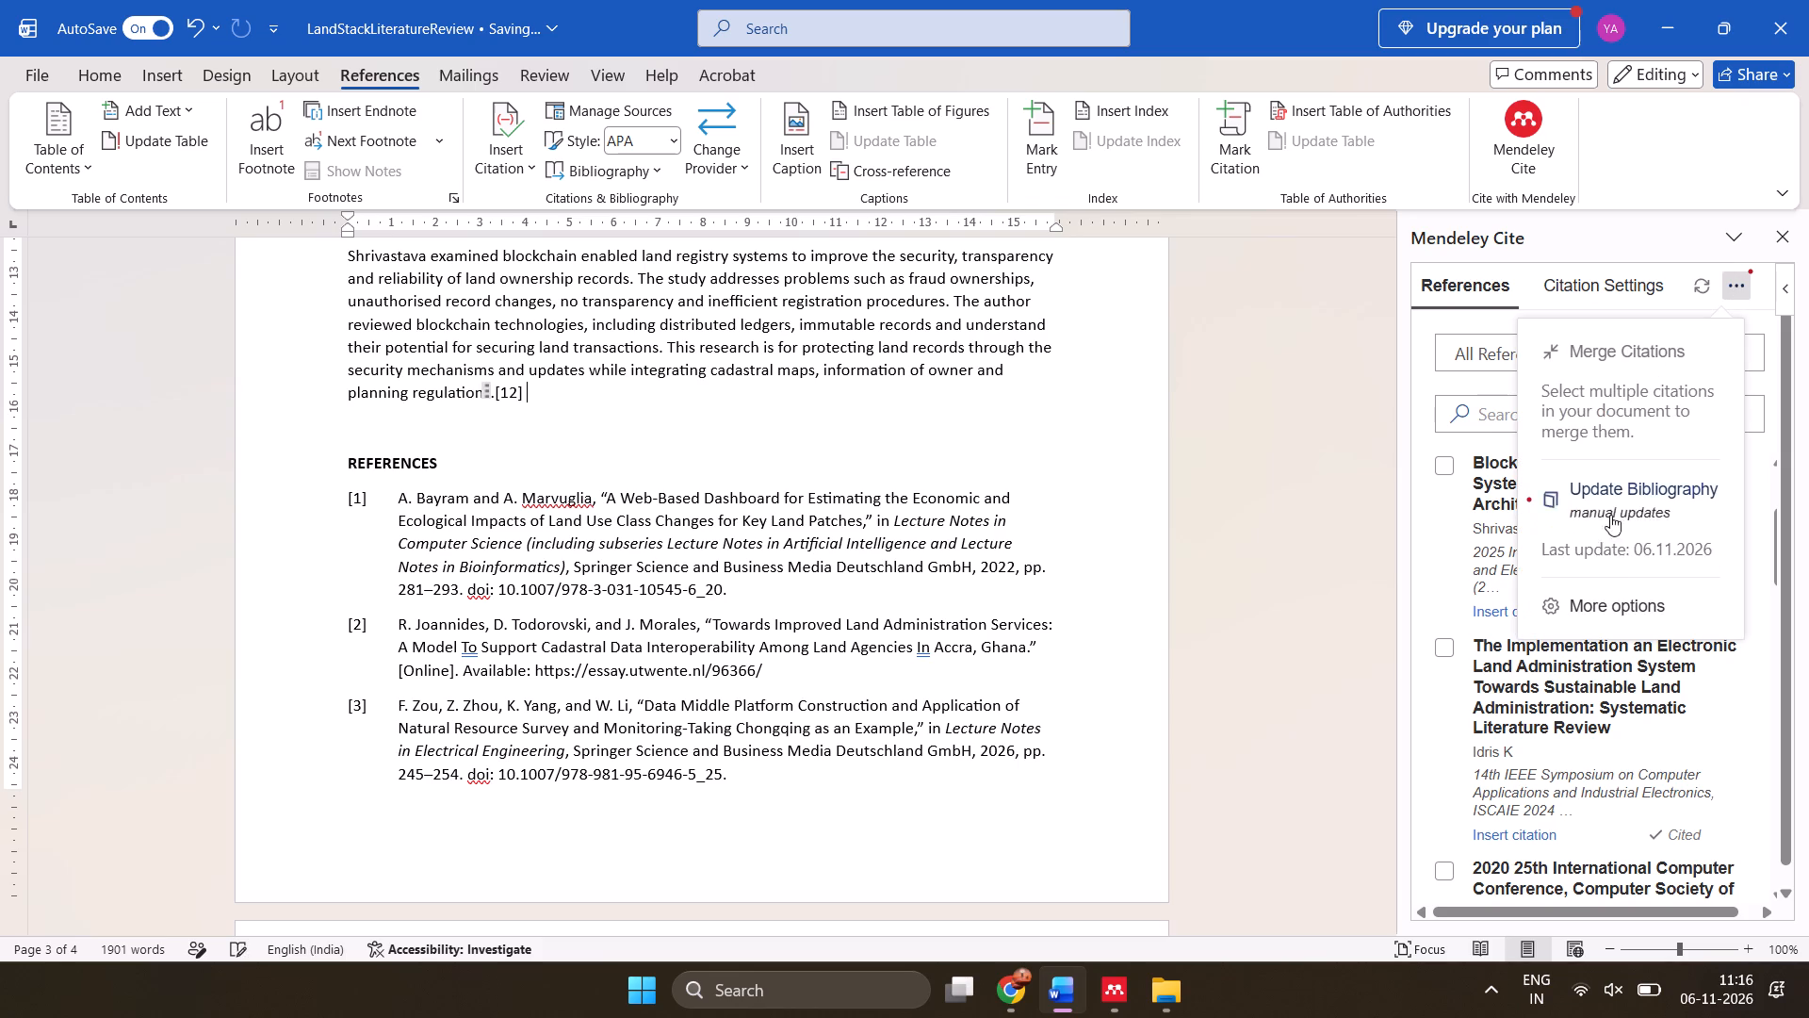
click(1624, 472)
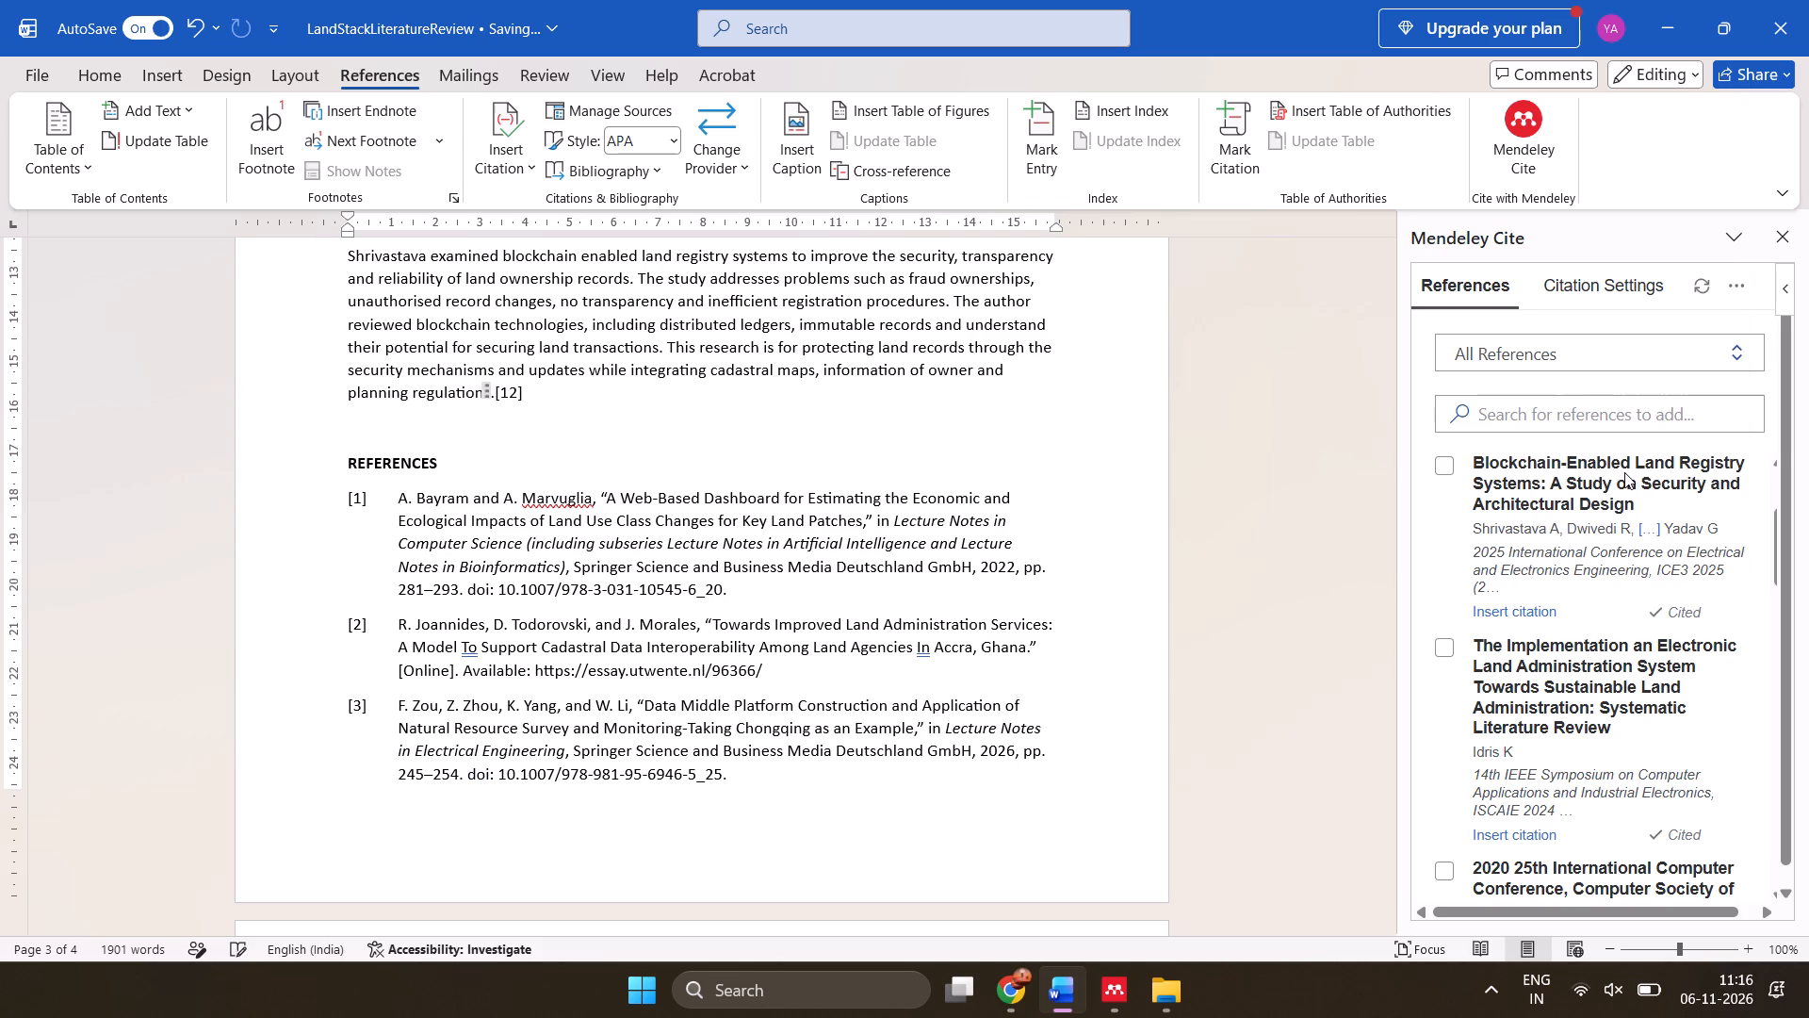
Add an empty paragraph between the end of the Shrivastava paragraph and the REFERENCES heading.
click(757, 409)
key(Return)
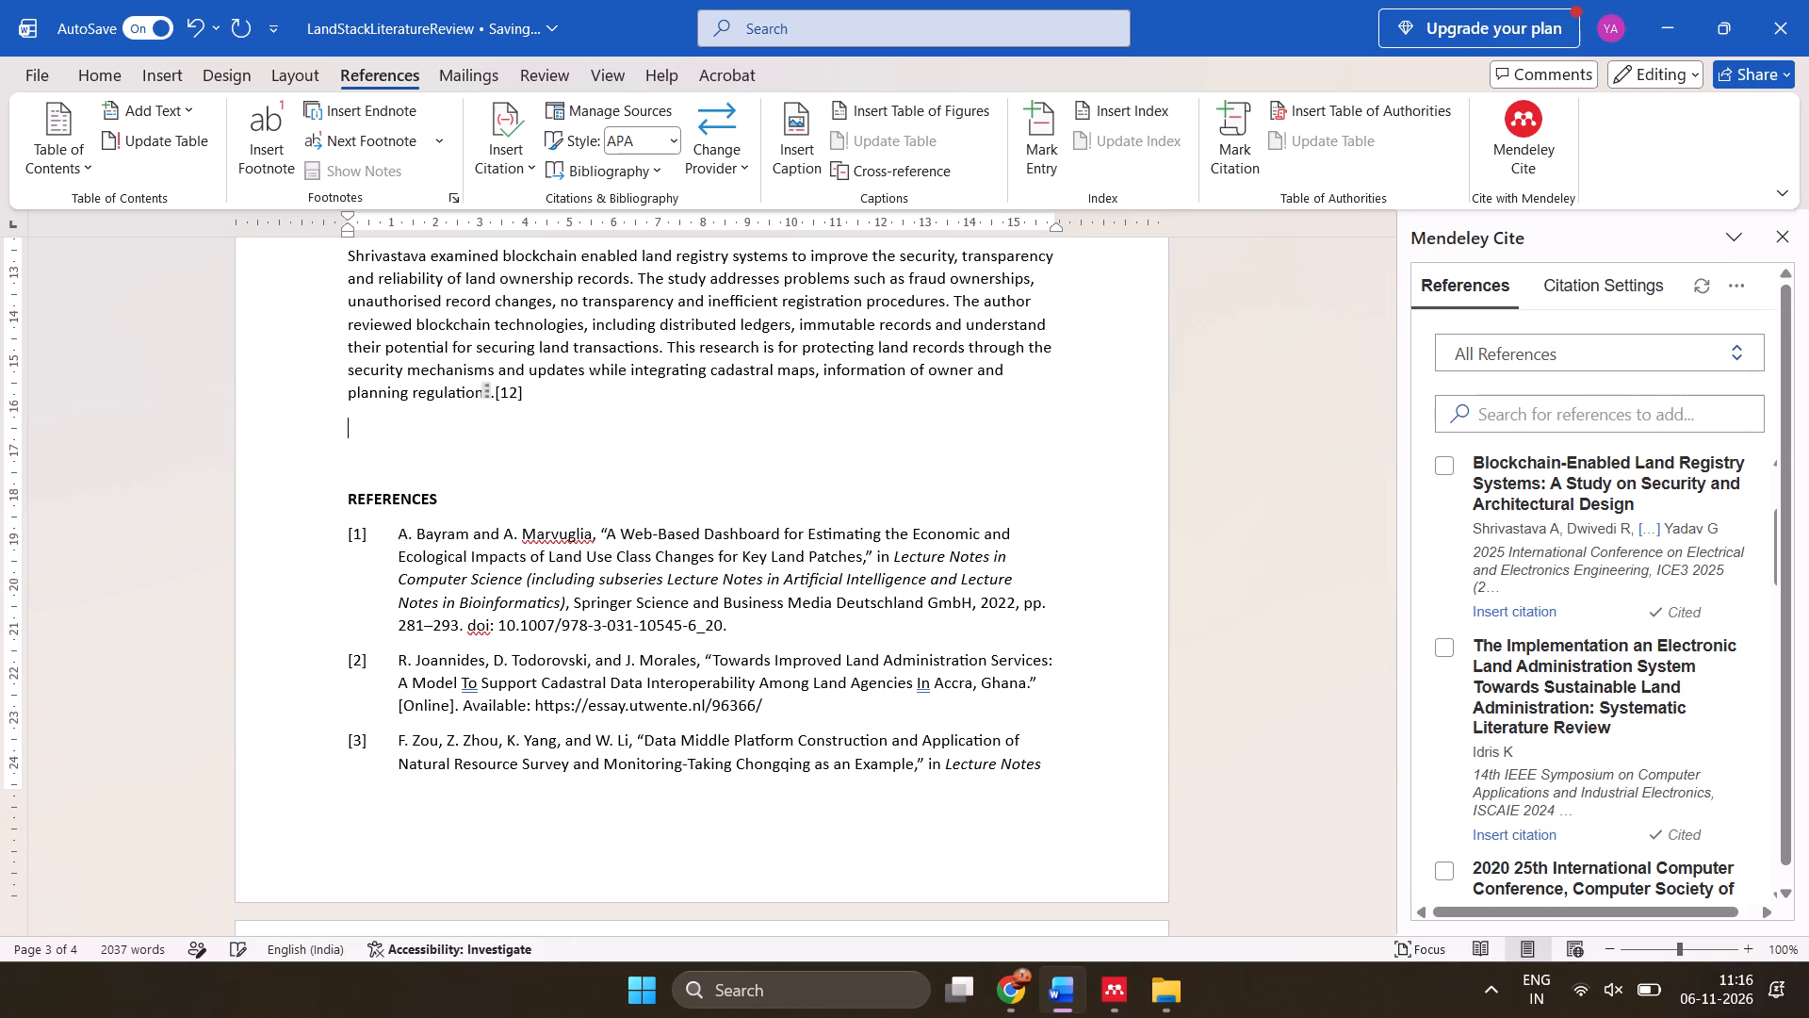
Look back over the literature review paragraphs and their numbered citations, from the Asghari paragraph to the Lou, Li and Zhang paragraph.
scroll(757, 409, up, 6)
scroll(757, 409, down, 1)
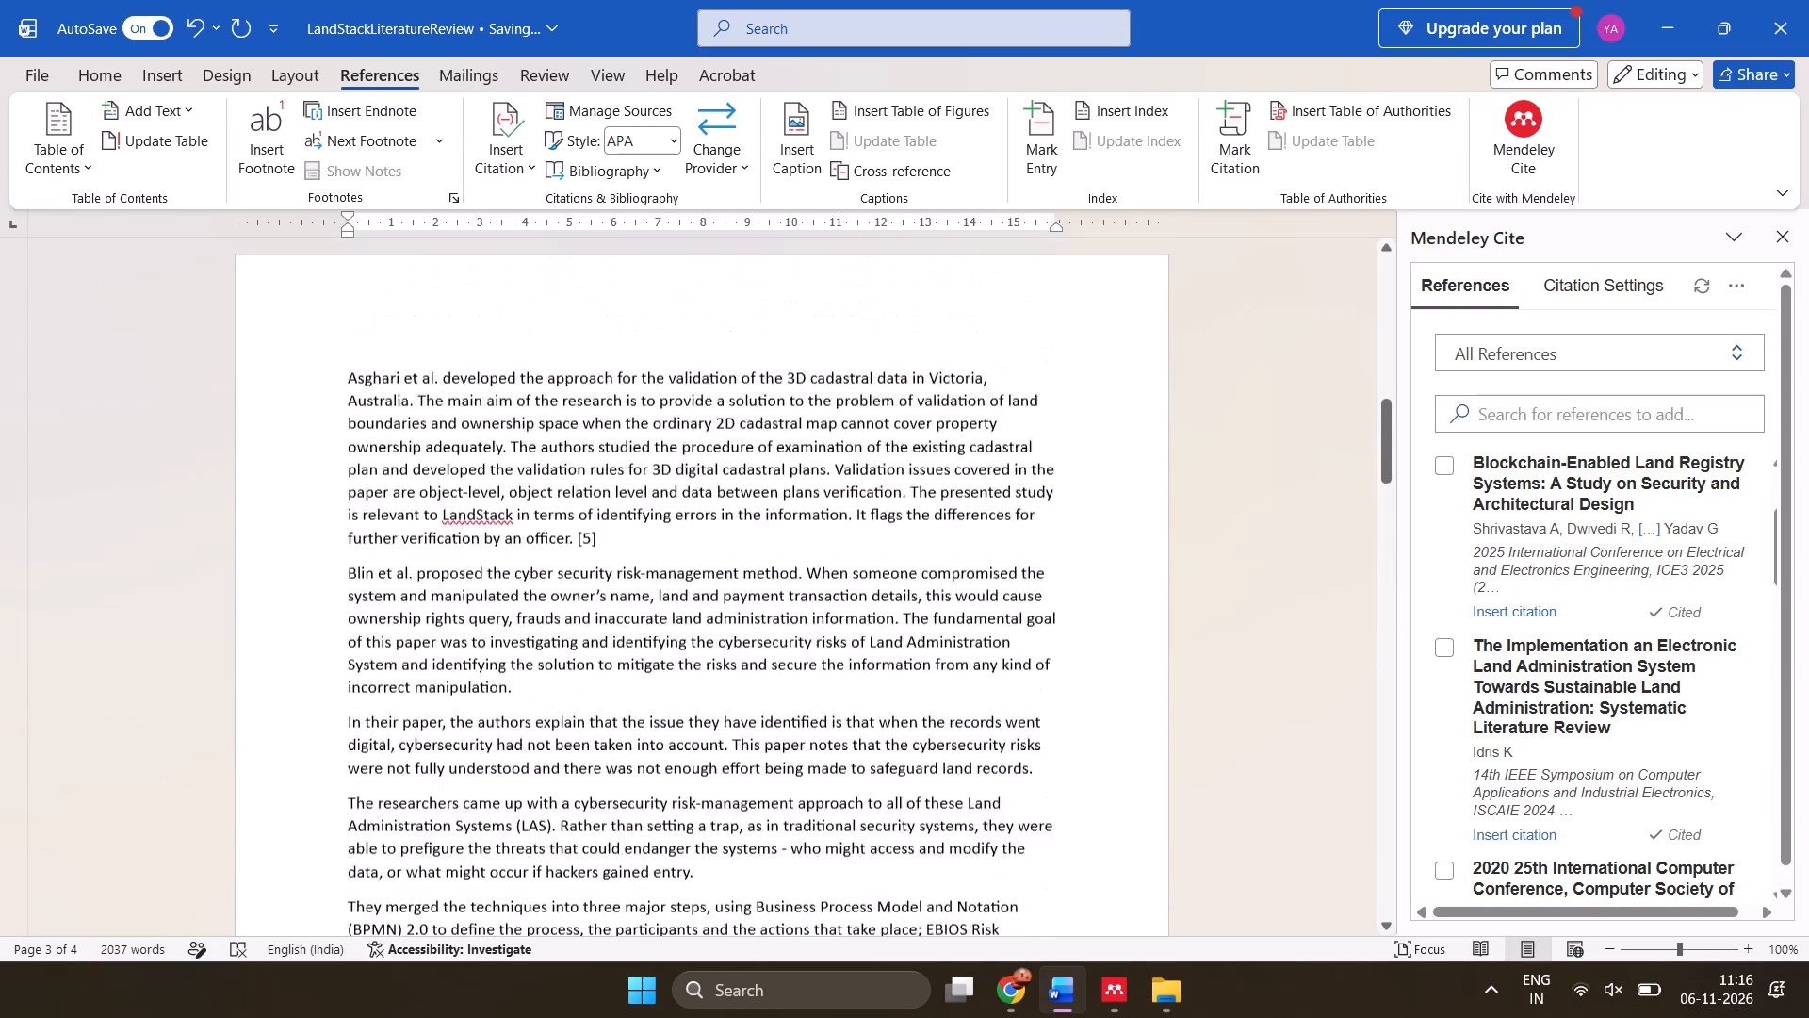
scroll(757, 409, down, 3)
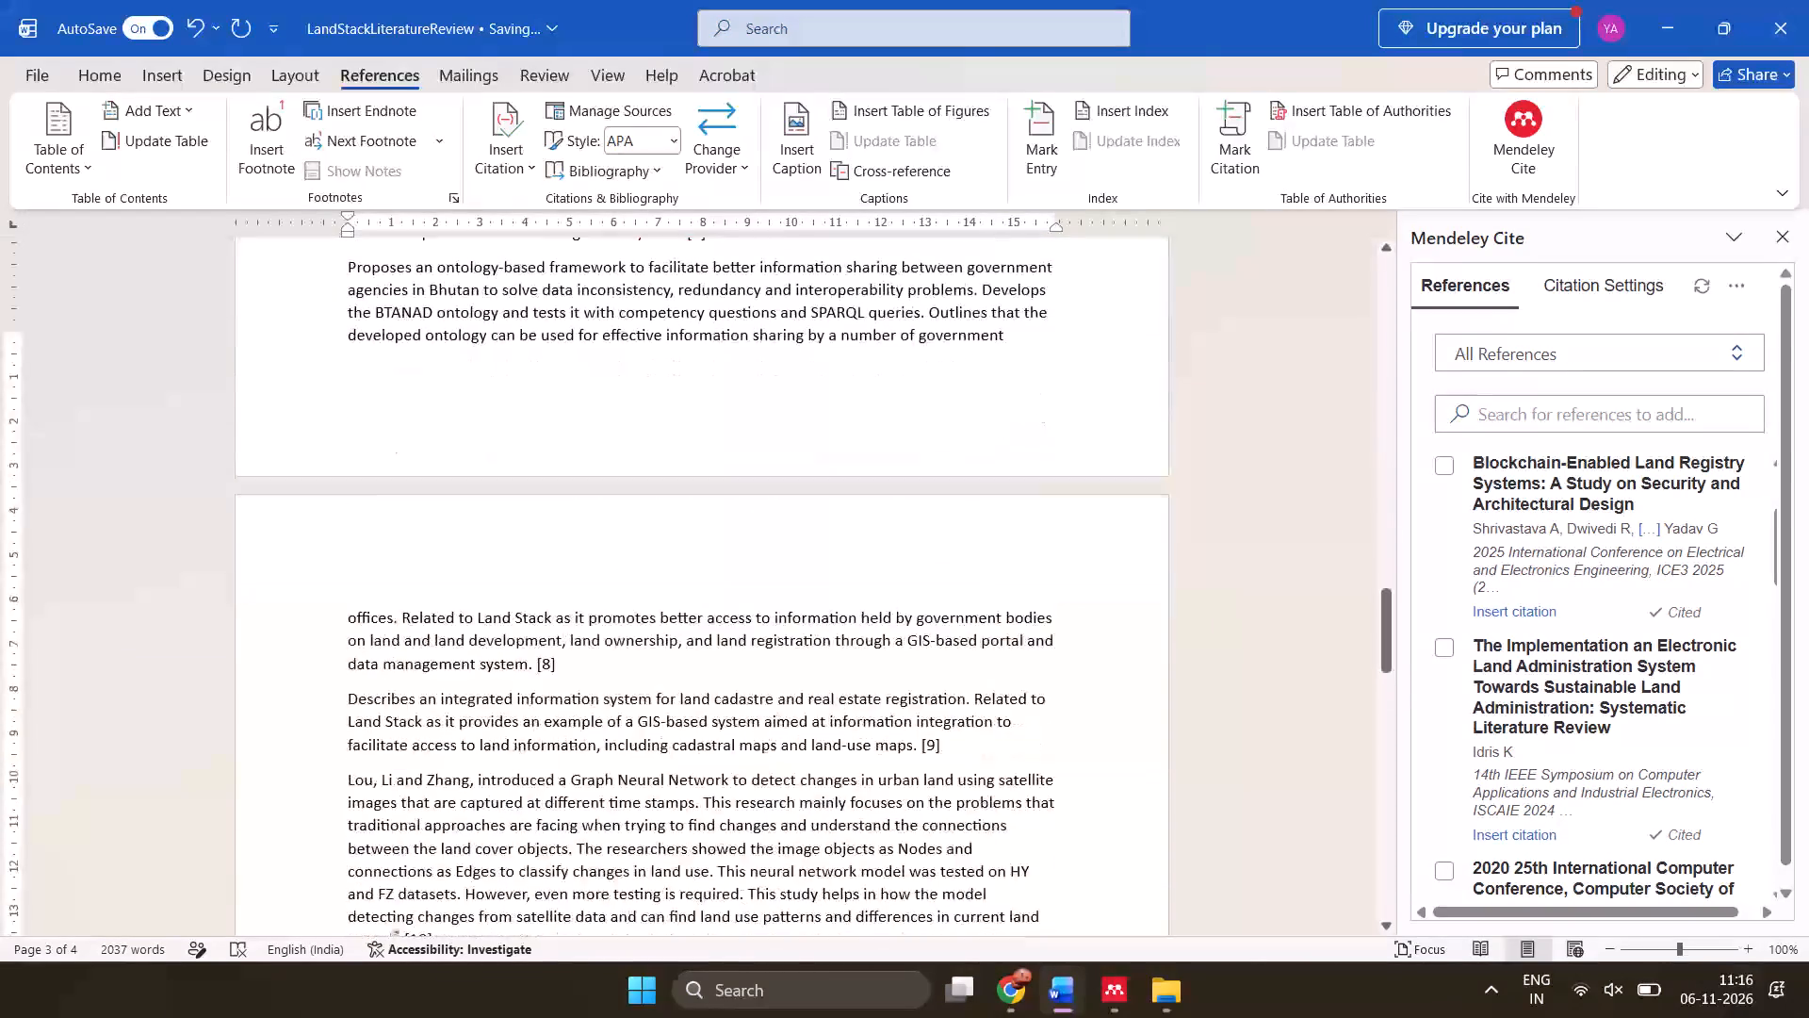
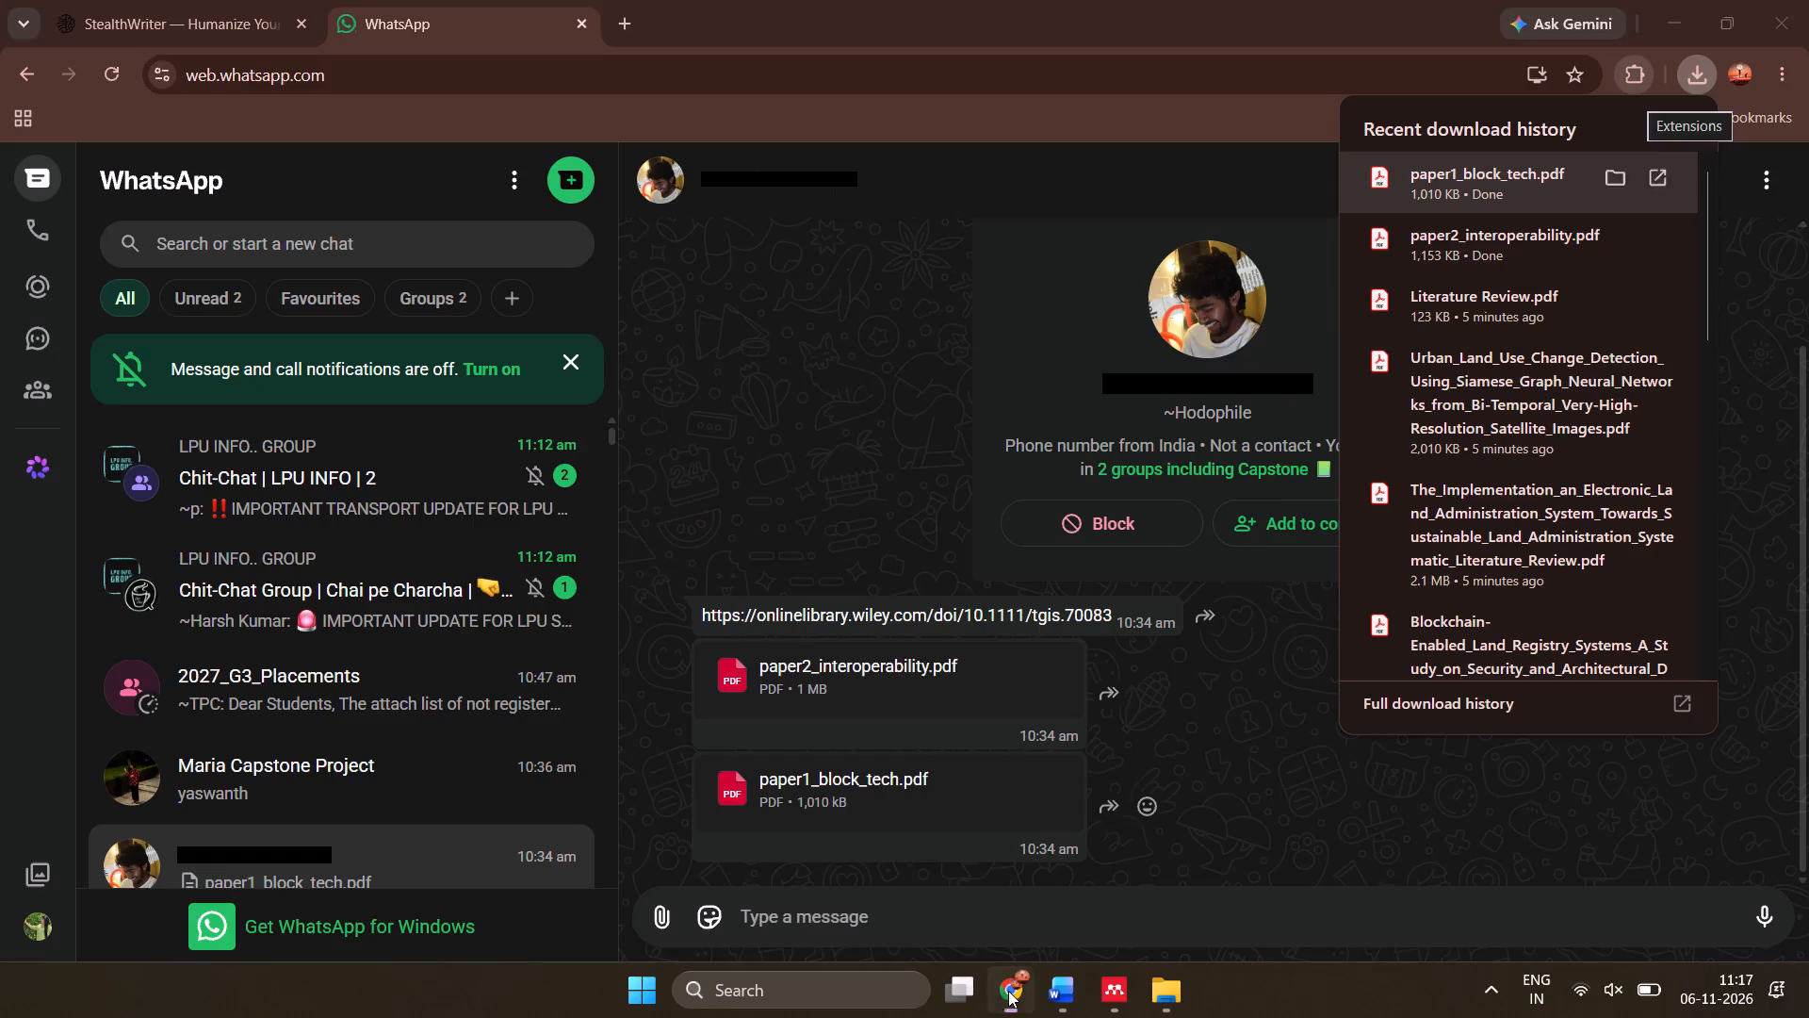
Add the downloaded paper2_interoperability.pdf to the LandStack collection in Mendeley Reference Manager.
drag(1540, 248, 1467, 430)
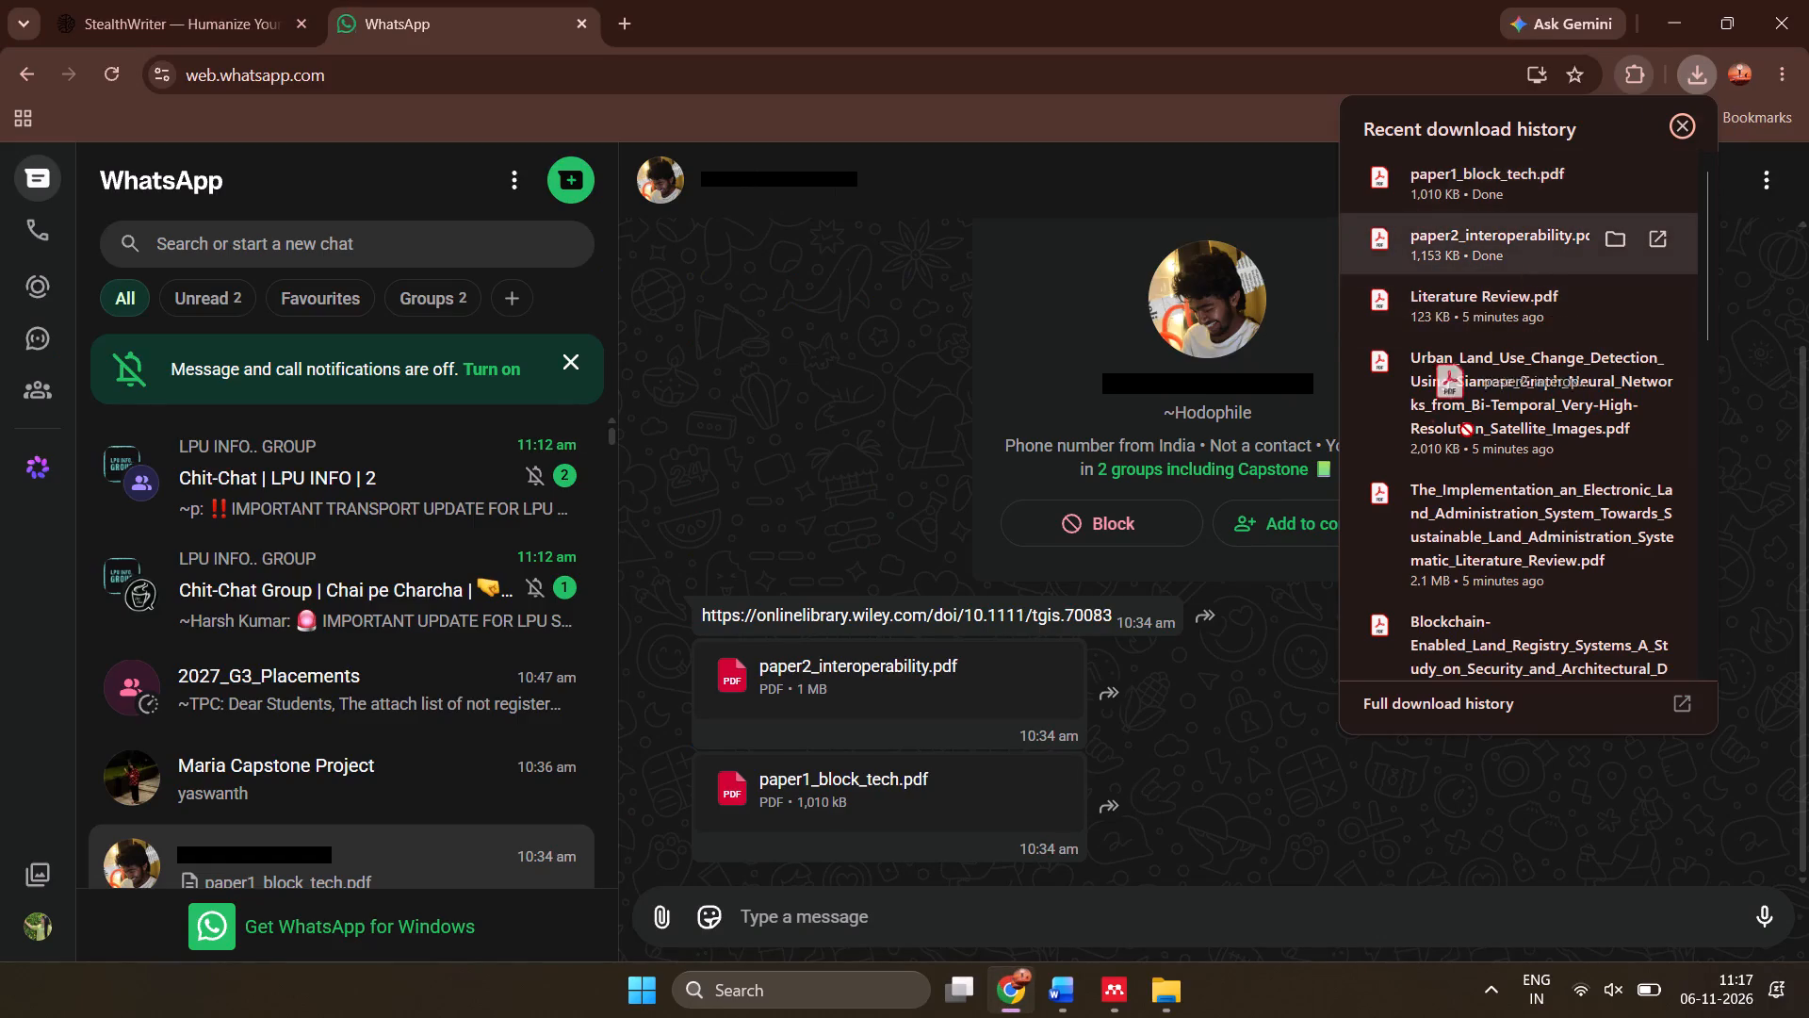
drag(1467, 430, 1122, 889)
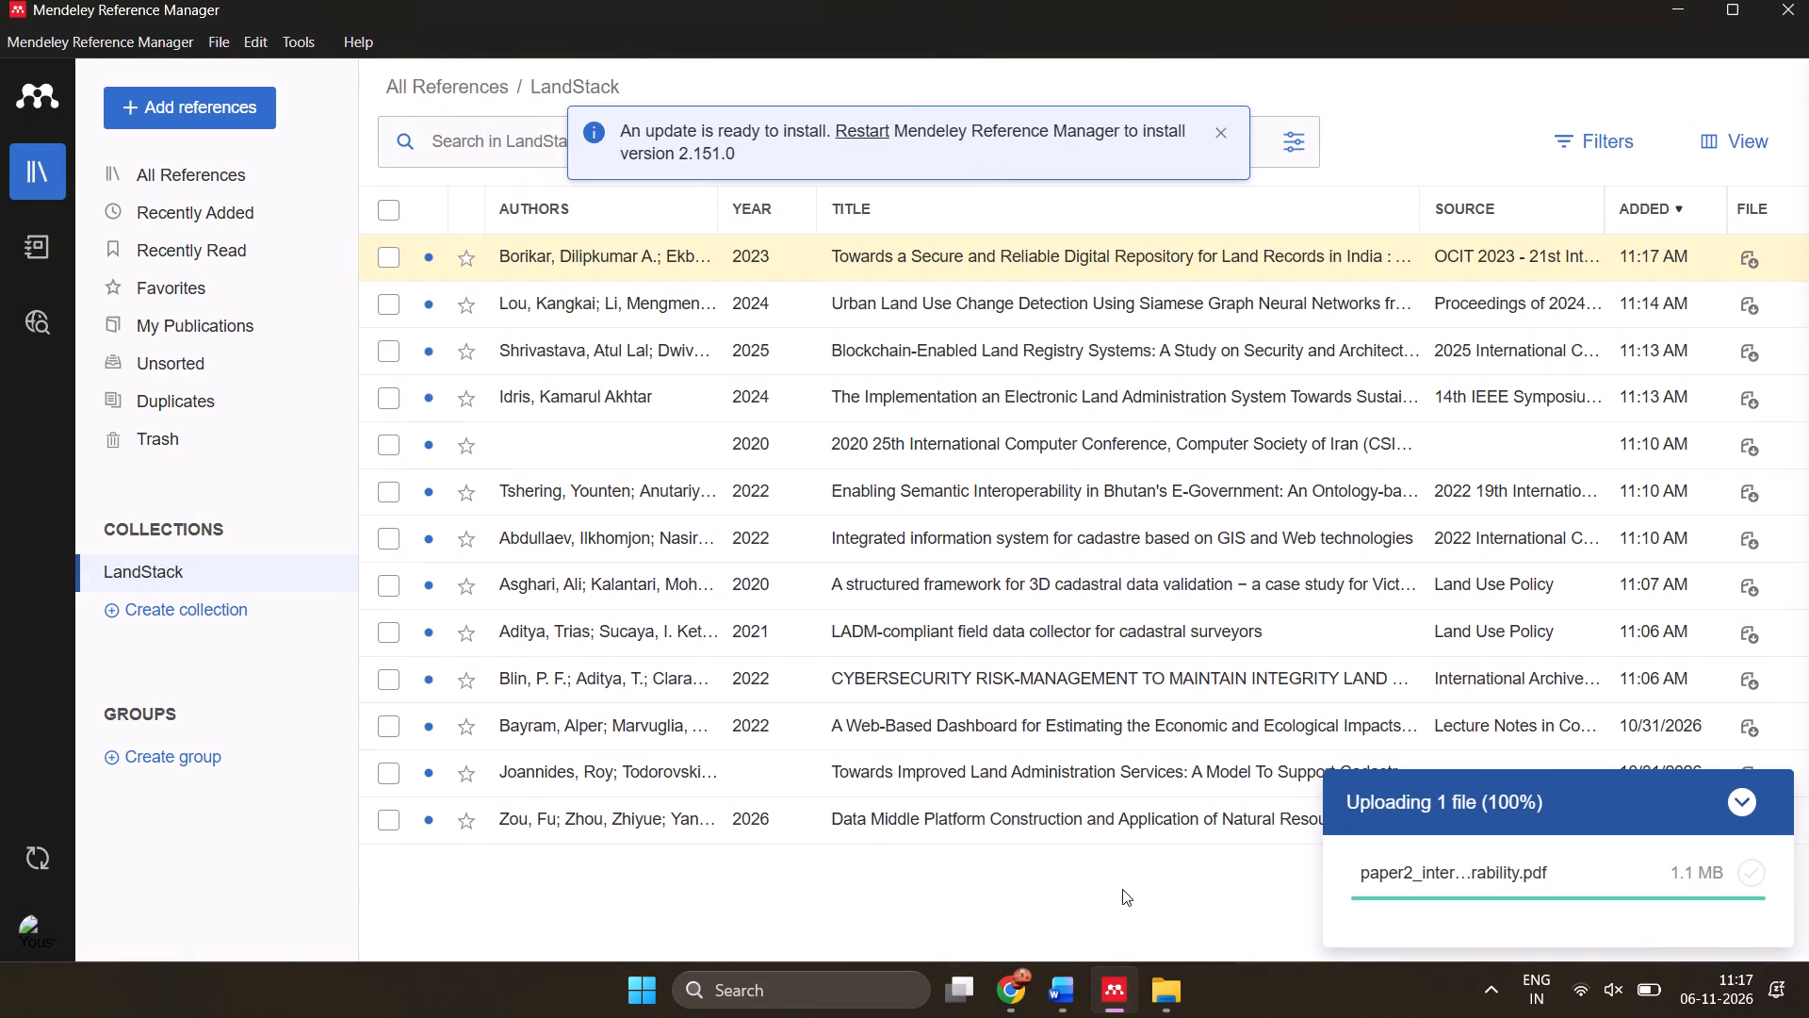
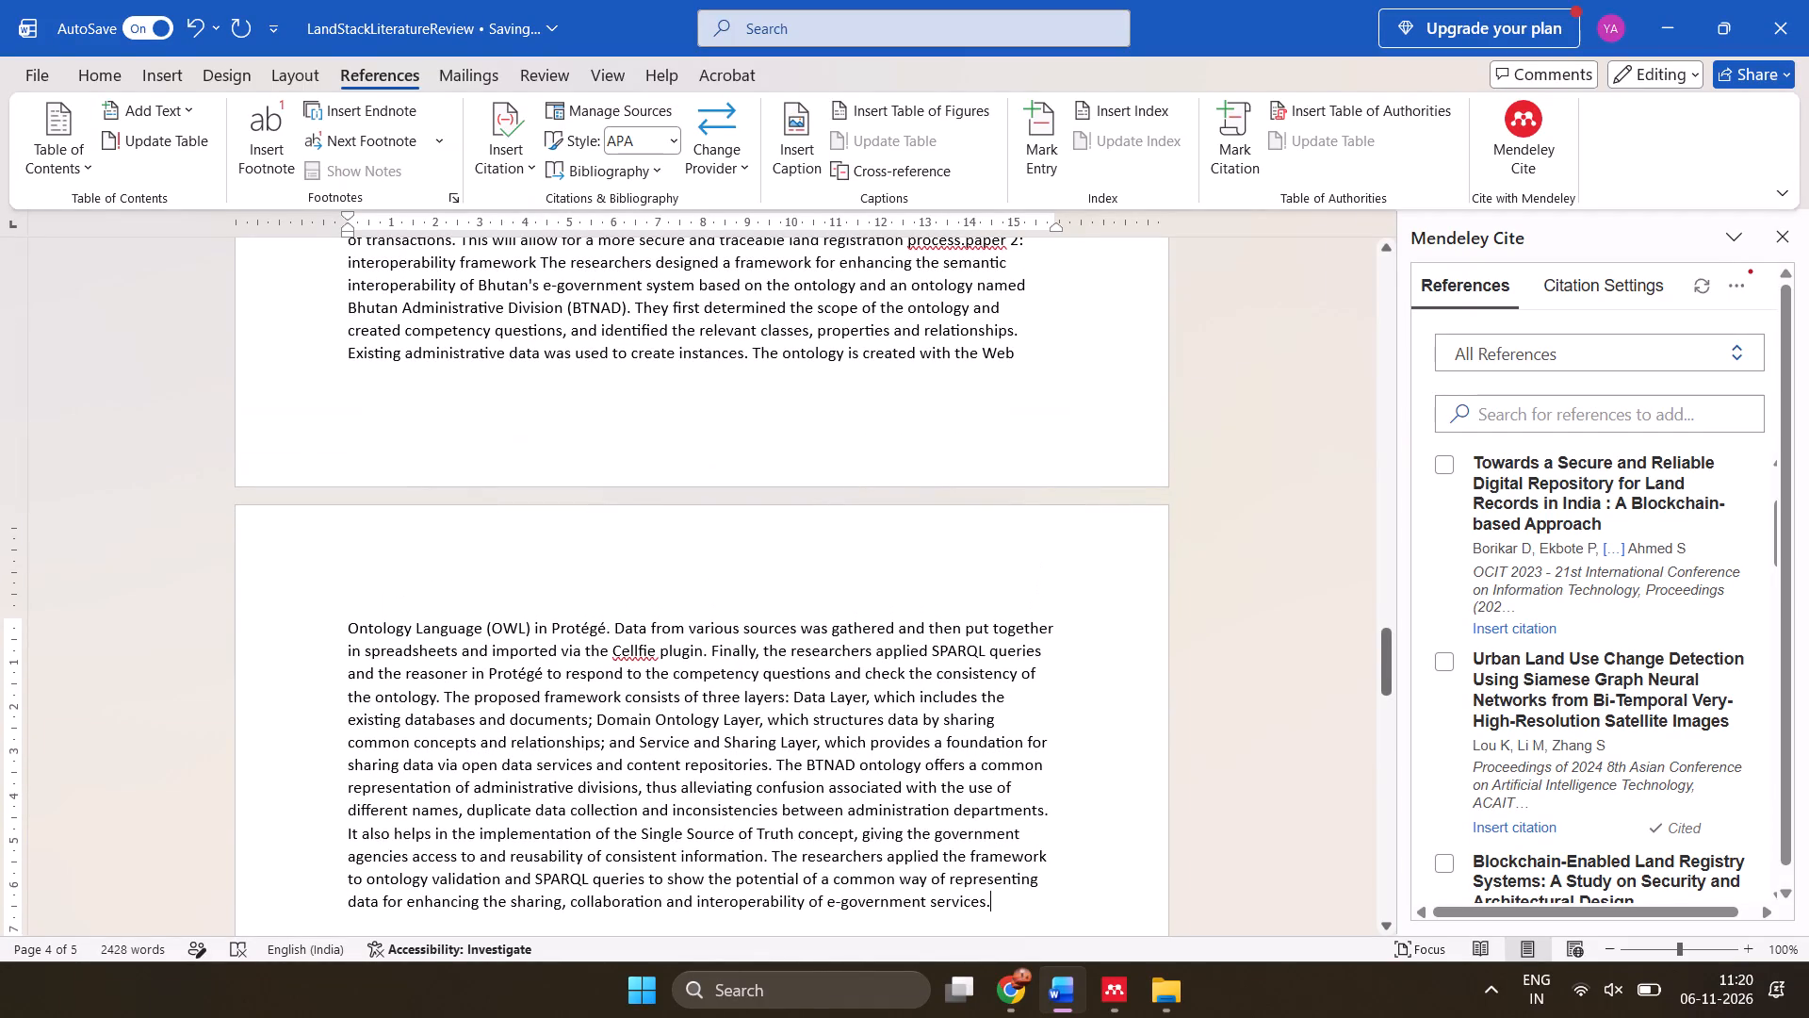
Start a new paragraph at "paper 2: interoperability framework", separating it from the land registration review ending in "registration process.".
scroll(736, 398, up, 2)
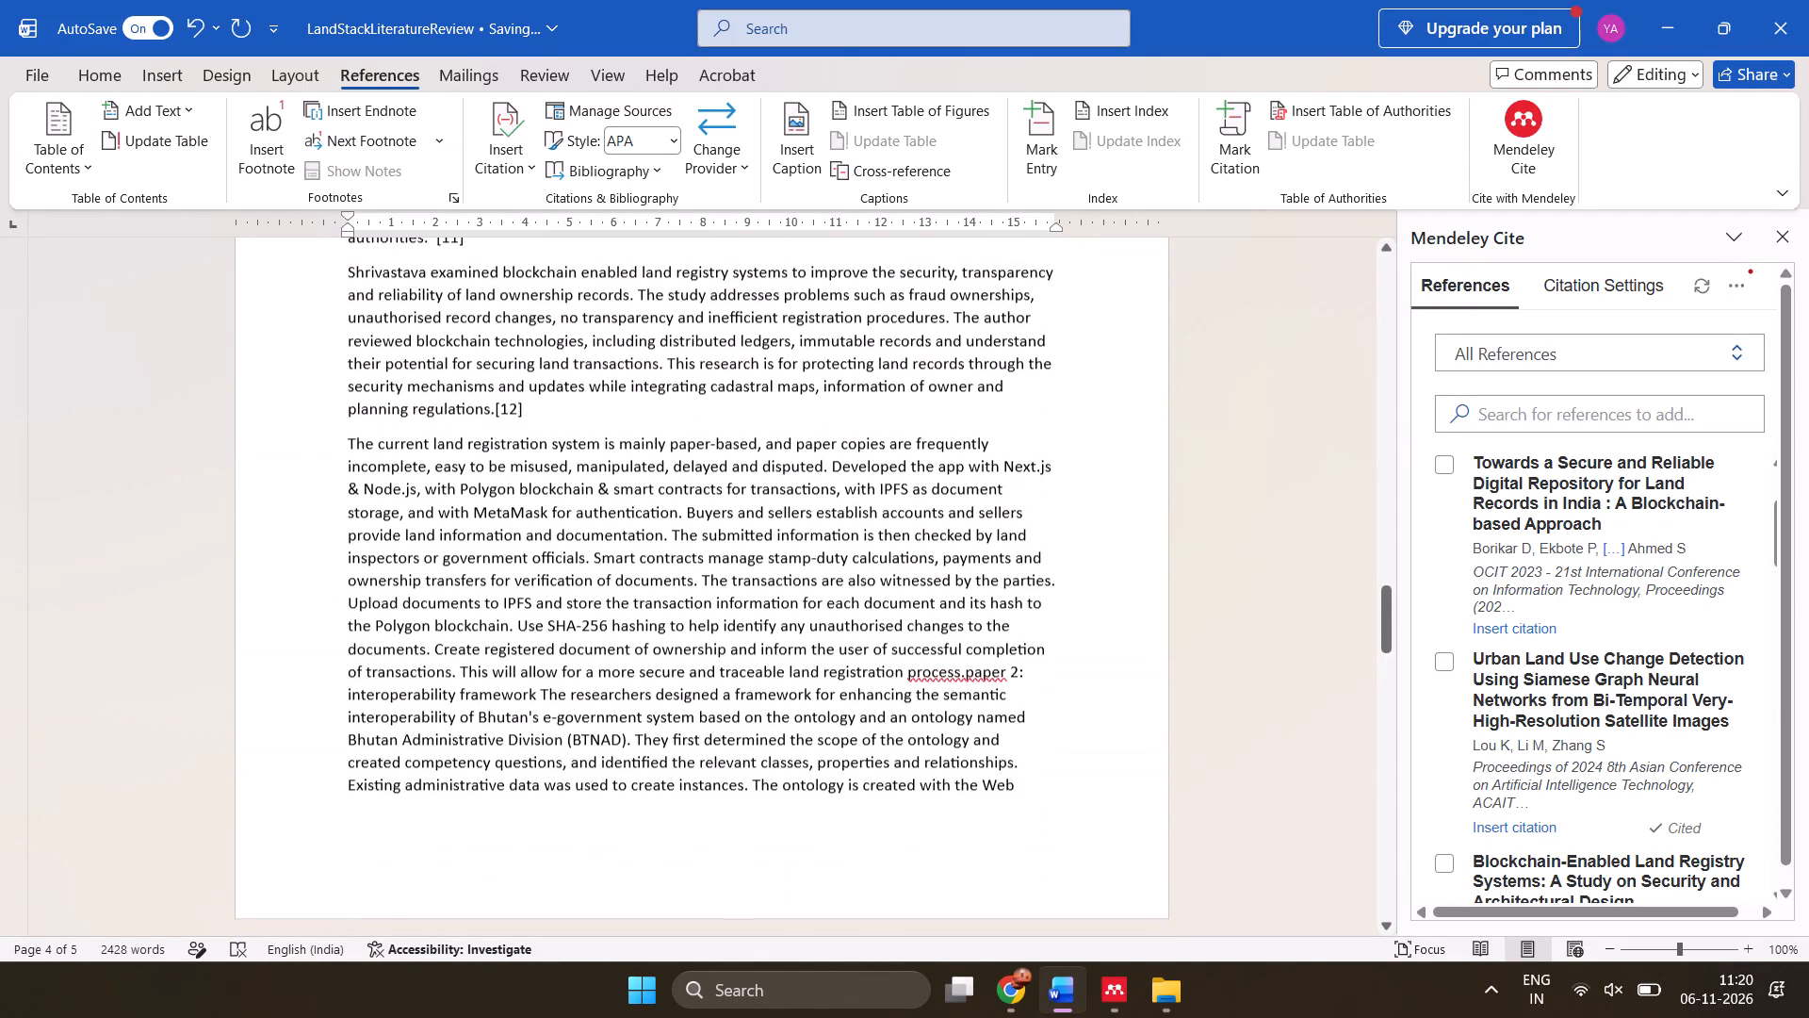
scroll(736, 398, up, 1)
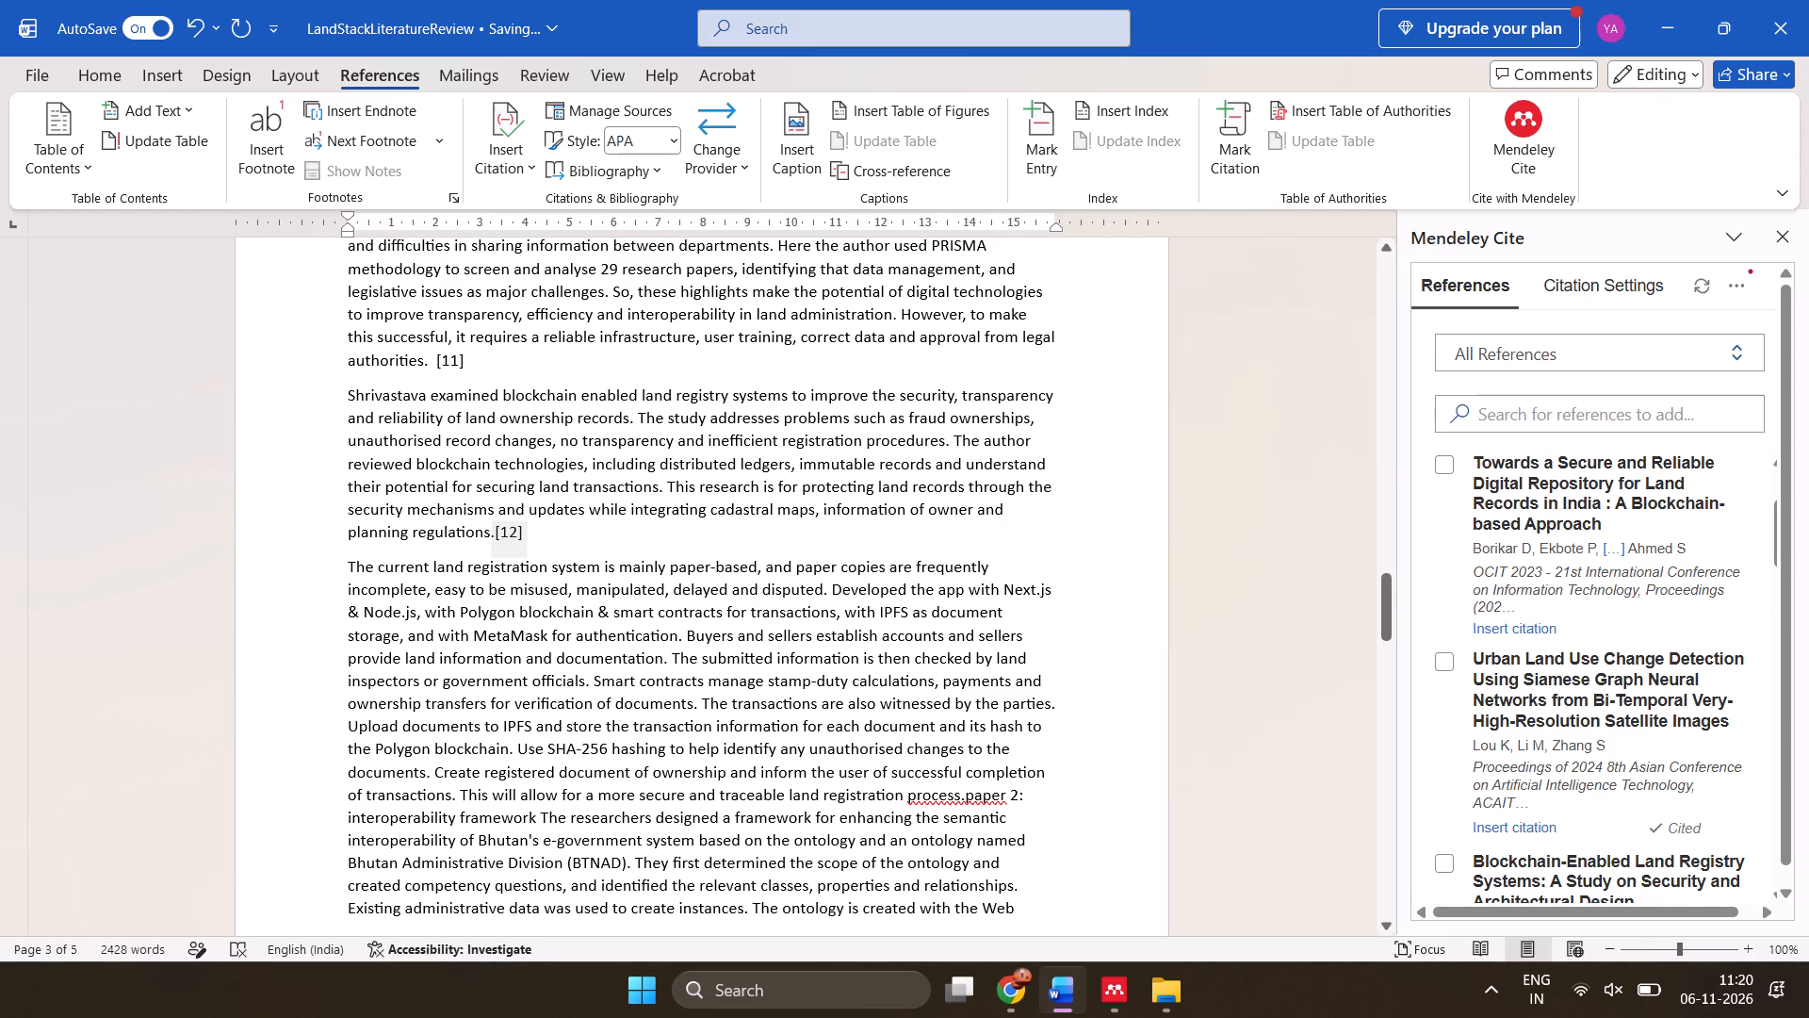
click(967, 802)
key(Return)
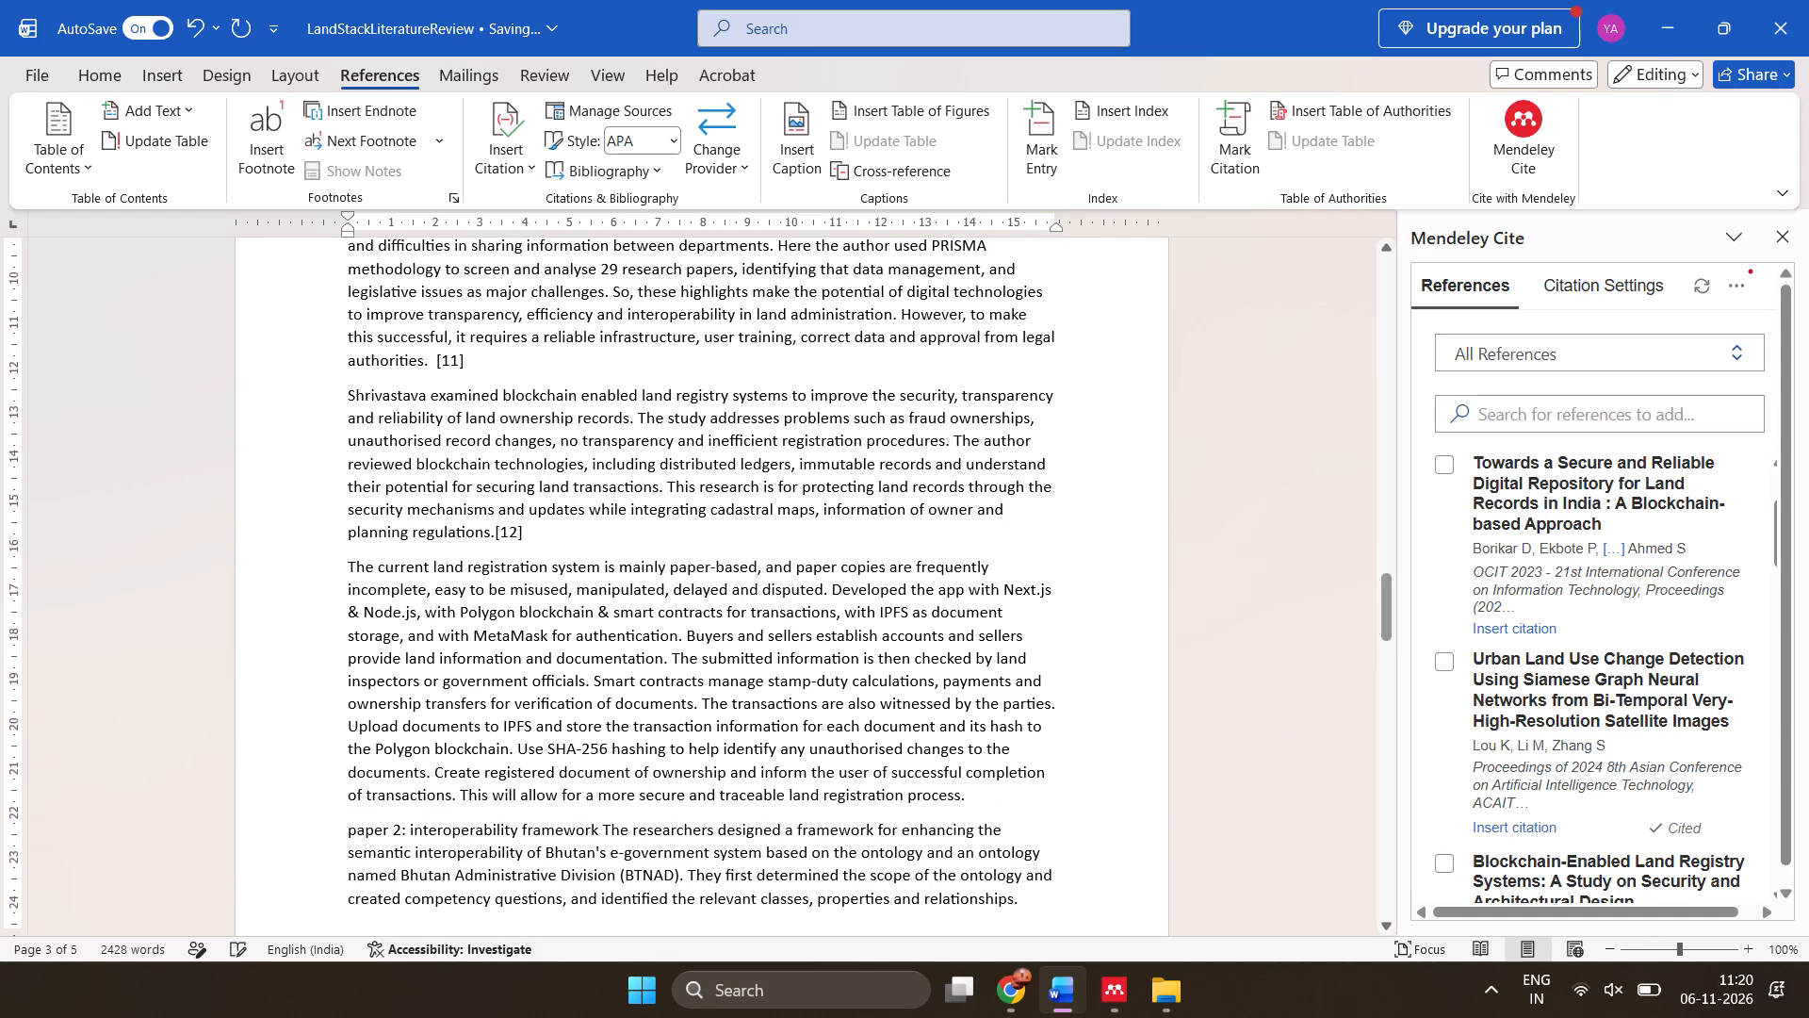
Delete the "paper 2:" label from the start of the interoperability framework paragraph.
click(408, 839)
key(BackSpace)
key(BackSpace)
key(BackSpace)
key(BackSpace)
key(BackSpace)
key(BackSpace)
key(BackSpace)
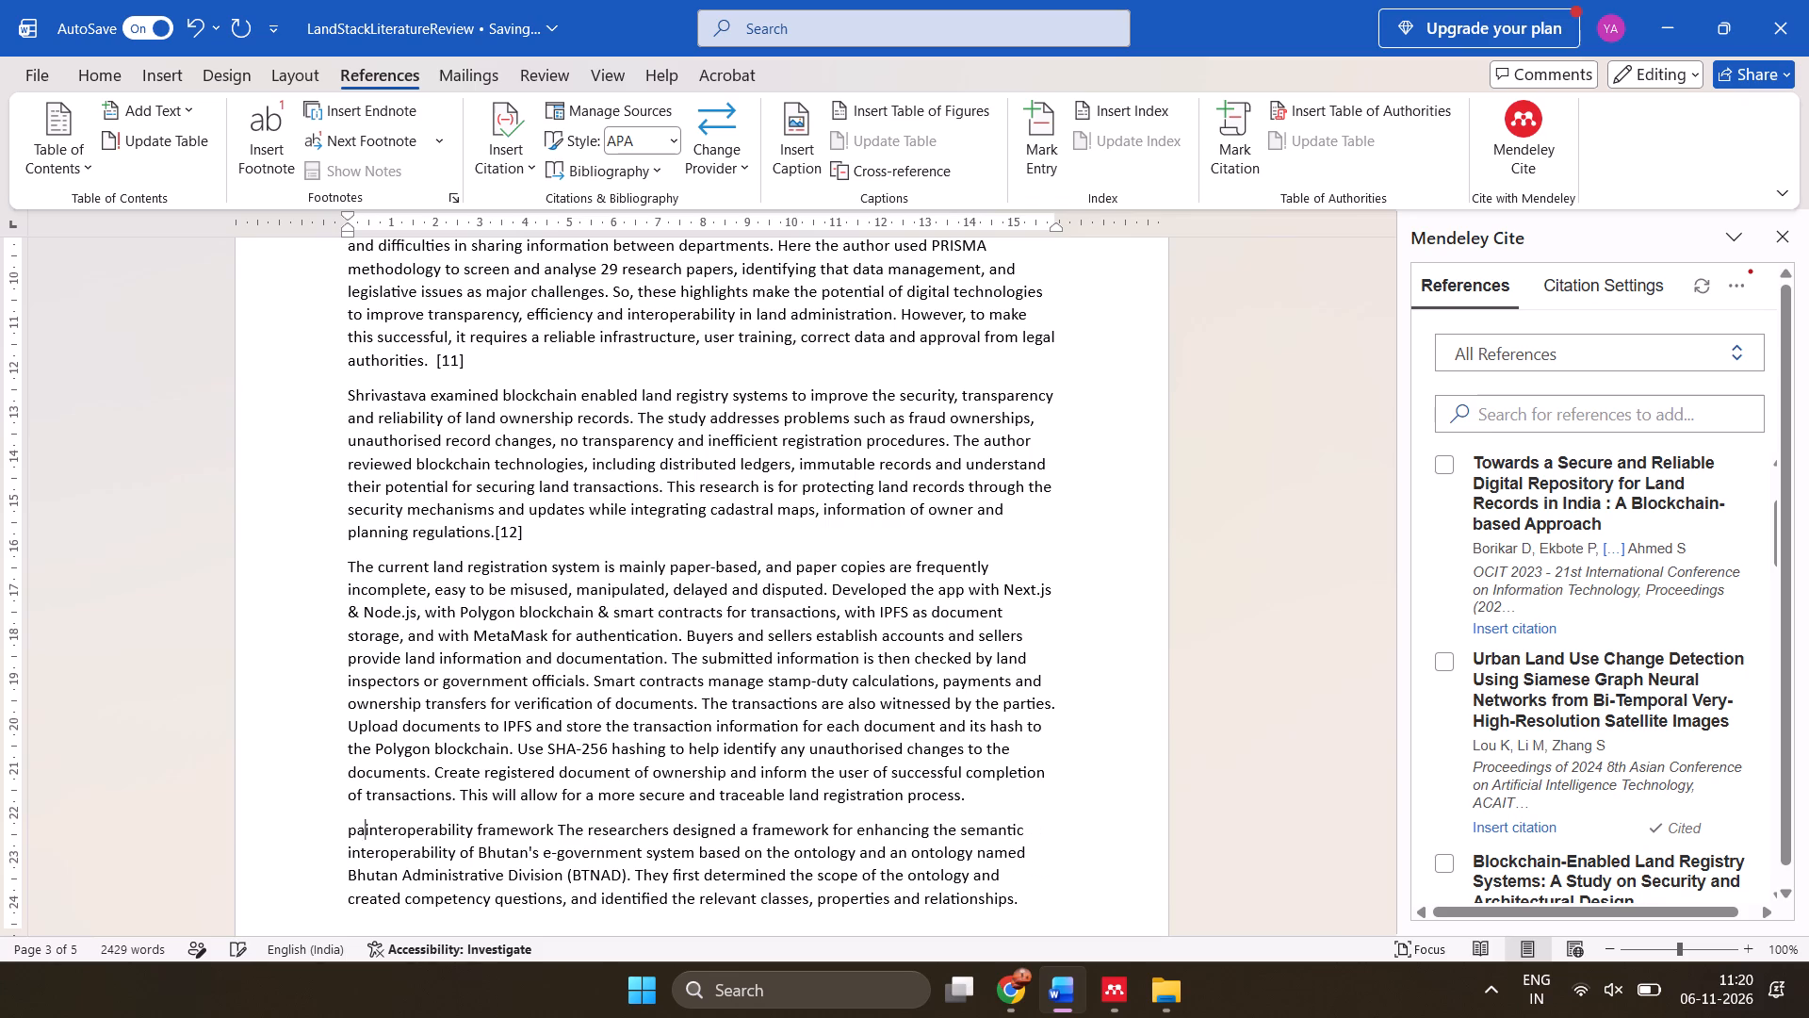
key(BackSpace)
key(BackSpace)
key(Right)
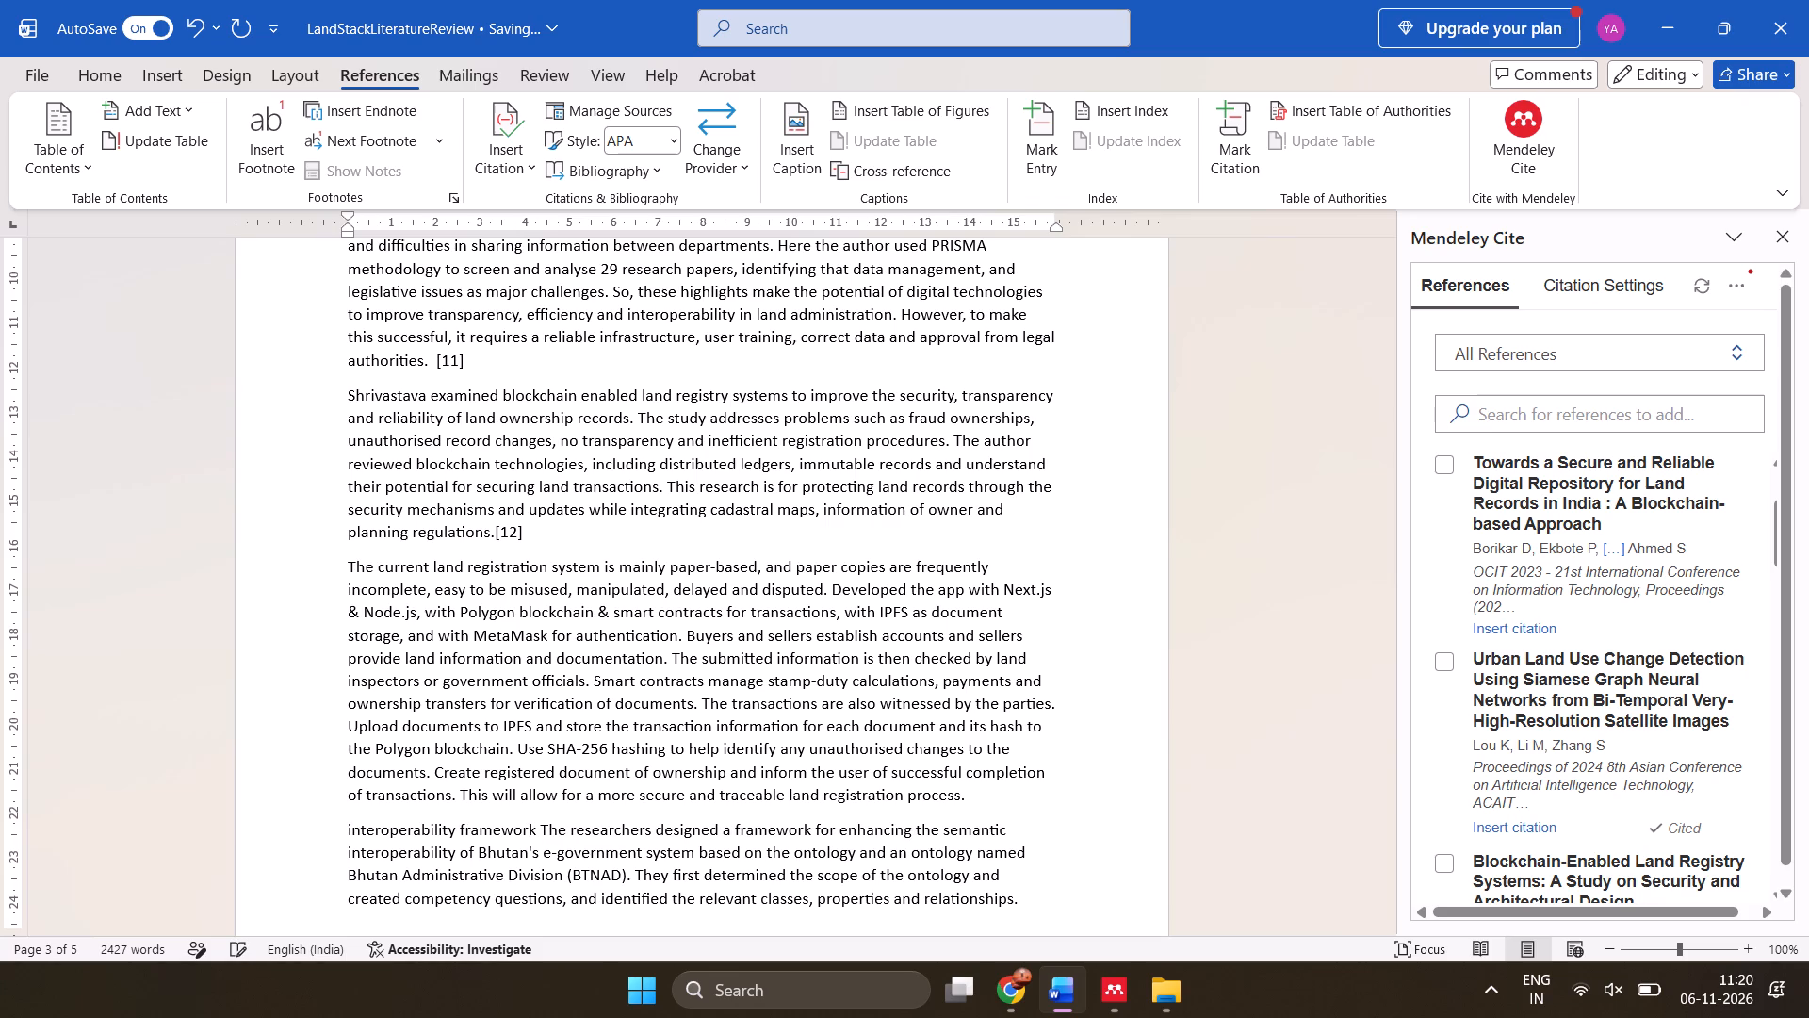
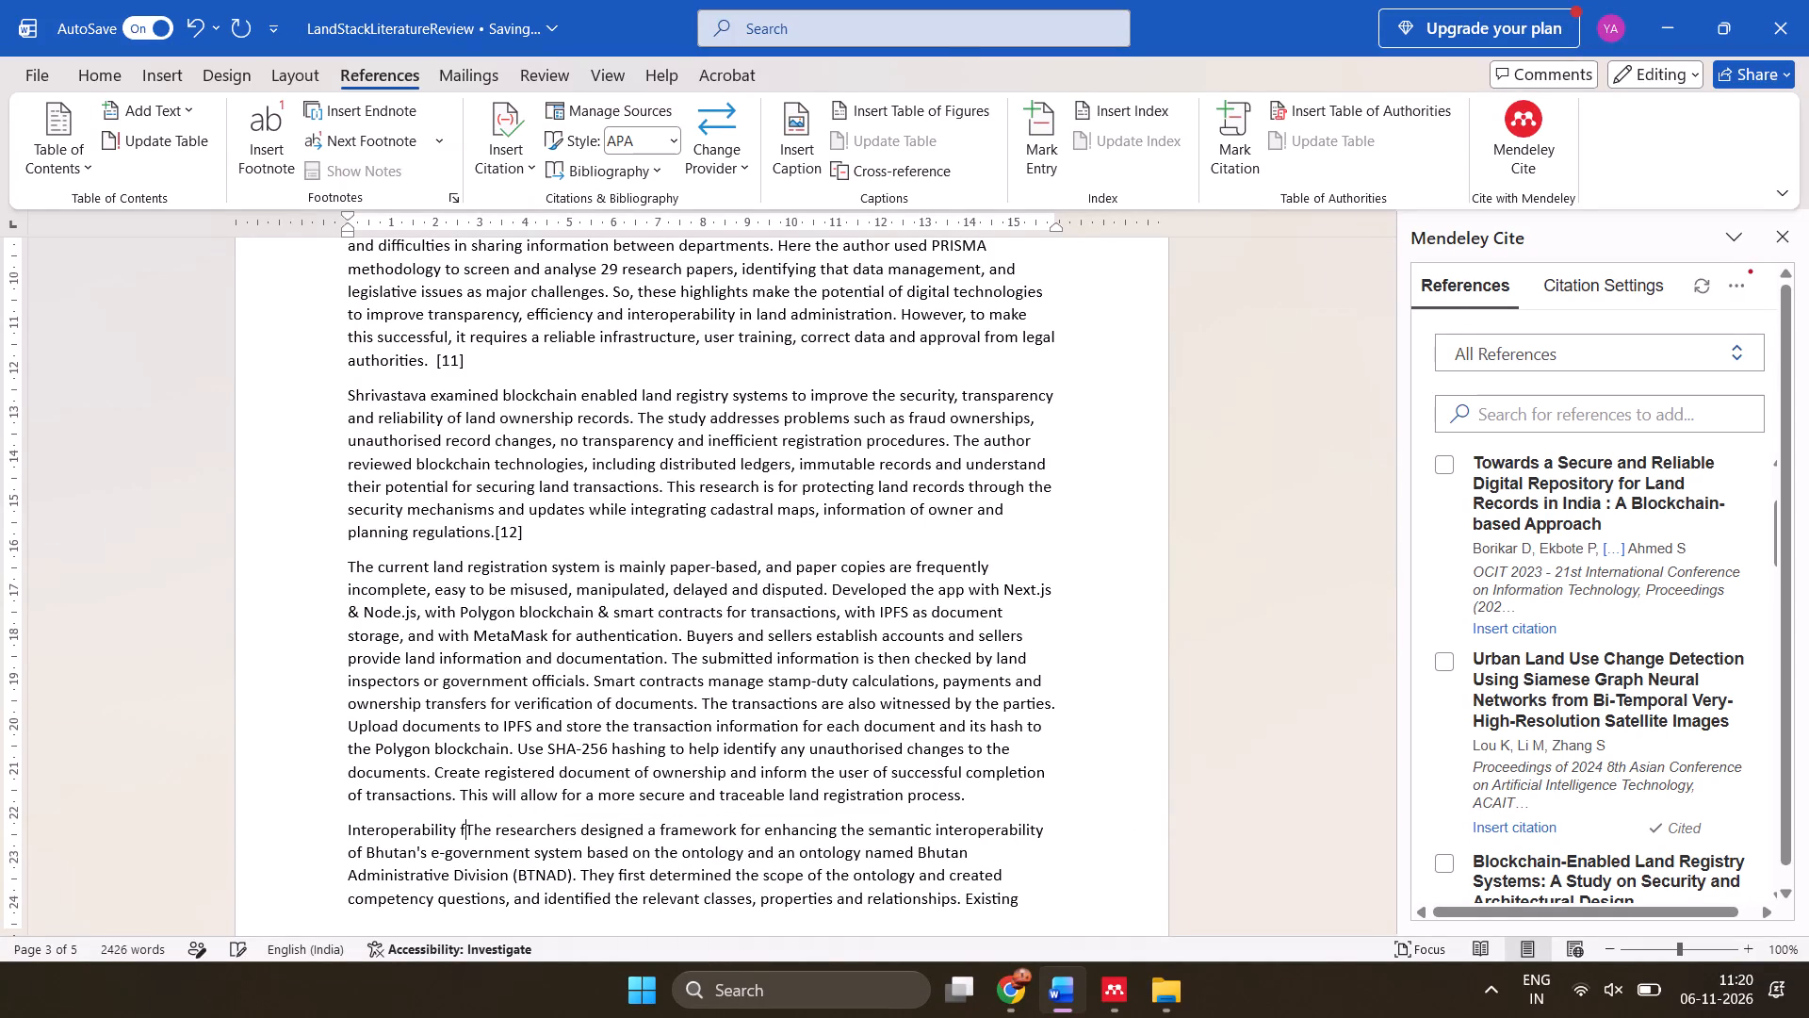
Delete the leftover title text "Interoperability f" in front of "The researchers designed a framework" in the Bhutan e-government paragraph.
key(BackSpace)
key(BackSpace)
key(BackSpace)
key(BackSpace)
key(BackSpace)
key(BackSpace)
key(BackSpace)
key(BackSpace)
key(BackSpace)
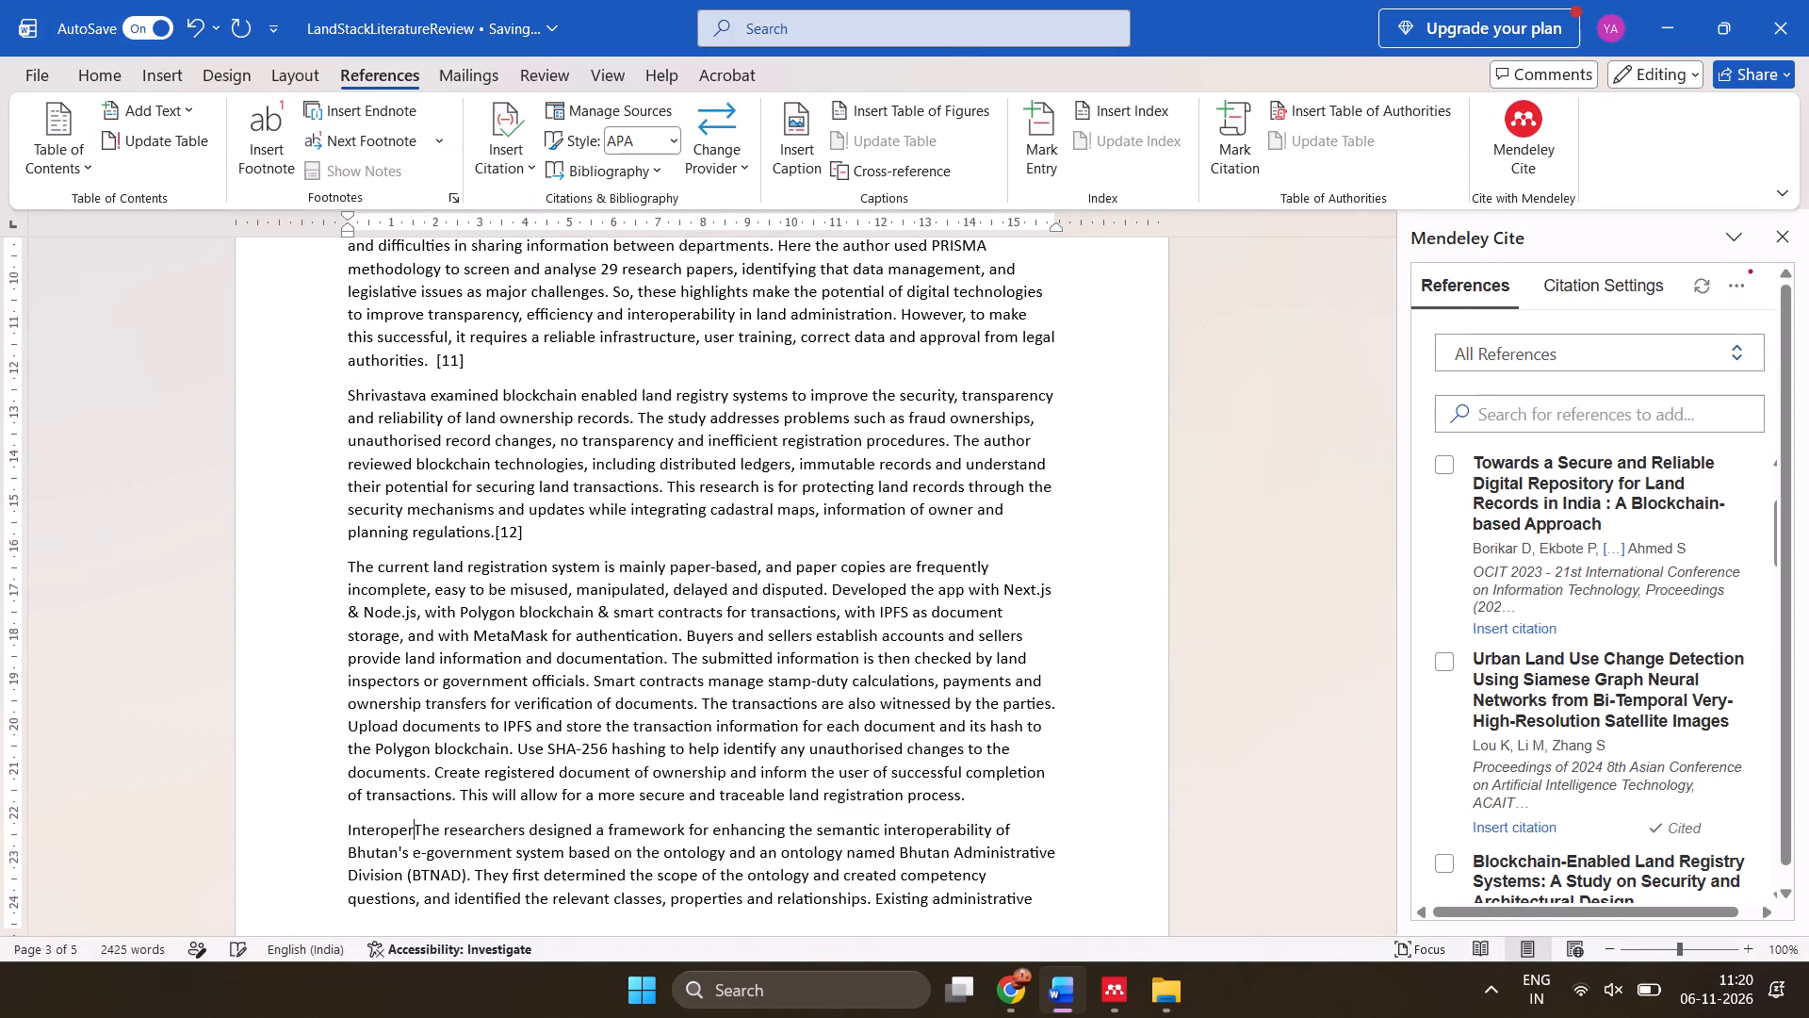
key(BackSpace)
key(BackSpace)
key(BackSpace)
key(BackSpace)
key(BackSpace)
key(BackSpace)
key(BackSpace)
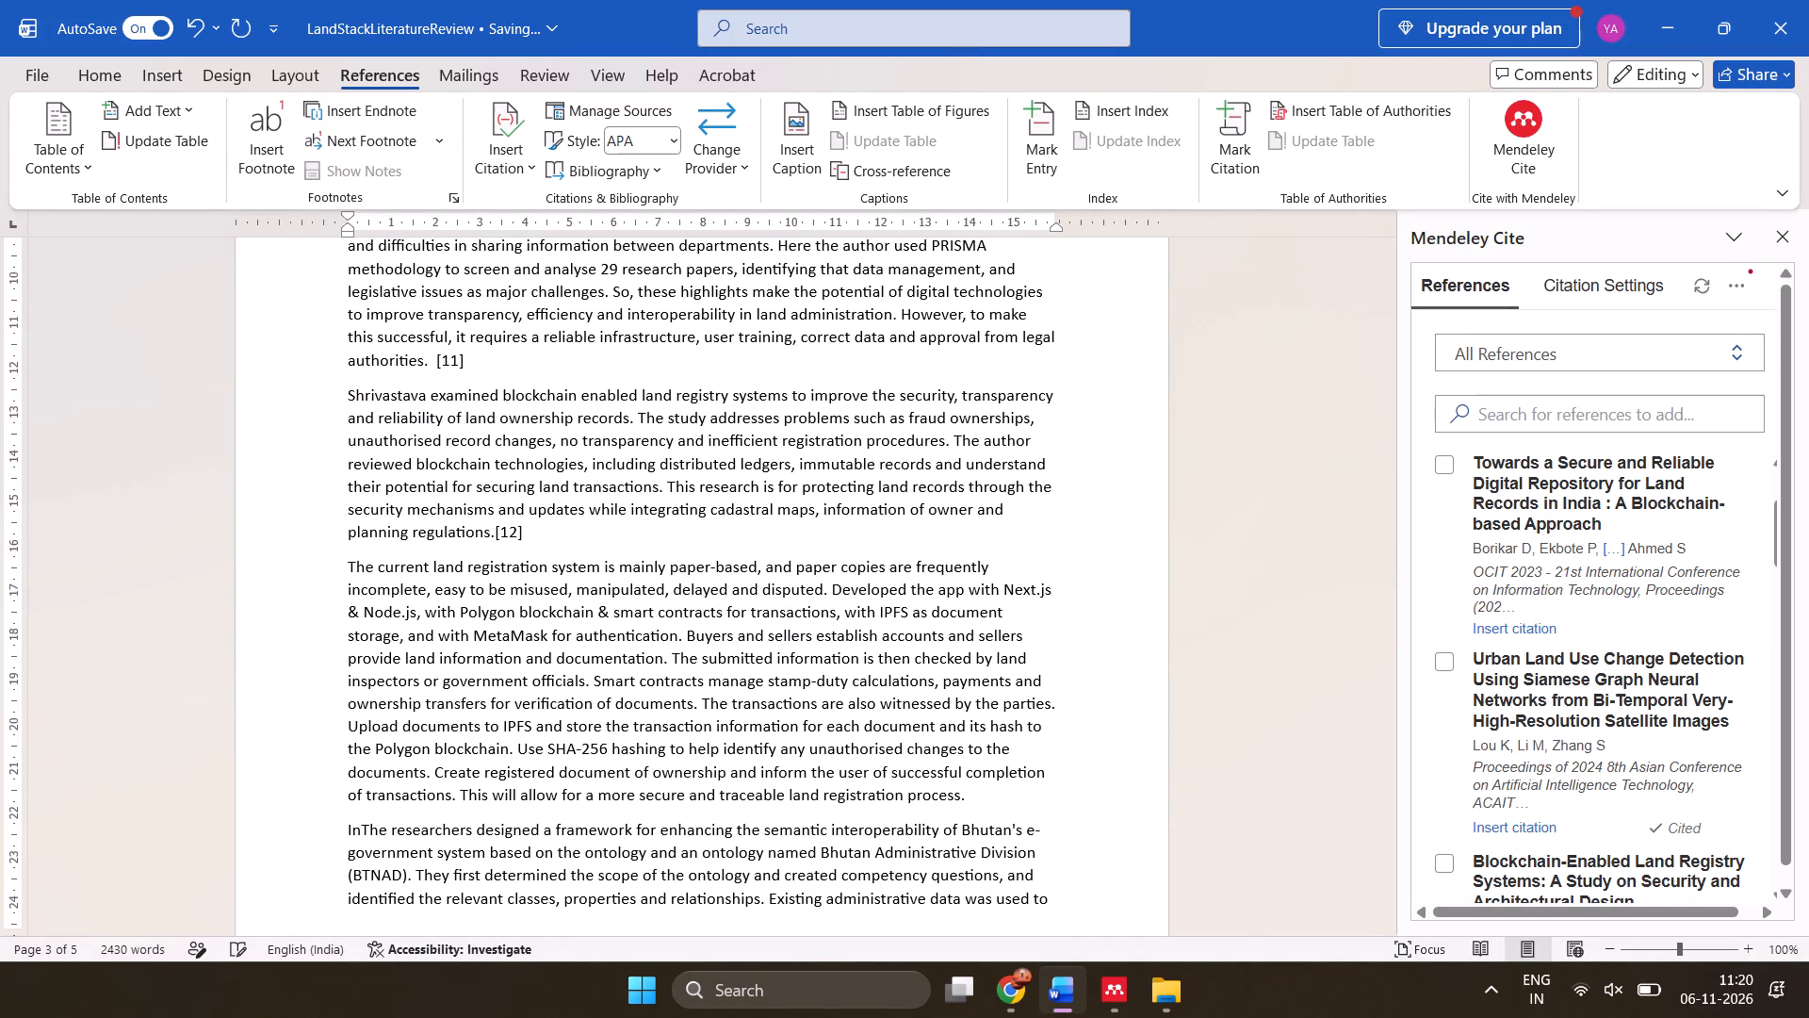
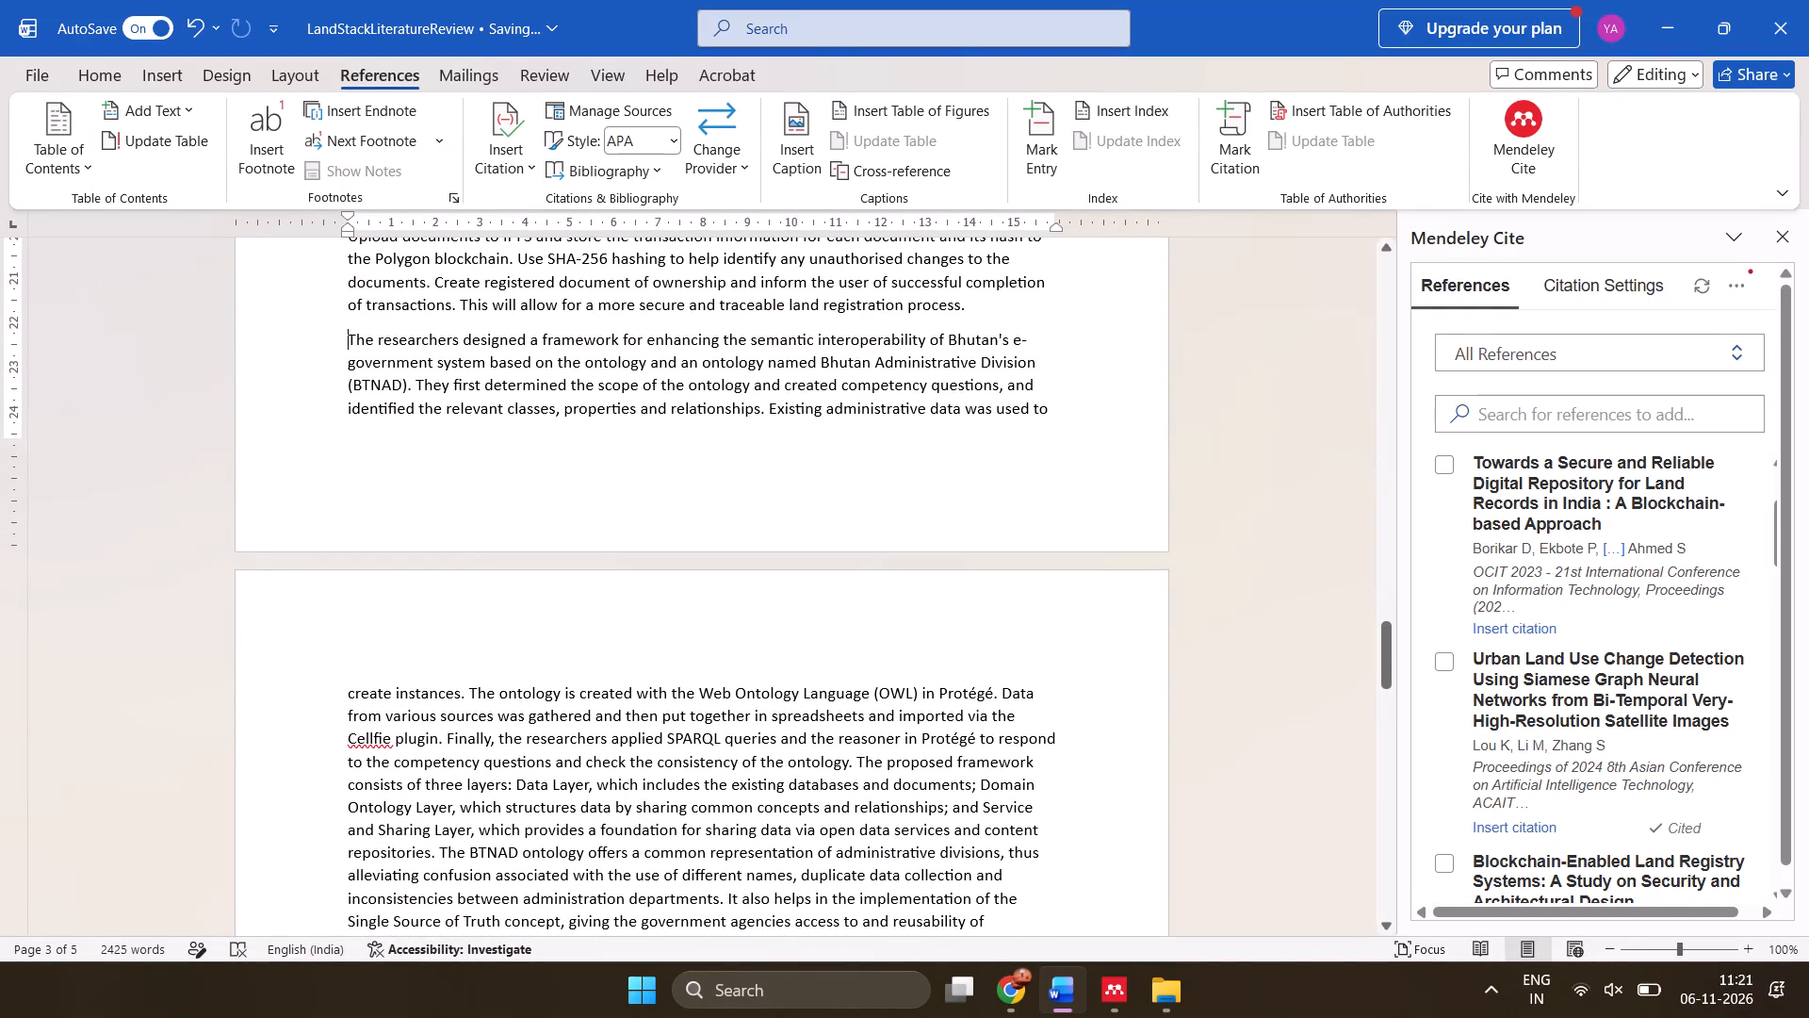
Add a space and cite "Towards a Secure and Reliable Digital Repository for Land Records in India" at the end of the "current land registration system" paragraph.
click(982, 297)
scroll(982, 297, up, 1)
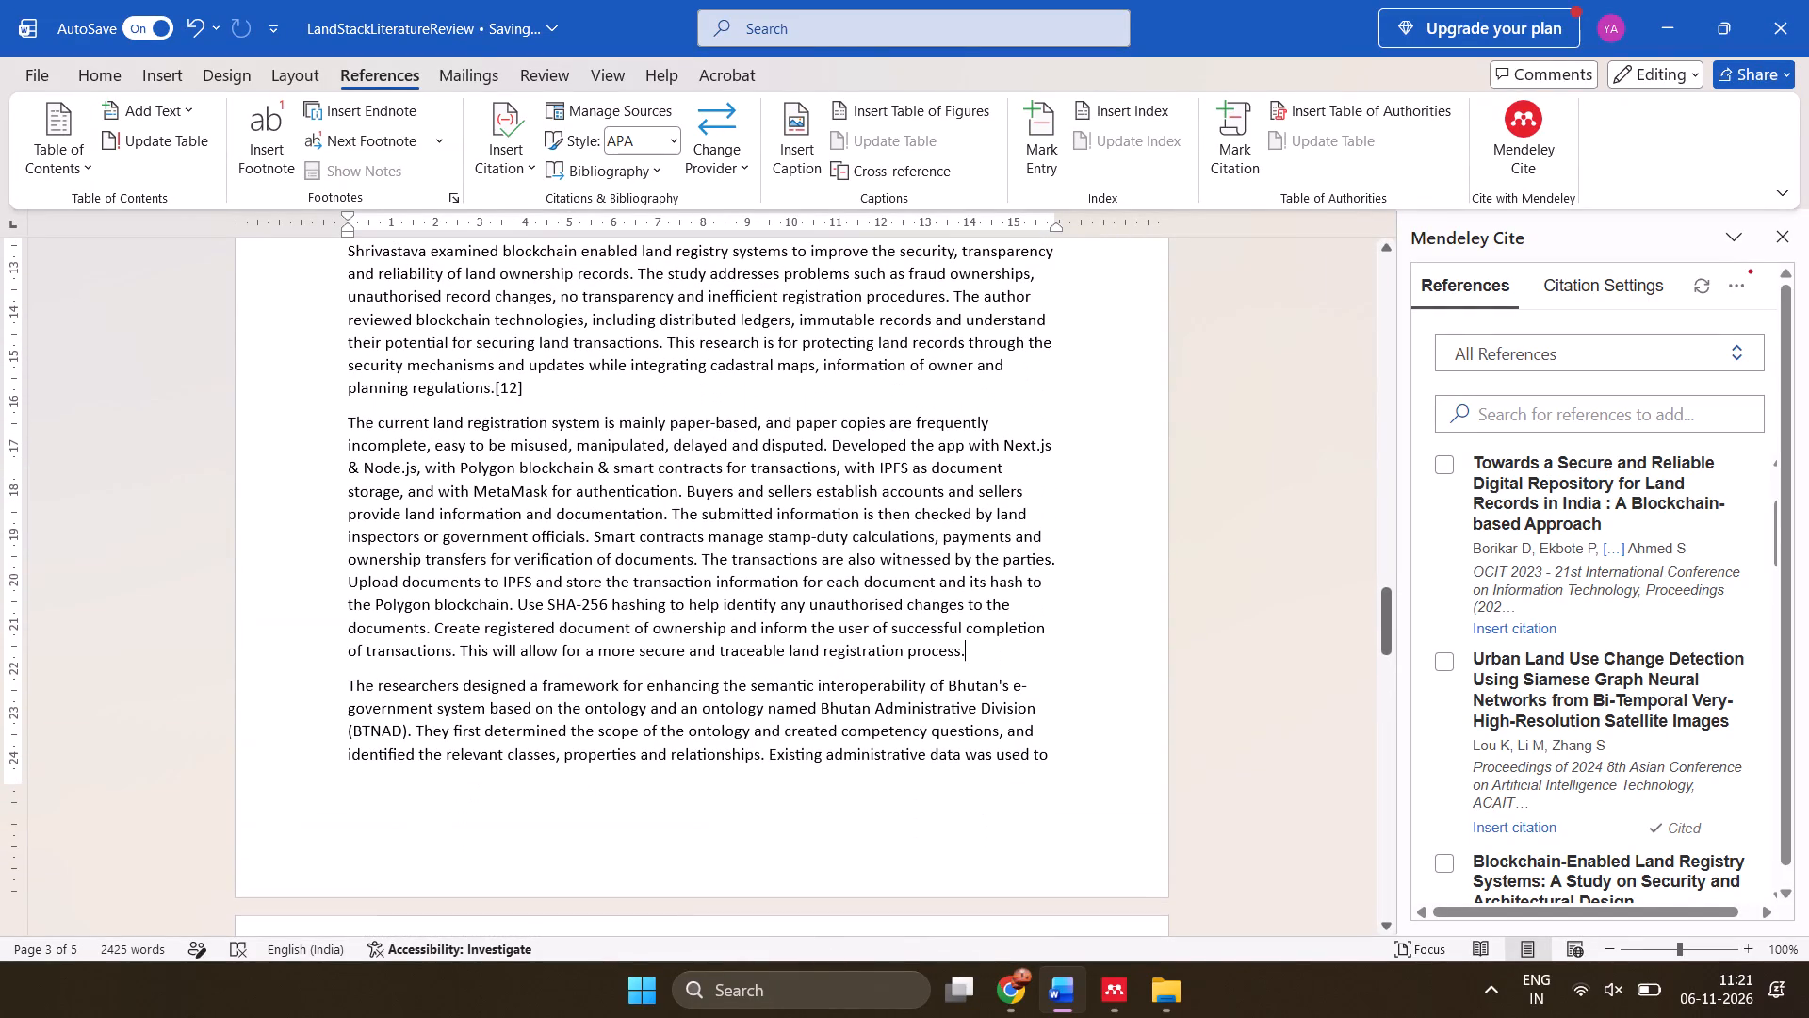
key(space)
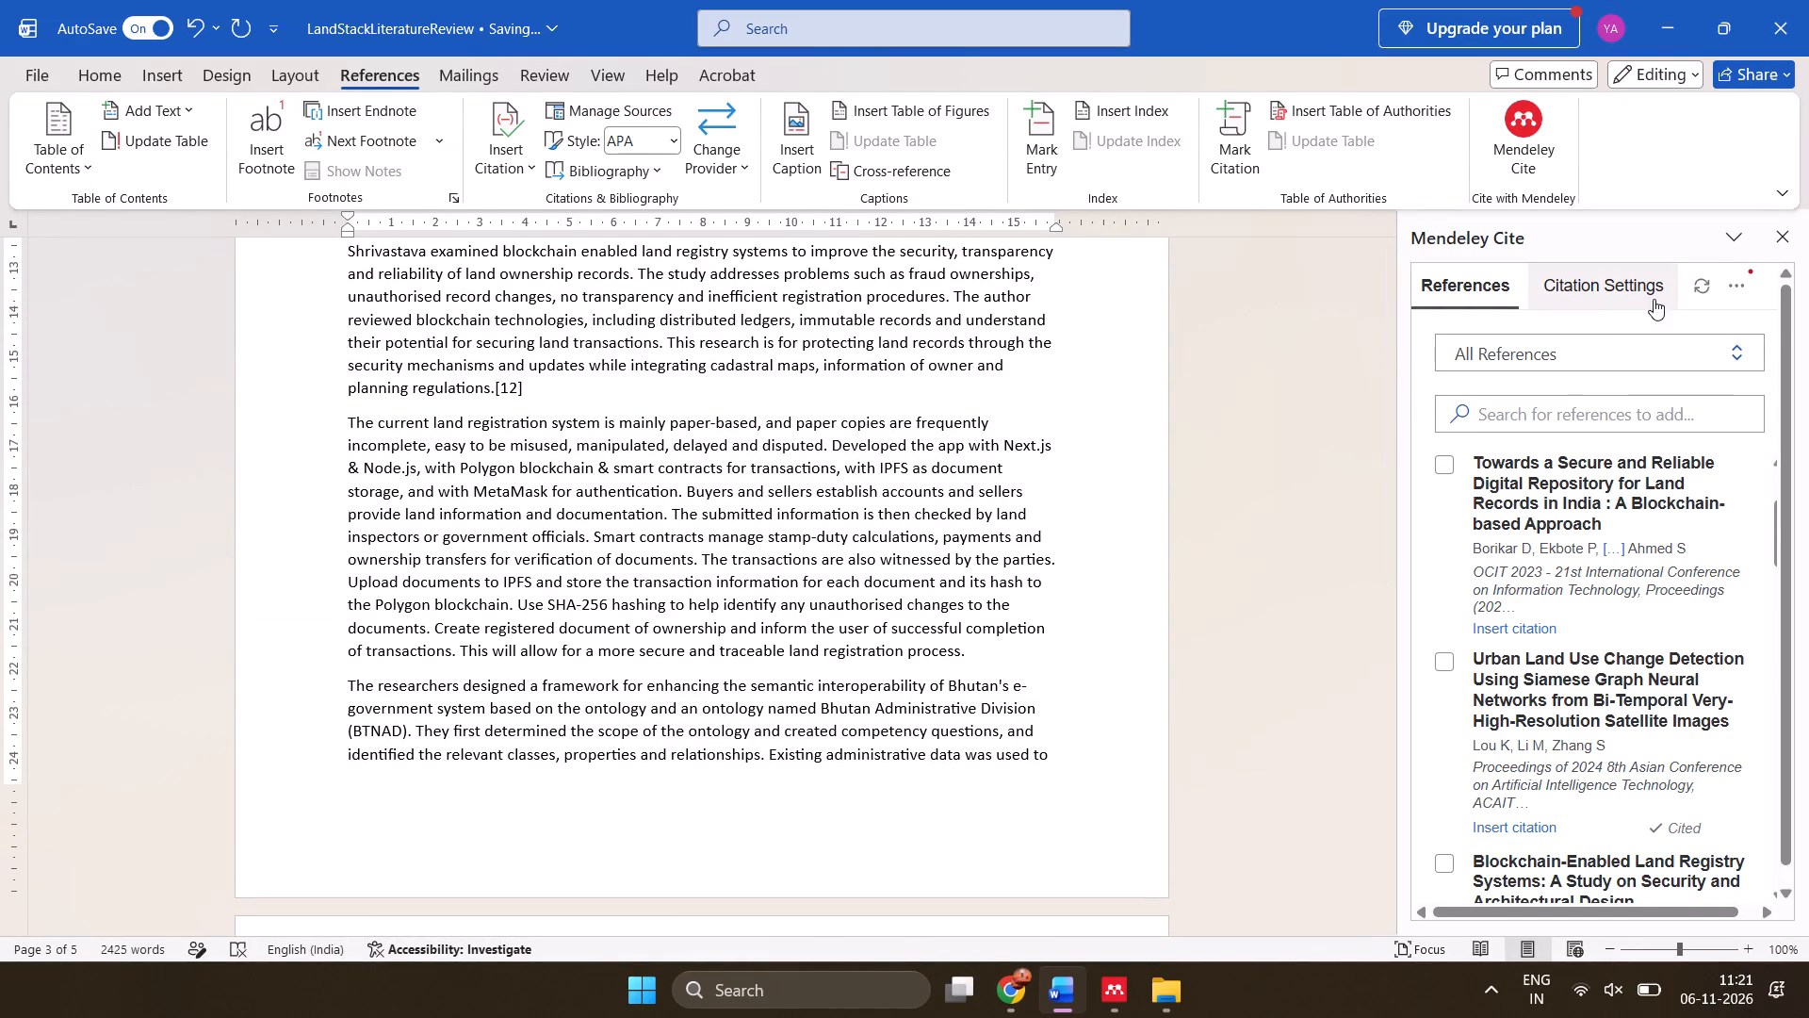
click(1706, 287)
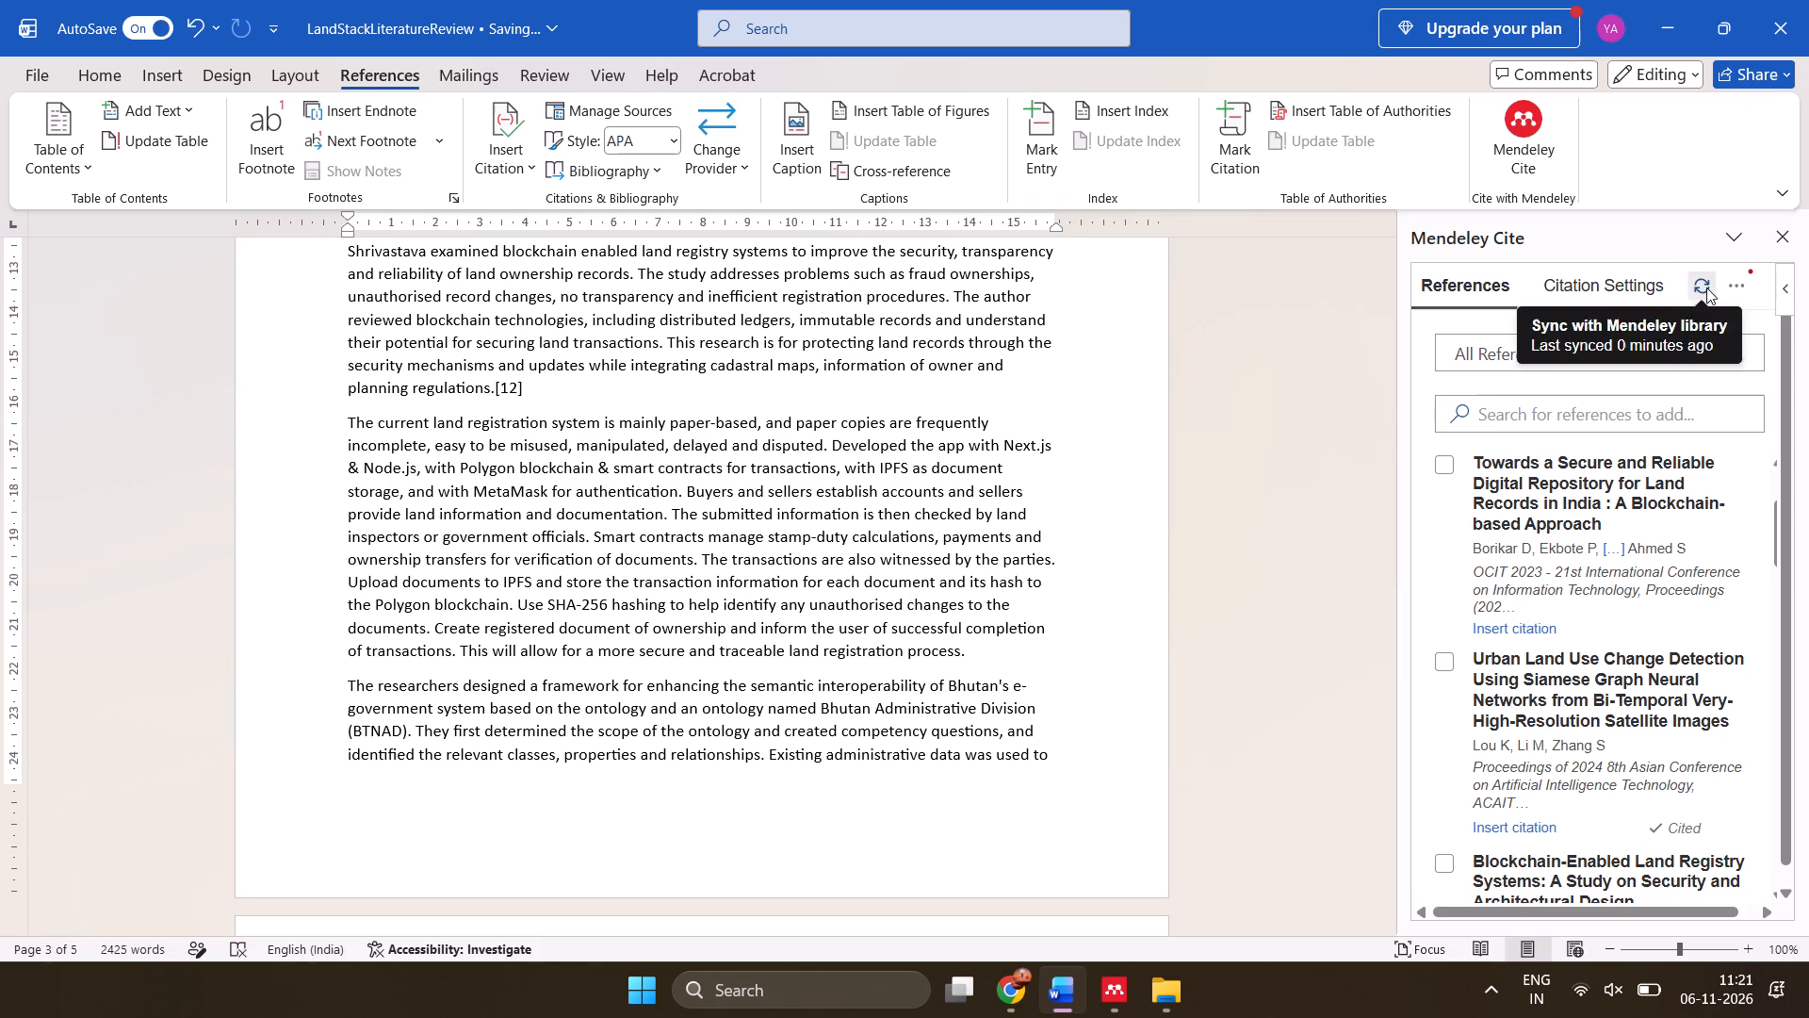
click(984, 651)
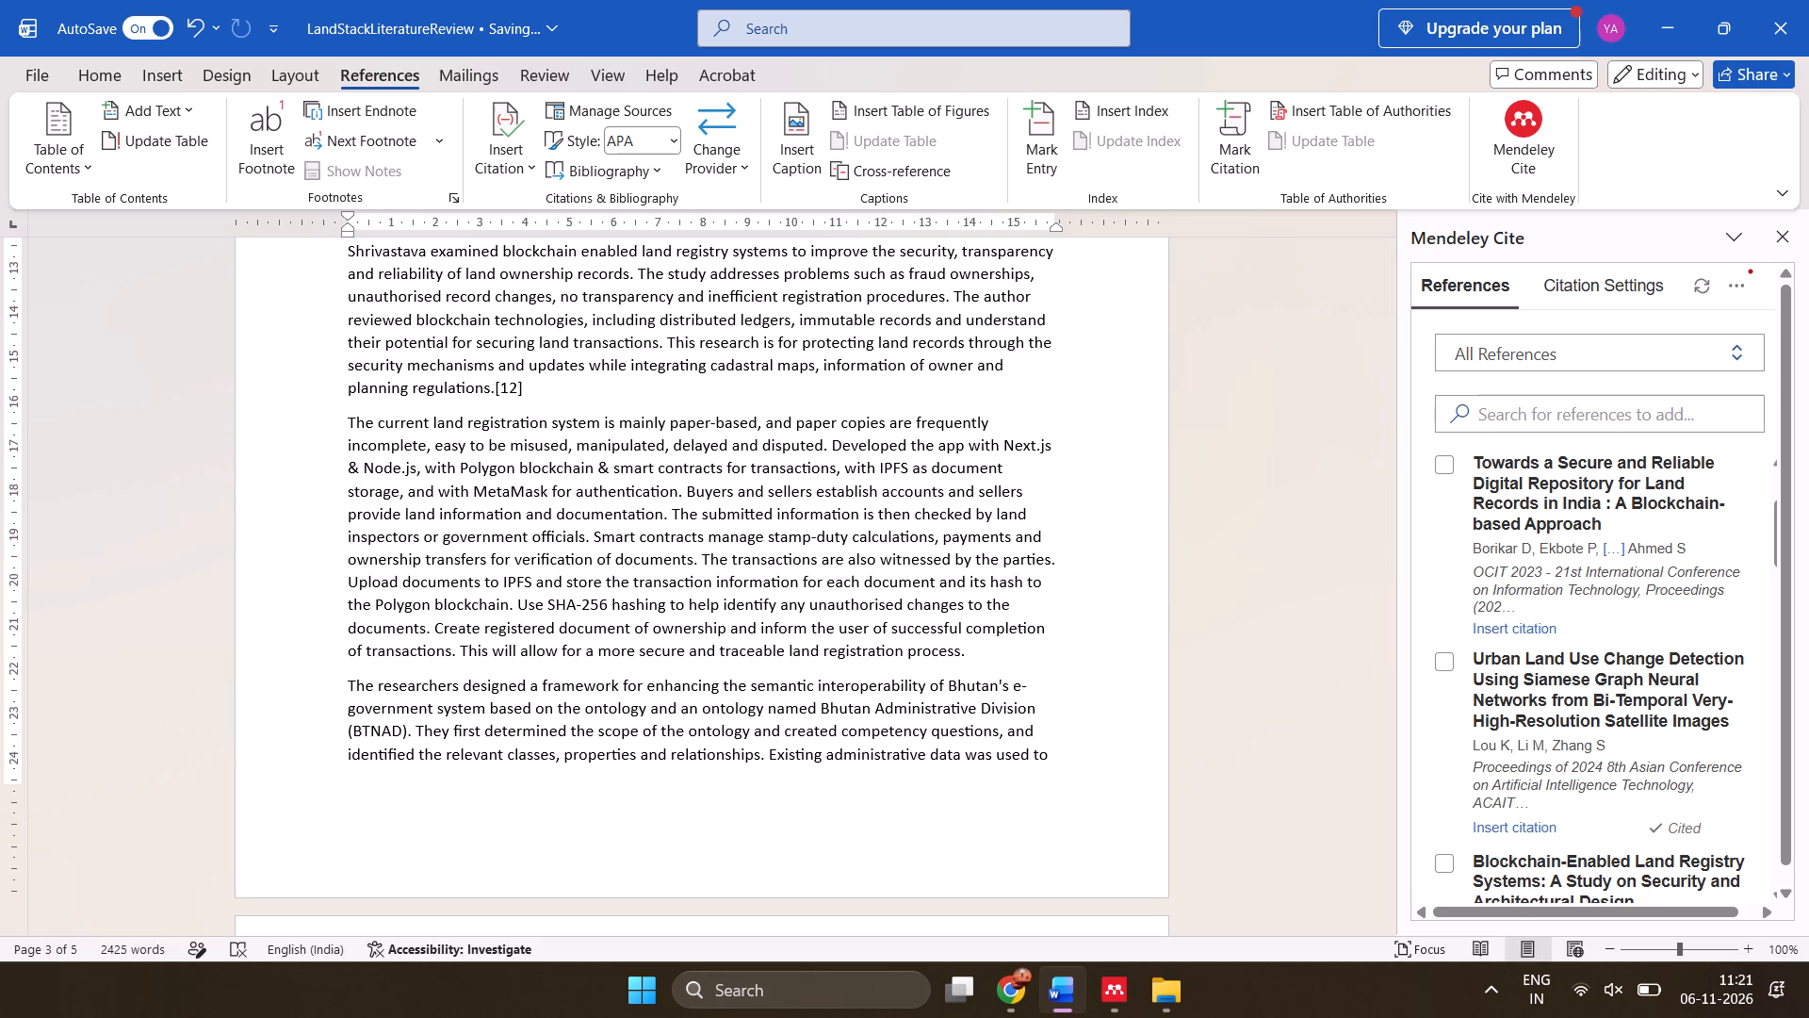
scroll(1524, 690, up, 2)
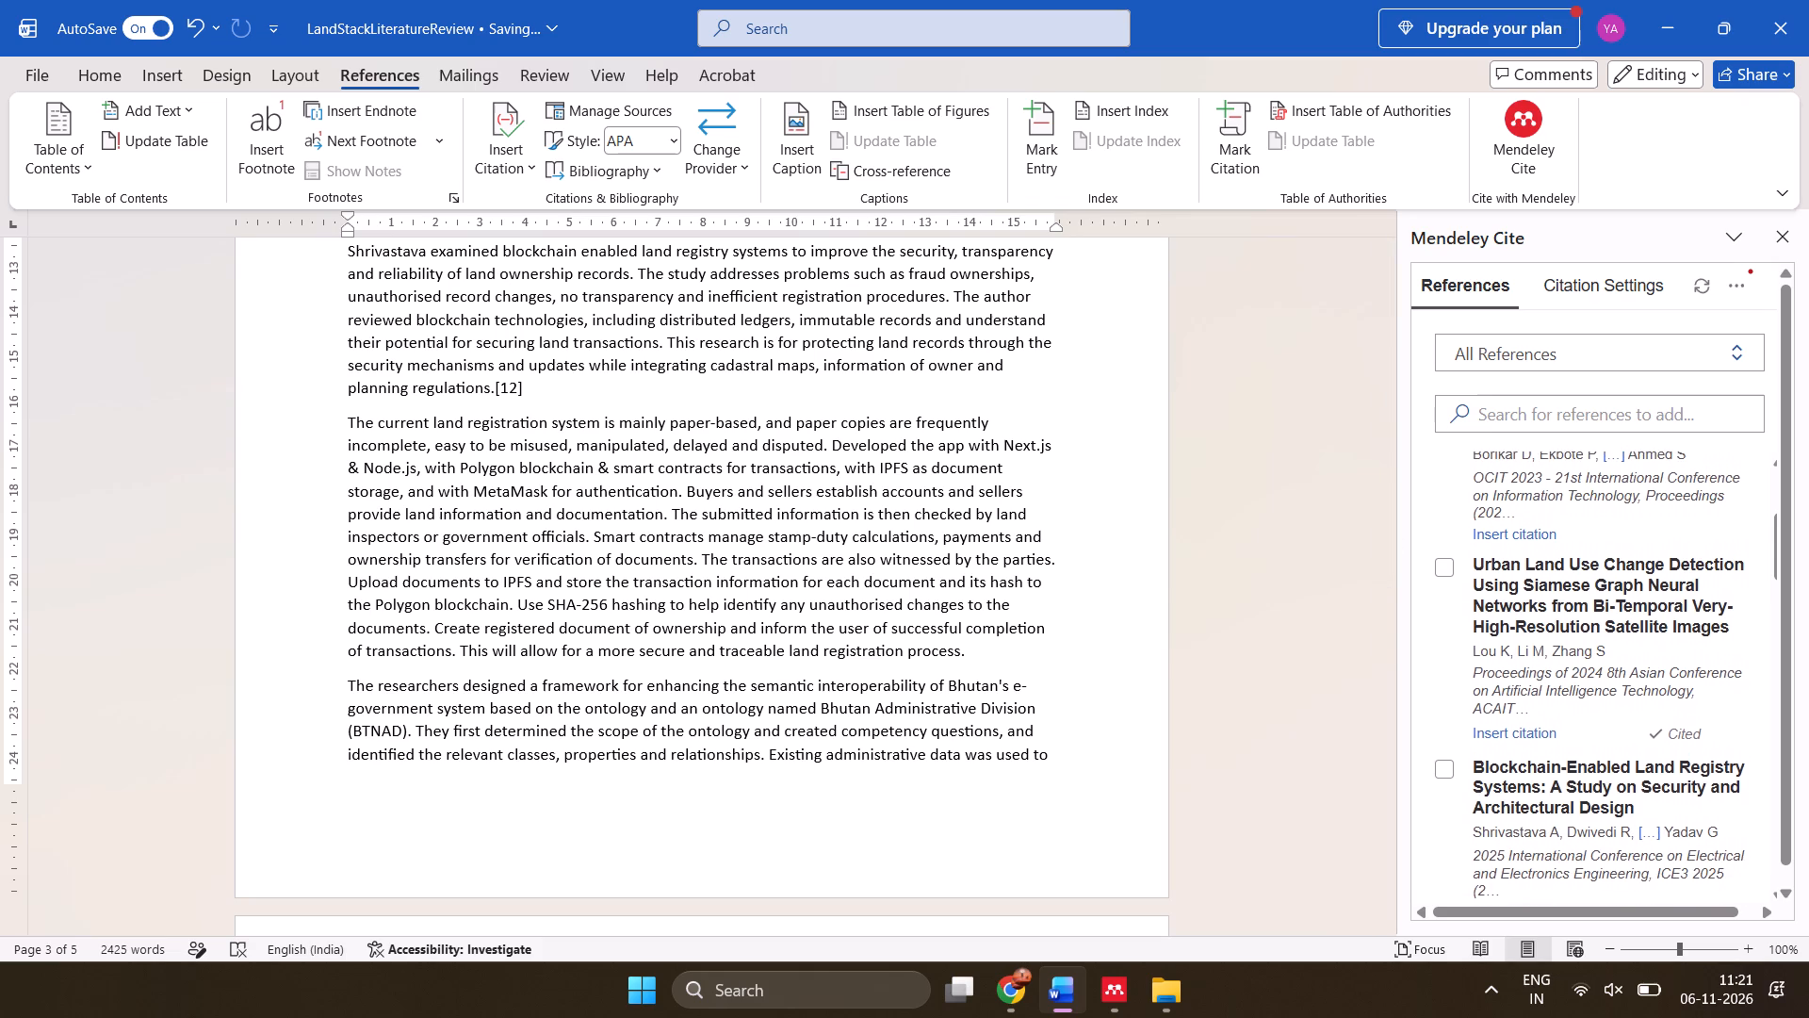
scroll(1524, 690, up, 2)
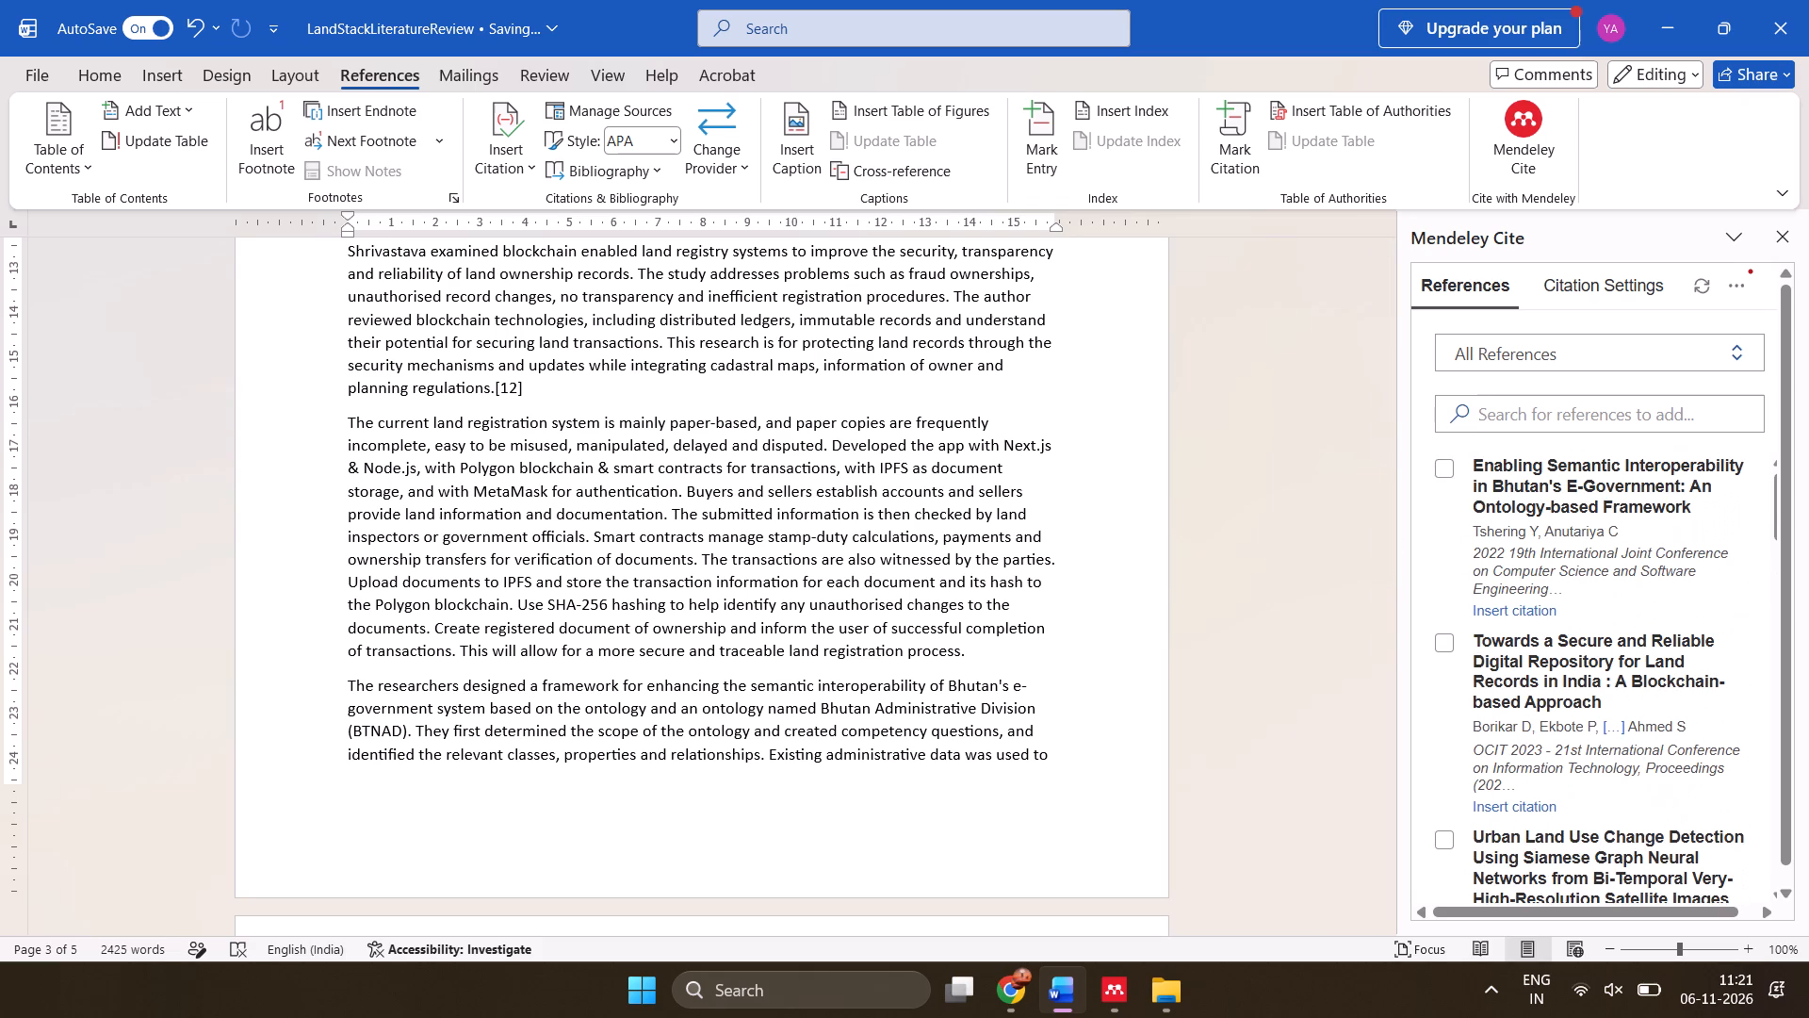
click(1452, 639)
click(1532, 887)
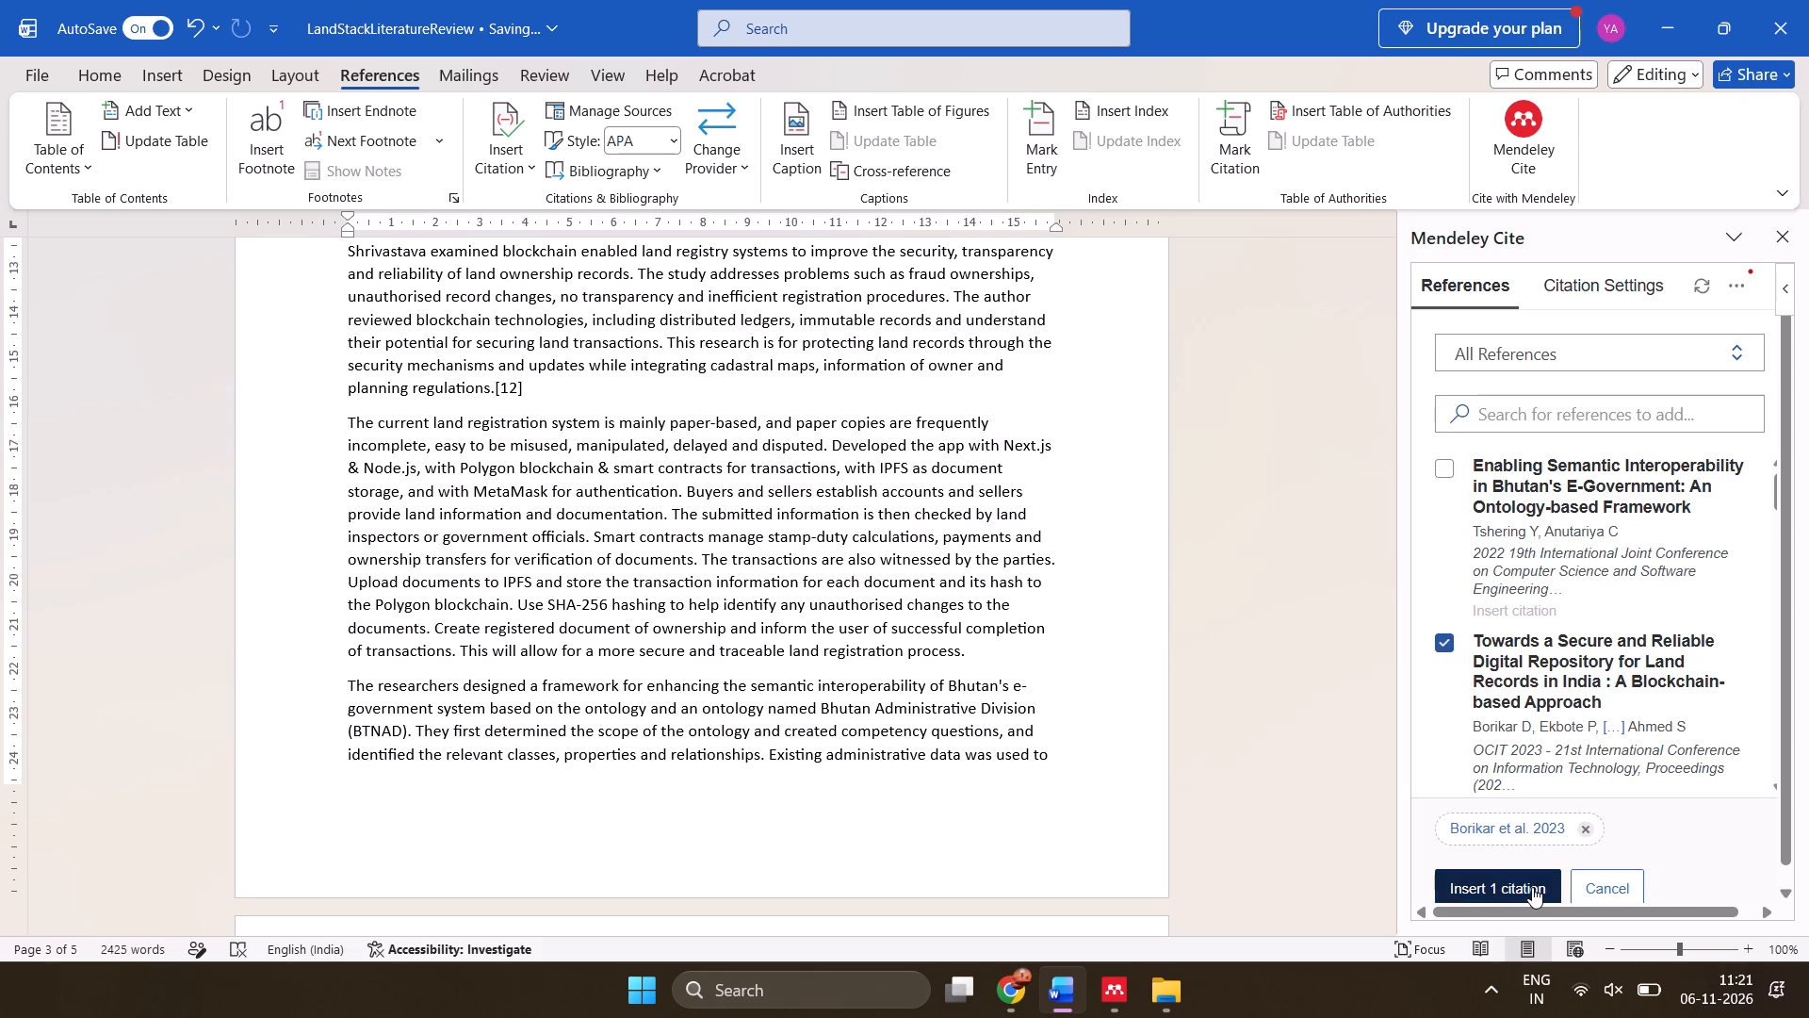
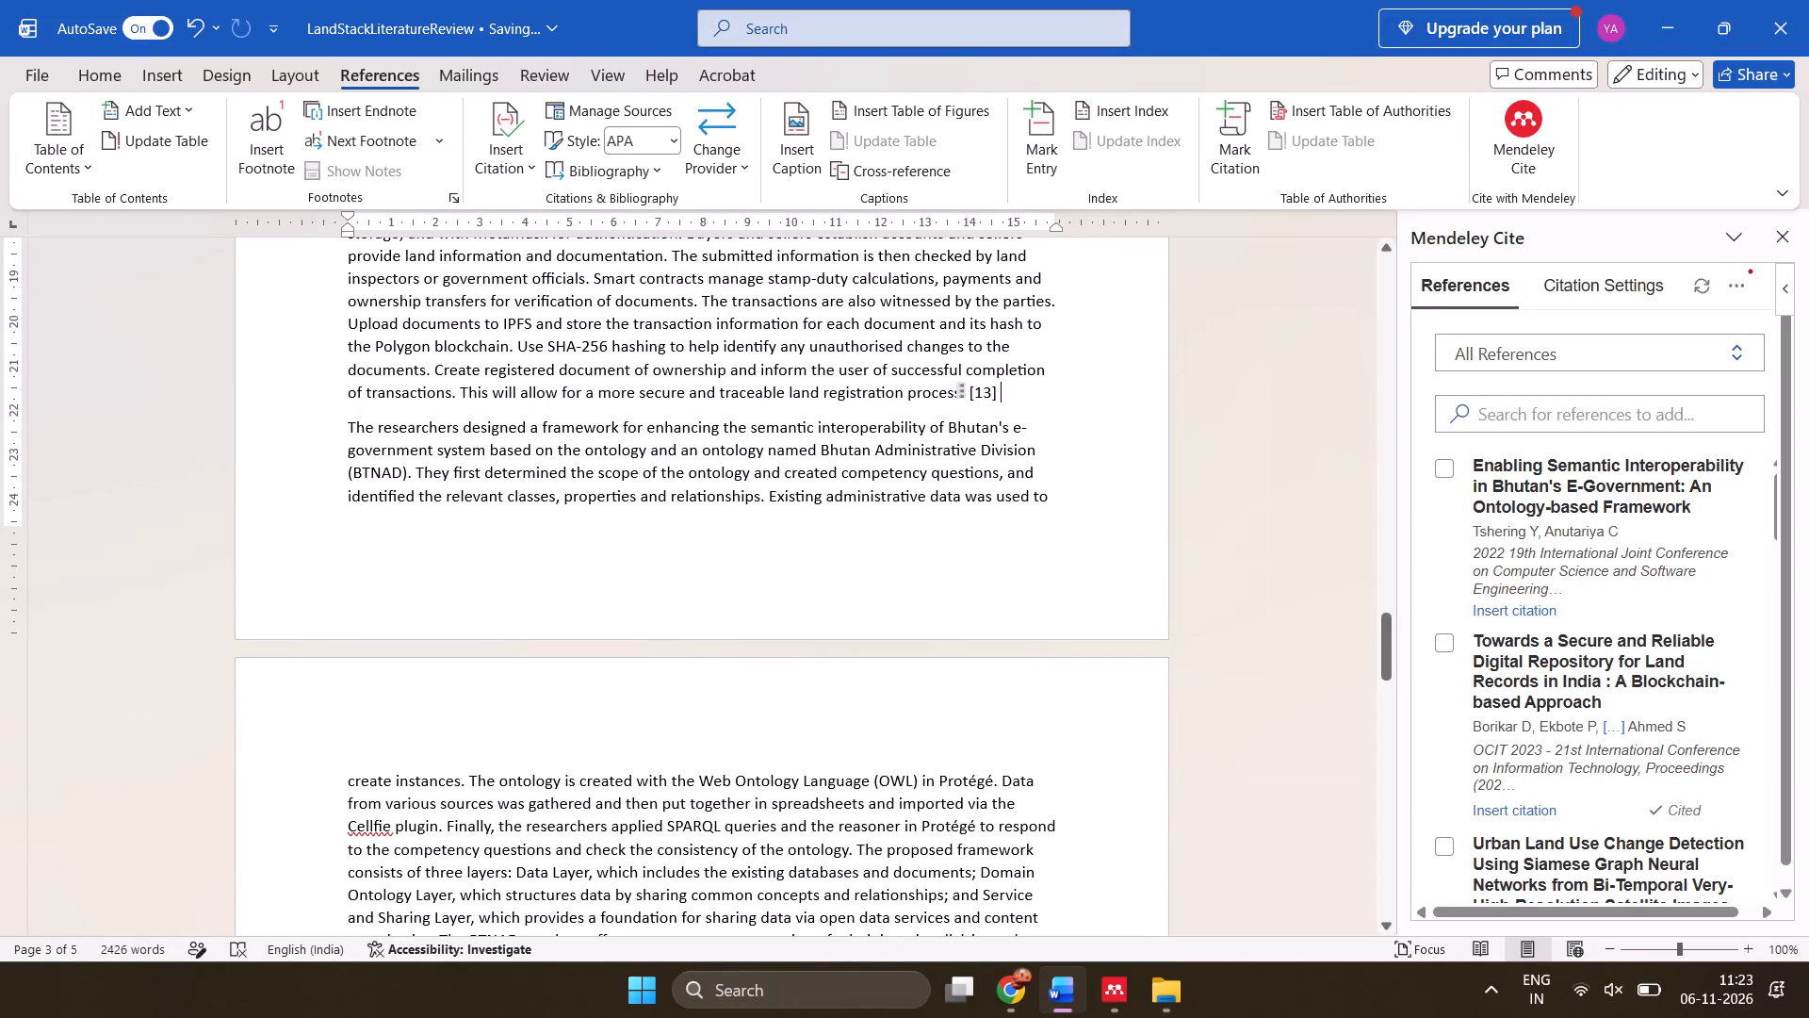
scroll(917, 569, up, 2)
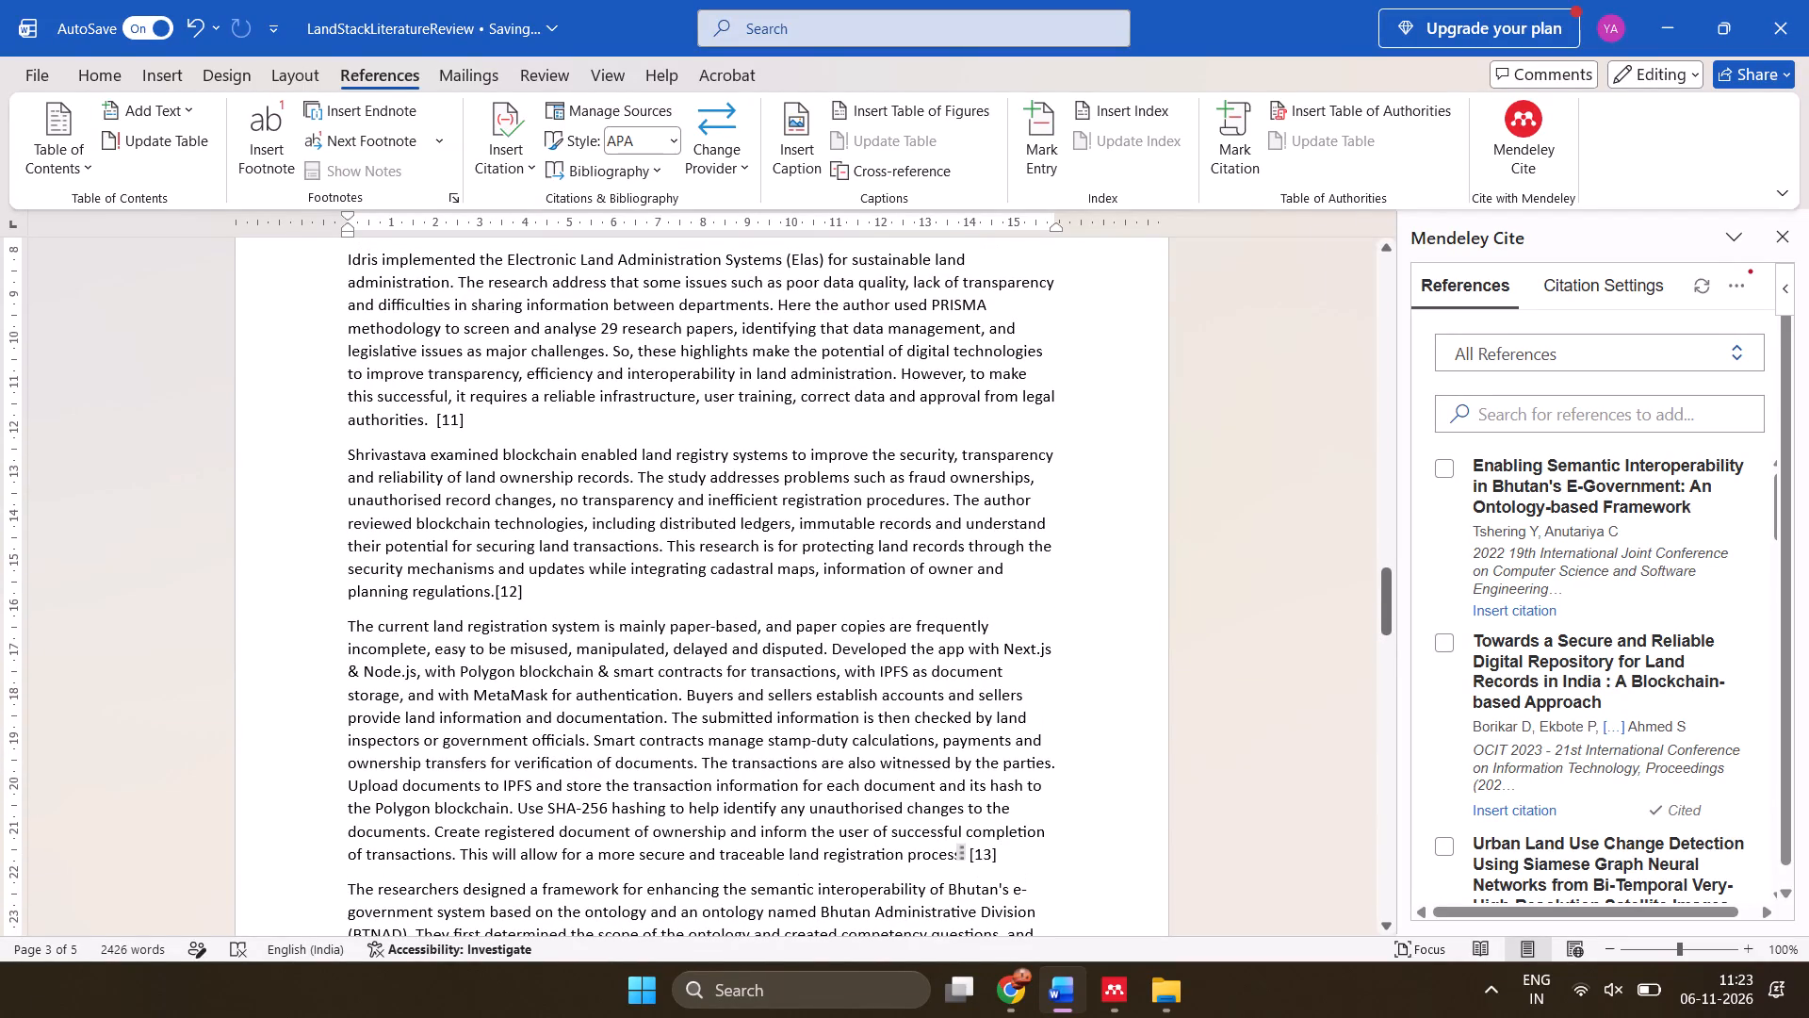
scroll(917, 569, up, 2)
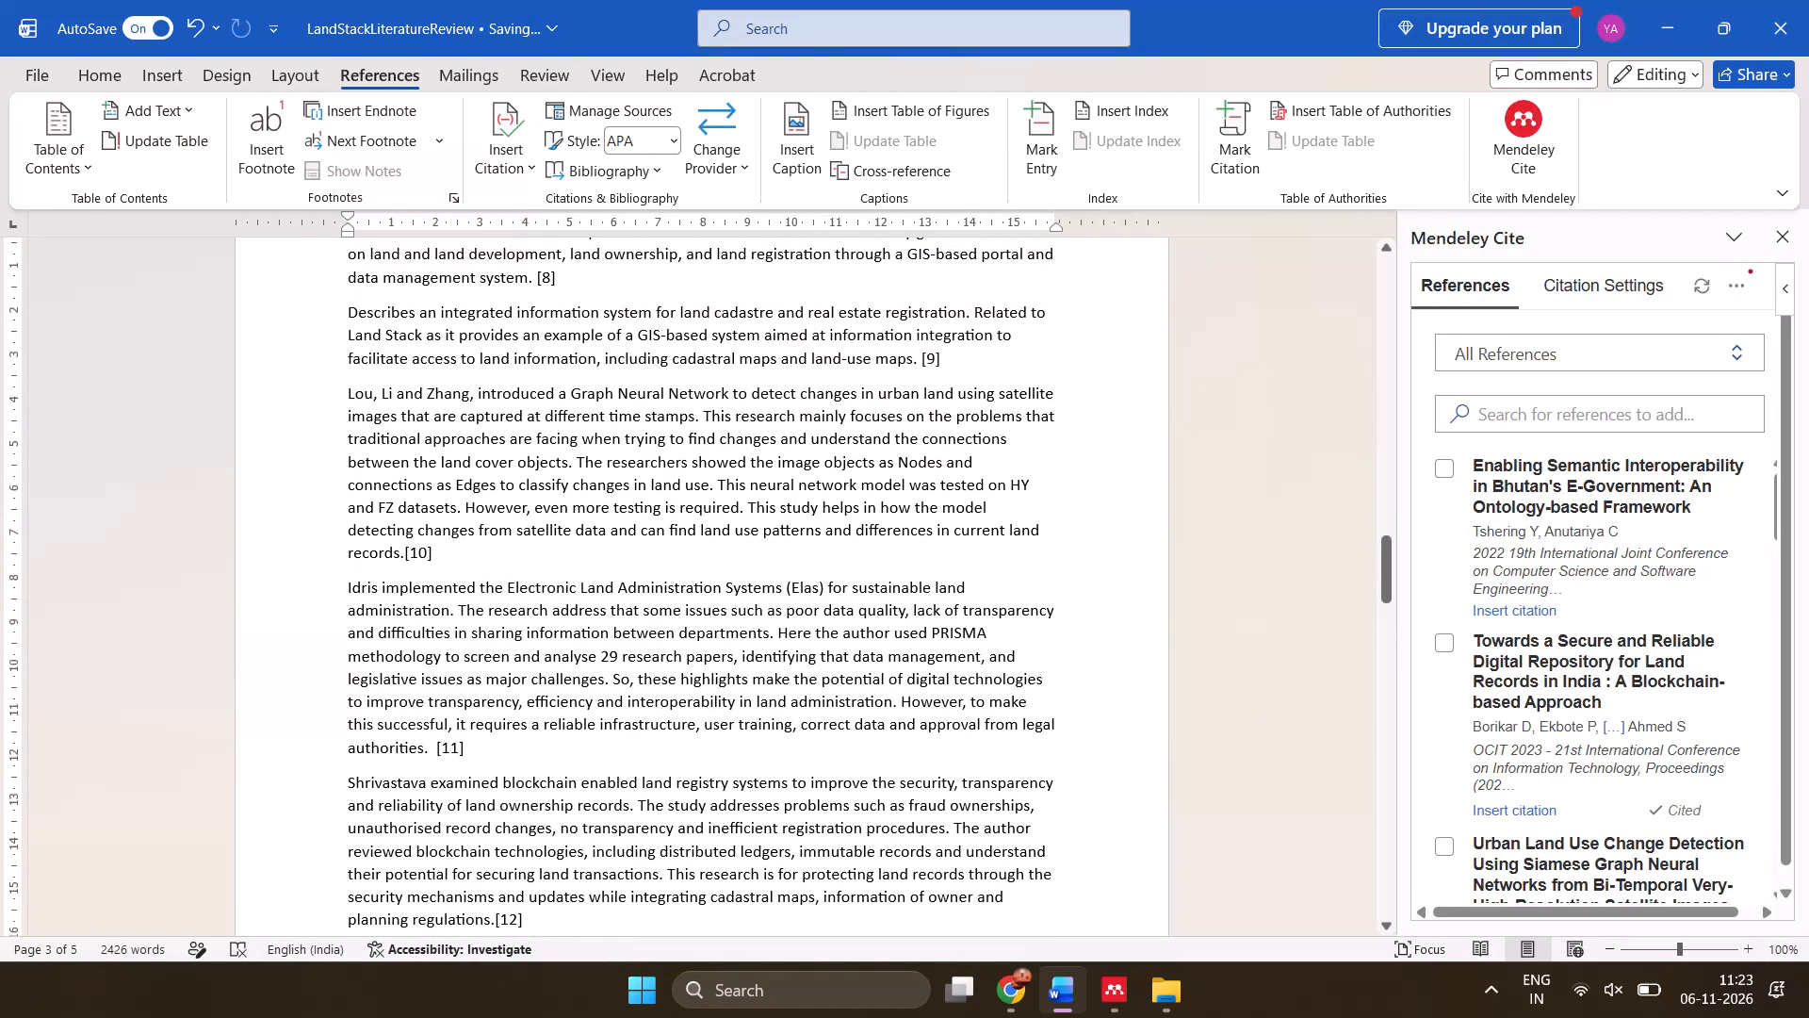
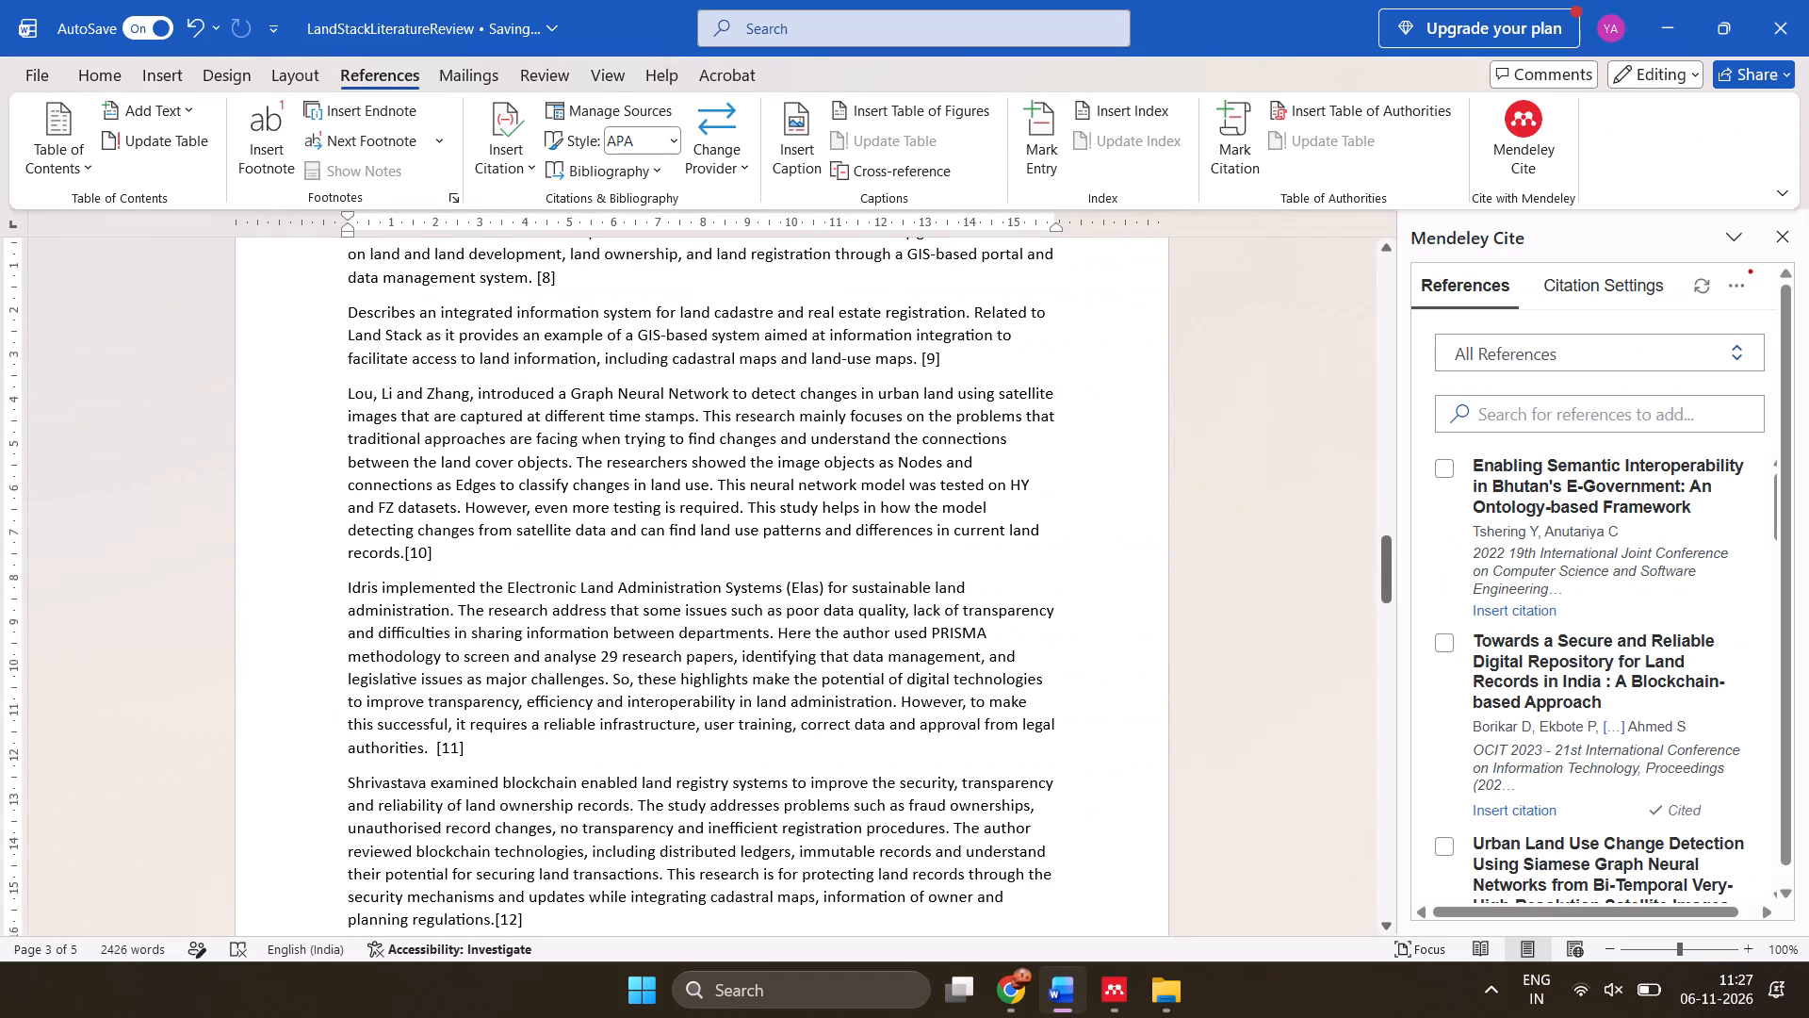
Check the Bhutan e-government paragraph against the Mendeley reference "Enabling Semantic Interoperability in Bhutan's E-Government: An Ontology-based Framework".
scroll(831, 639, down, 4)
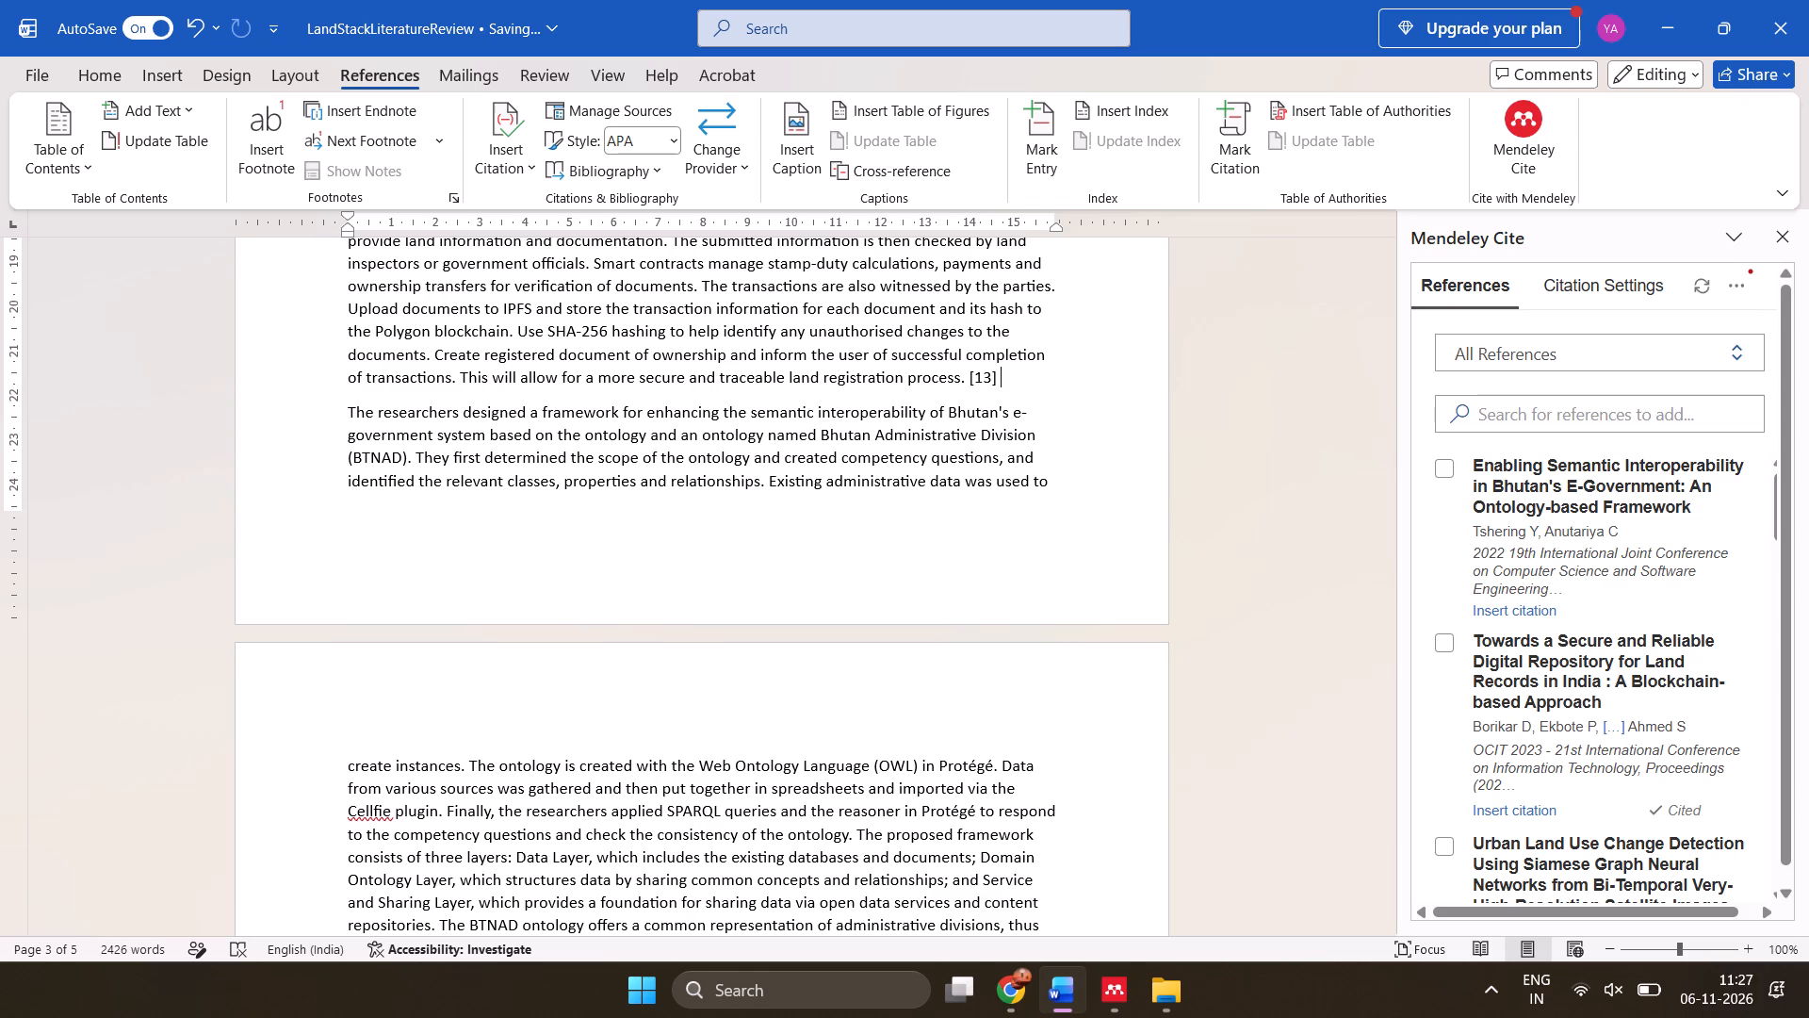
scroll(1520, 686, up, 1)
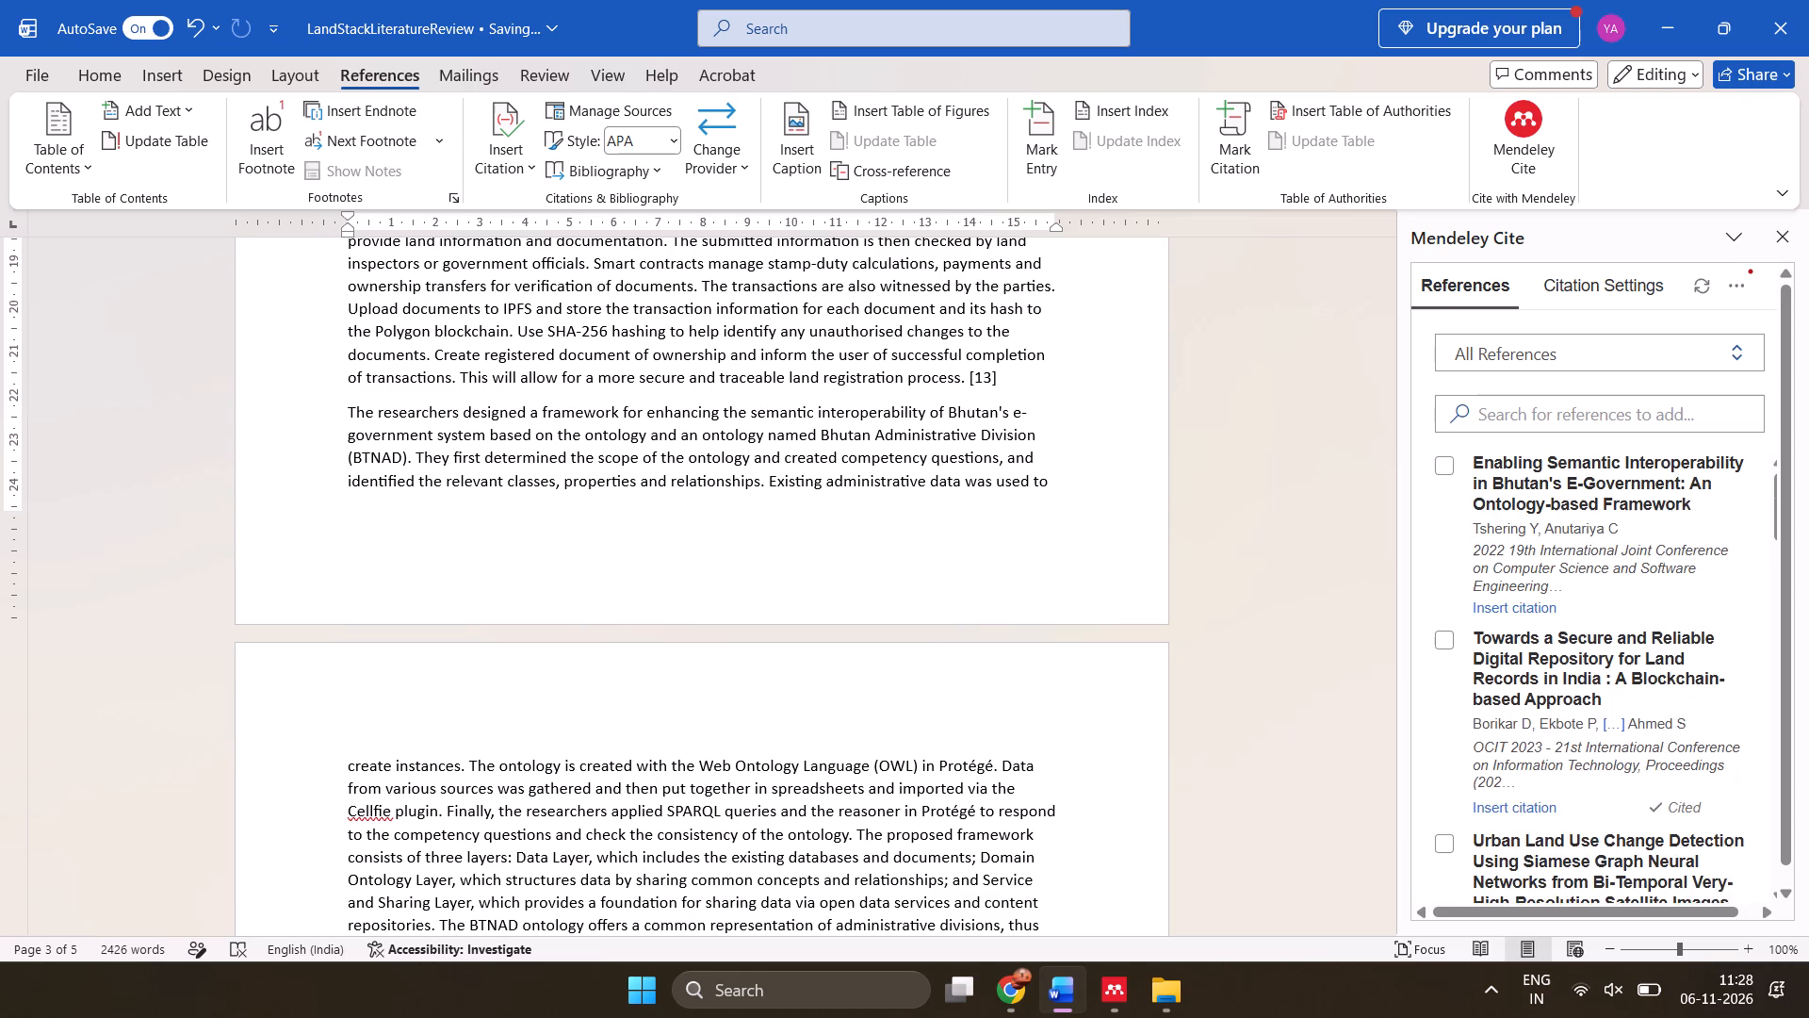
scroll(1520, 686, up, 1)
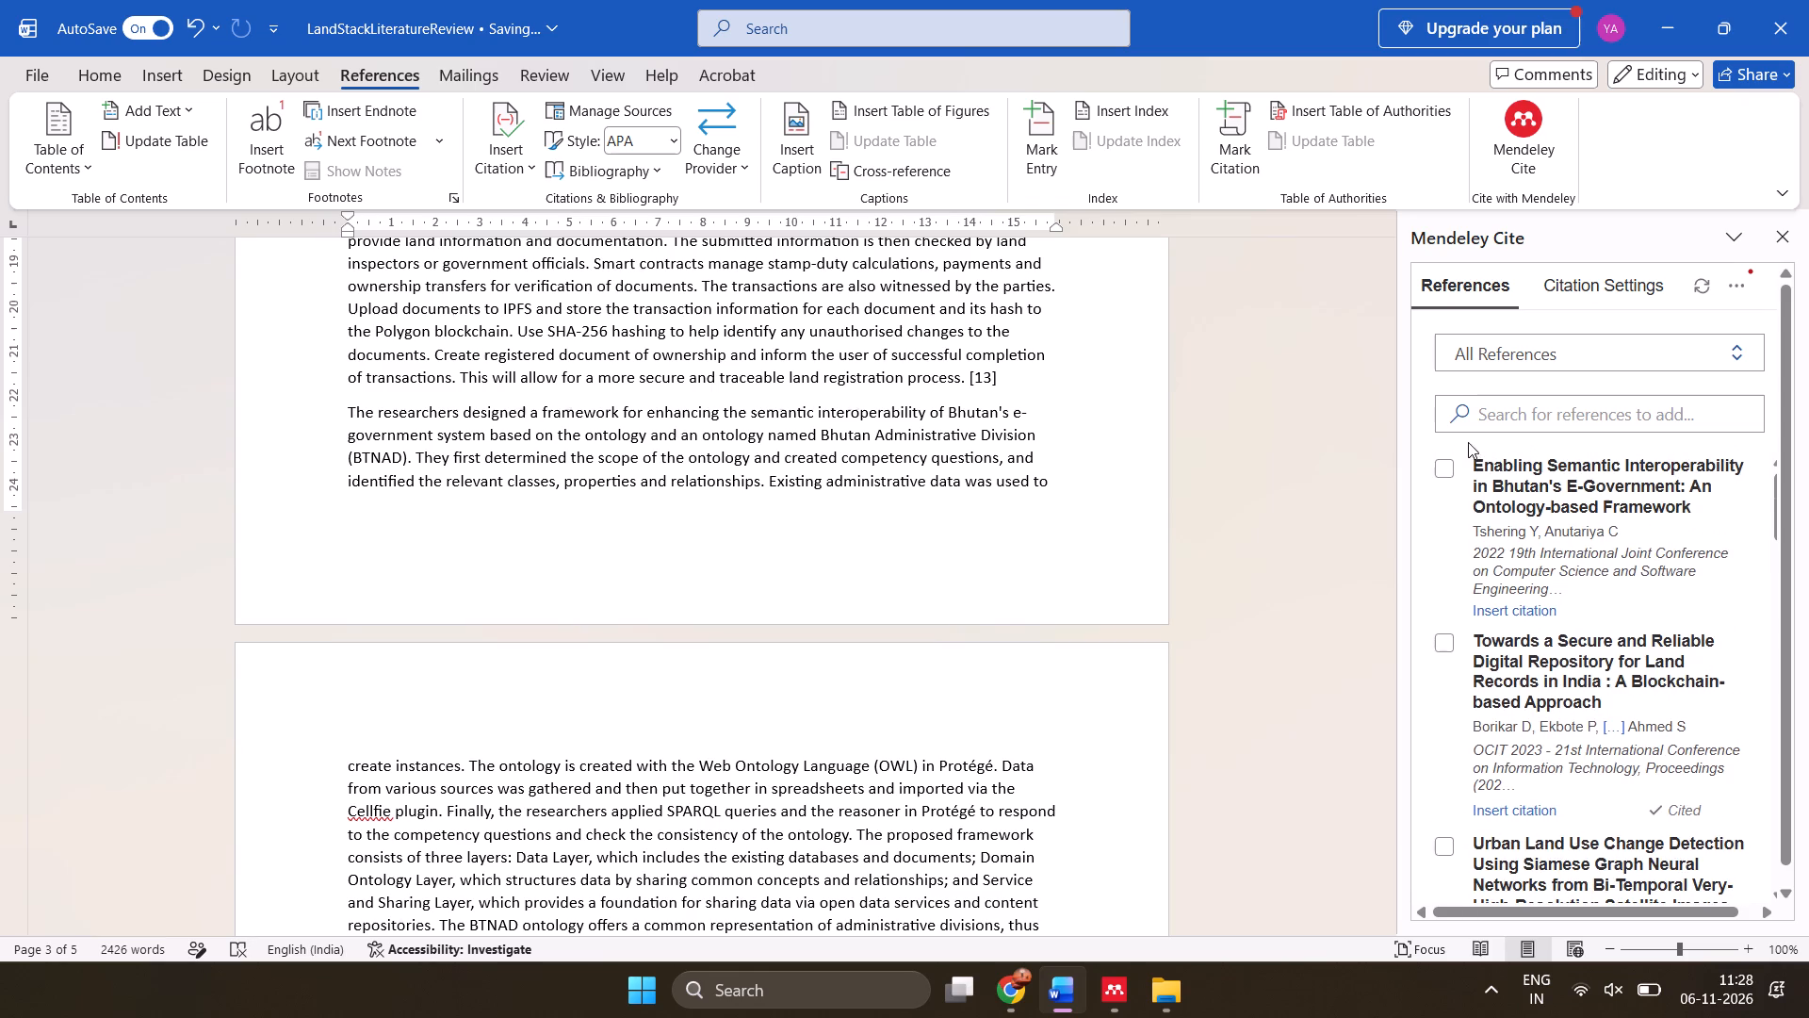
drag(1475, 468, 1616, 484)
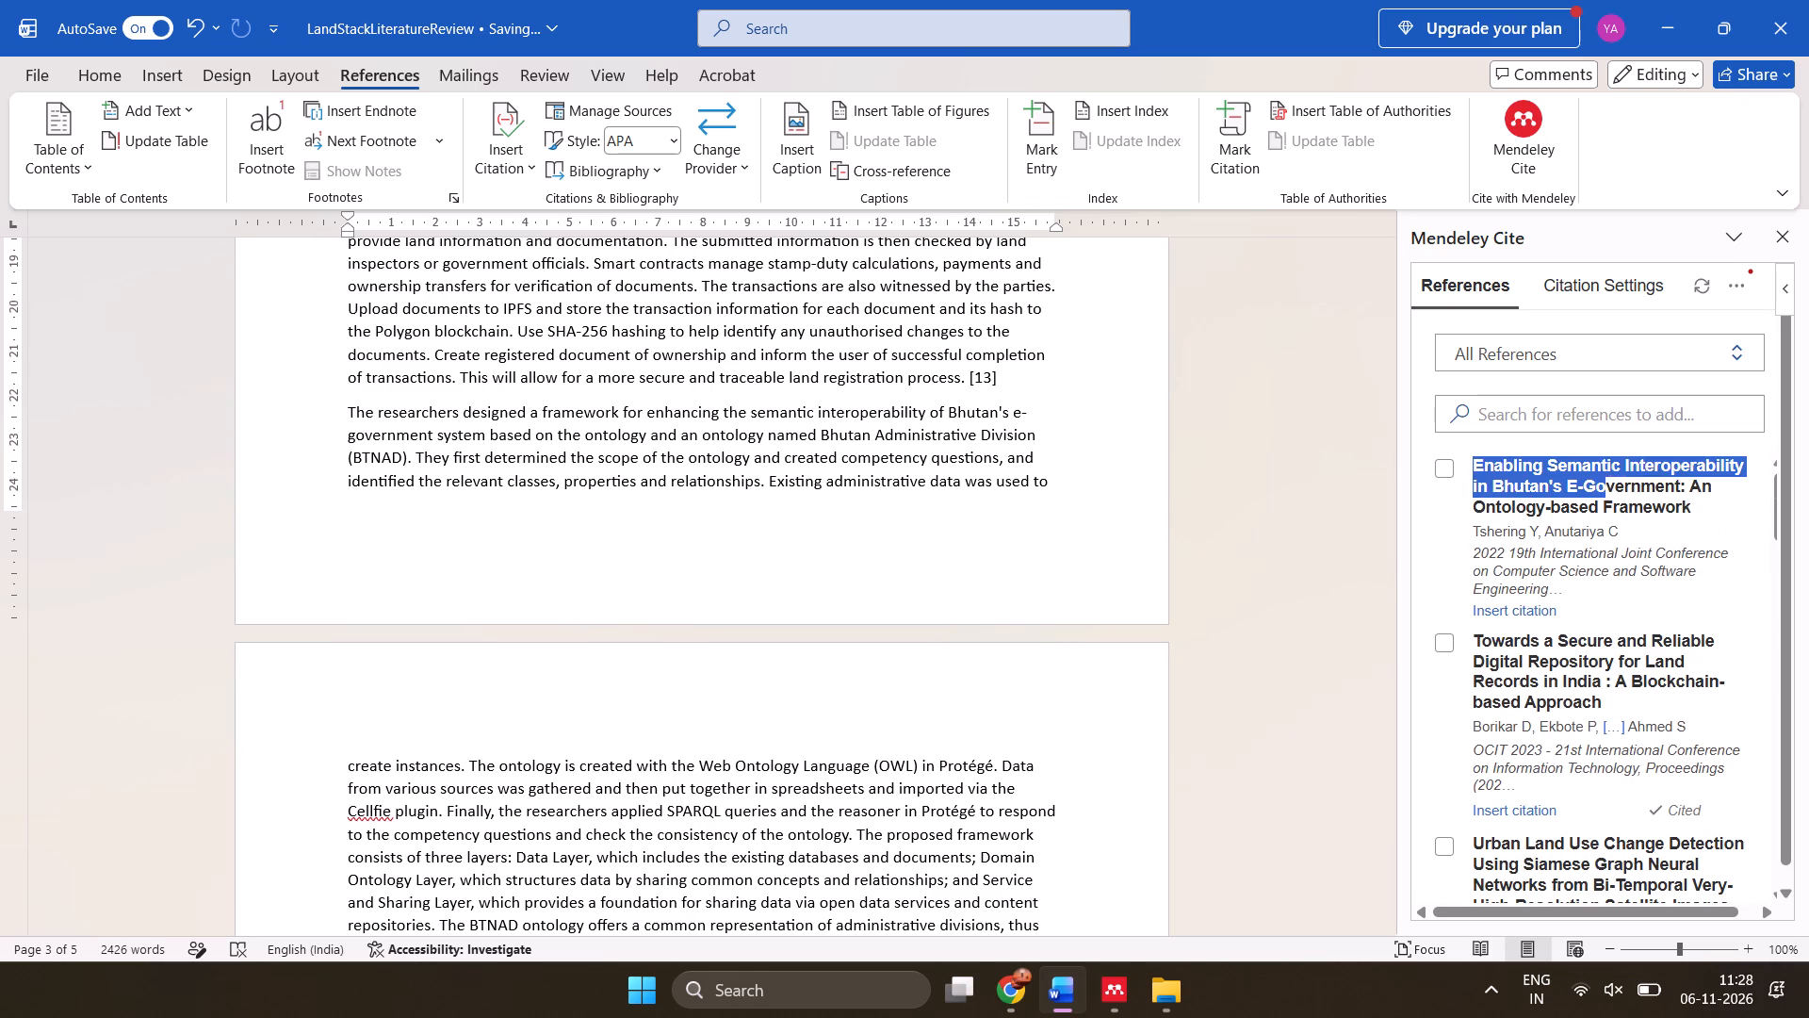
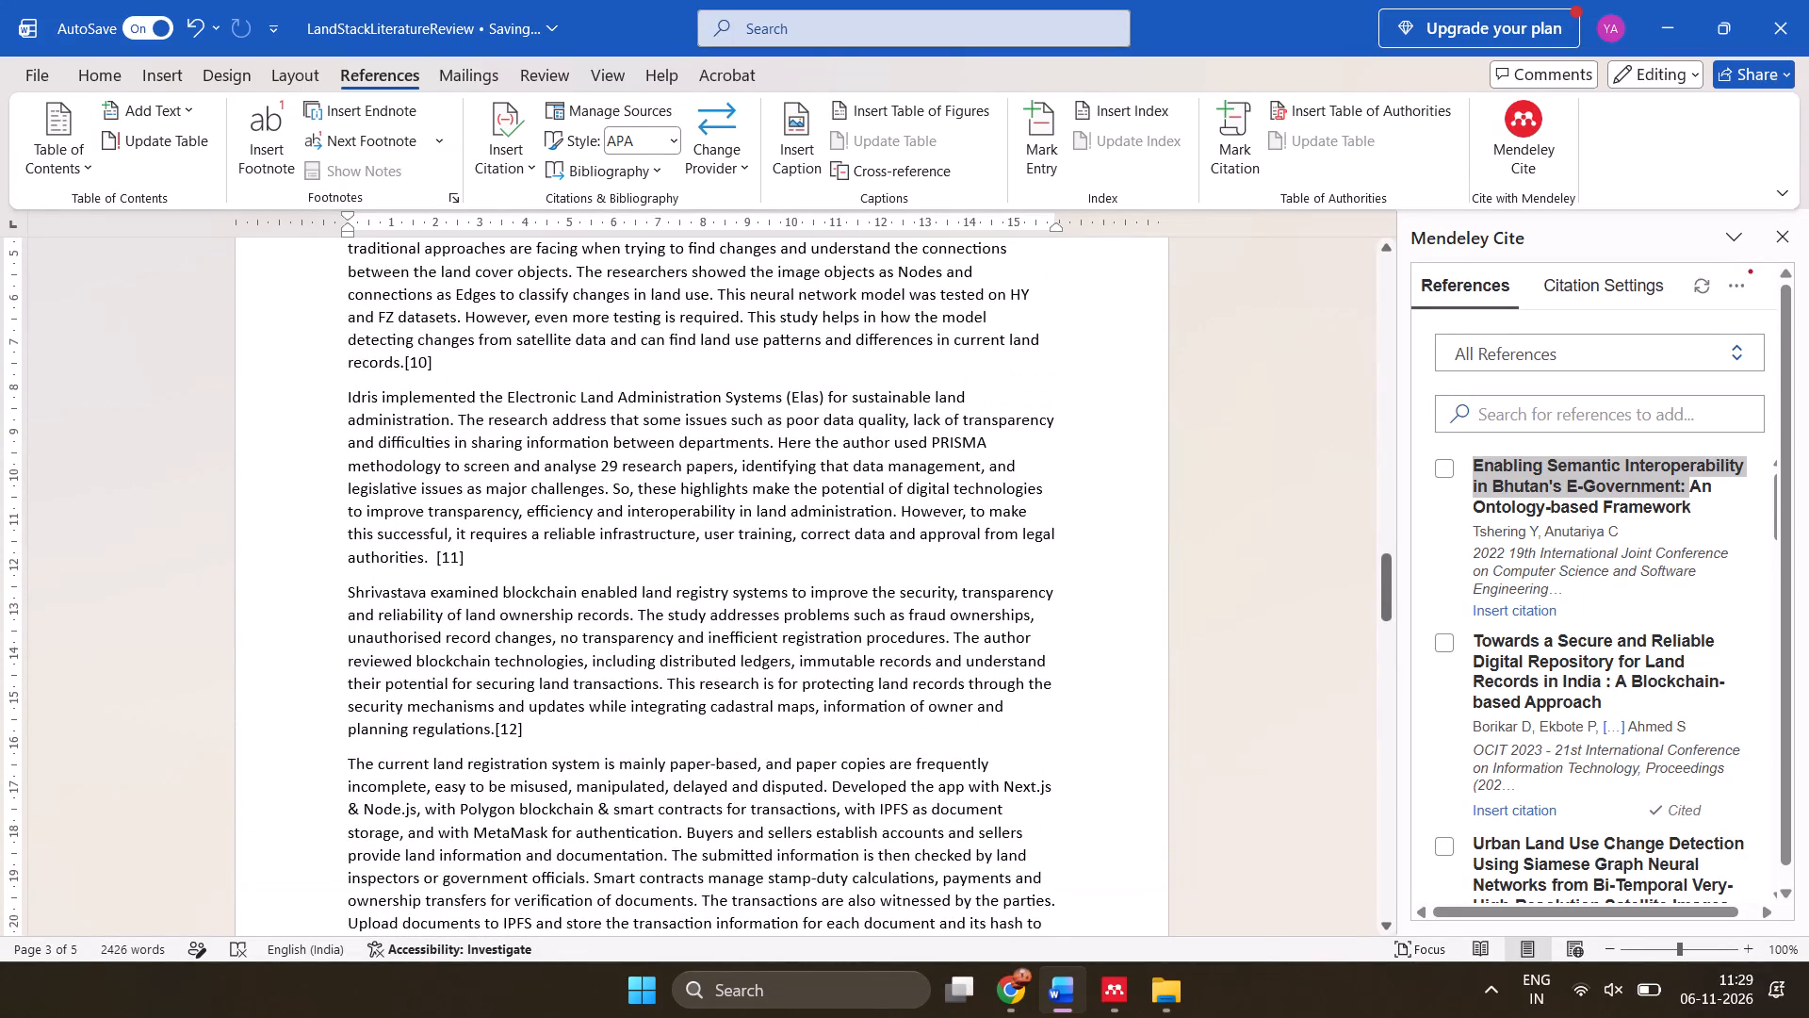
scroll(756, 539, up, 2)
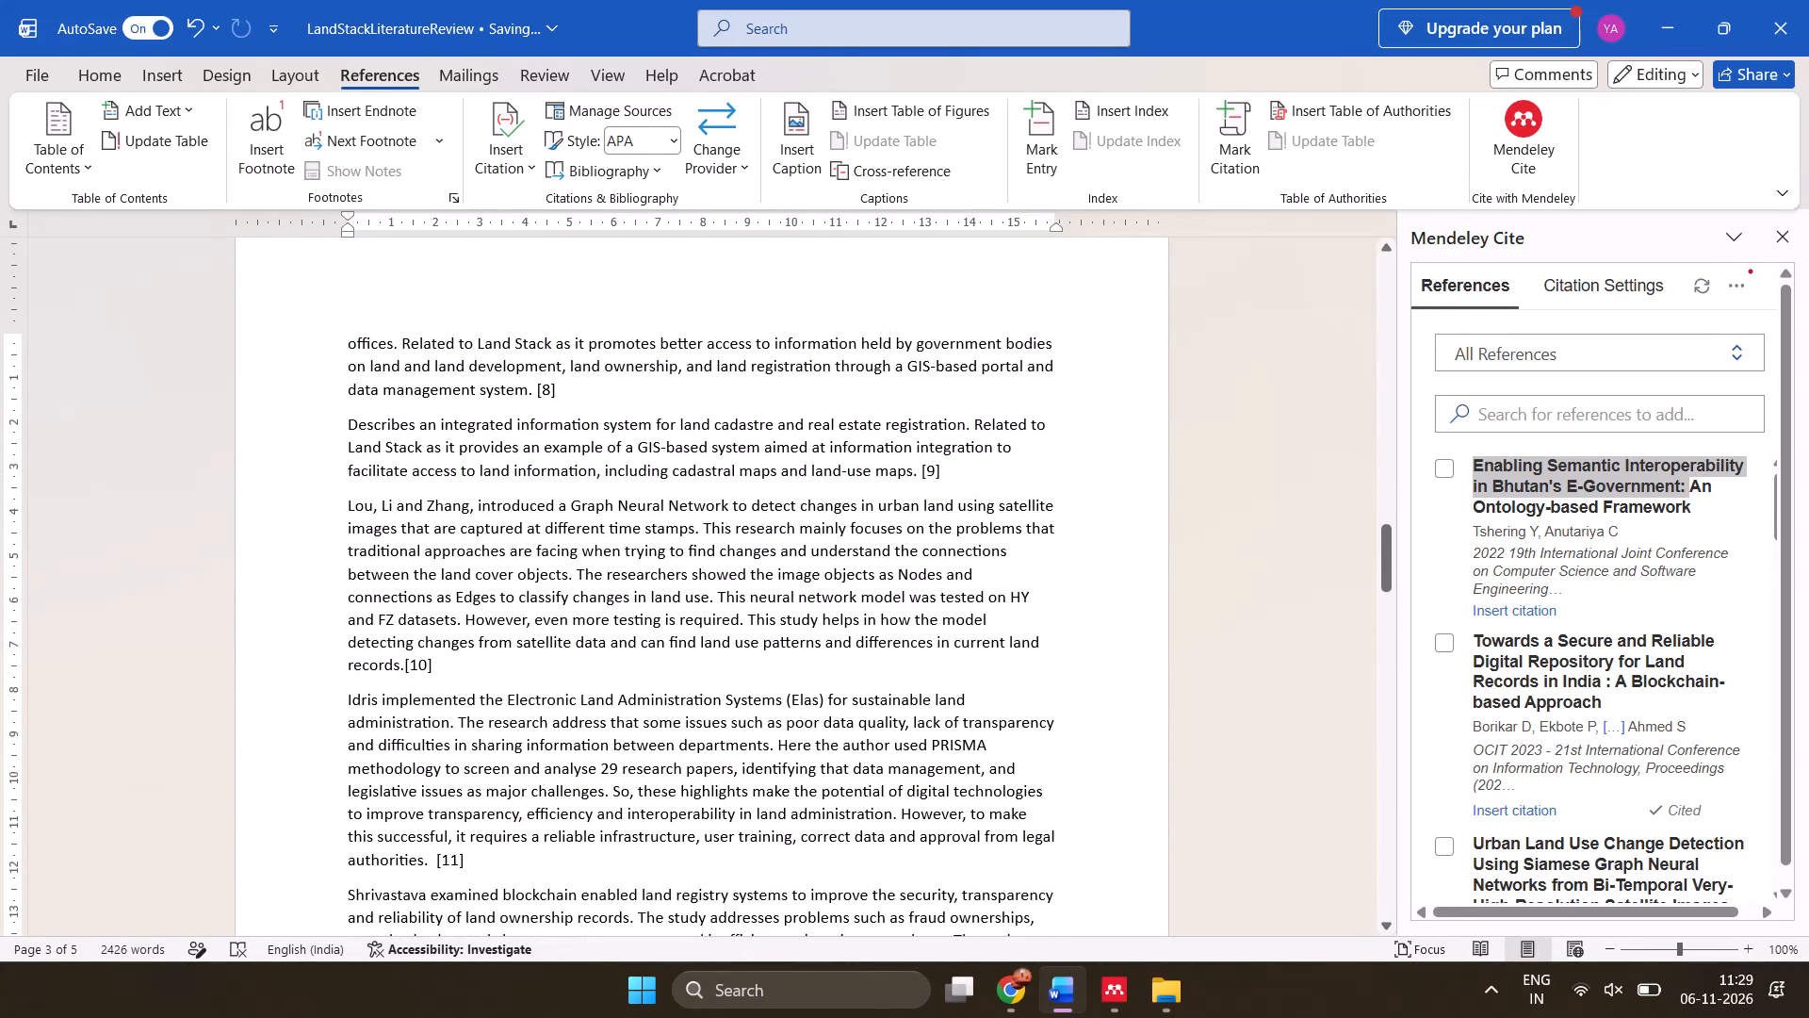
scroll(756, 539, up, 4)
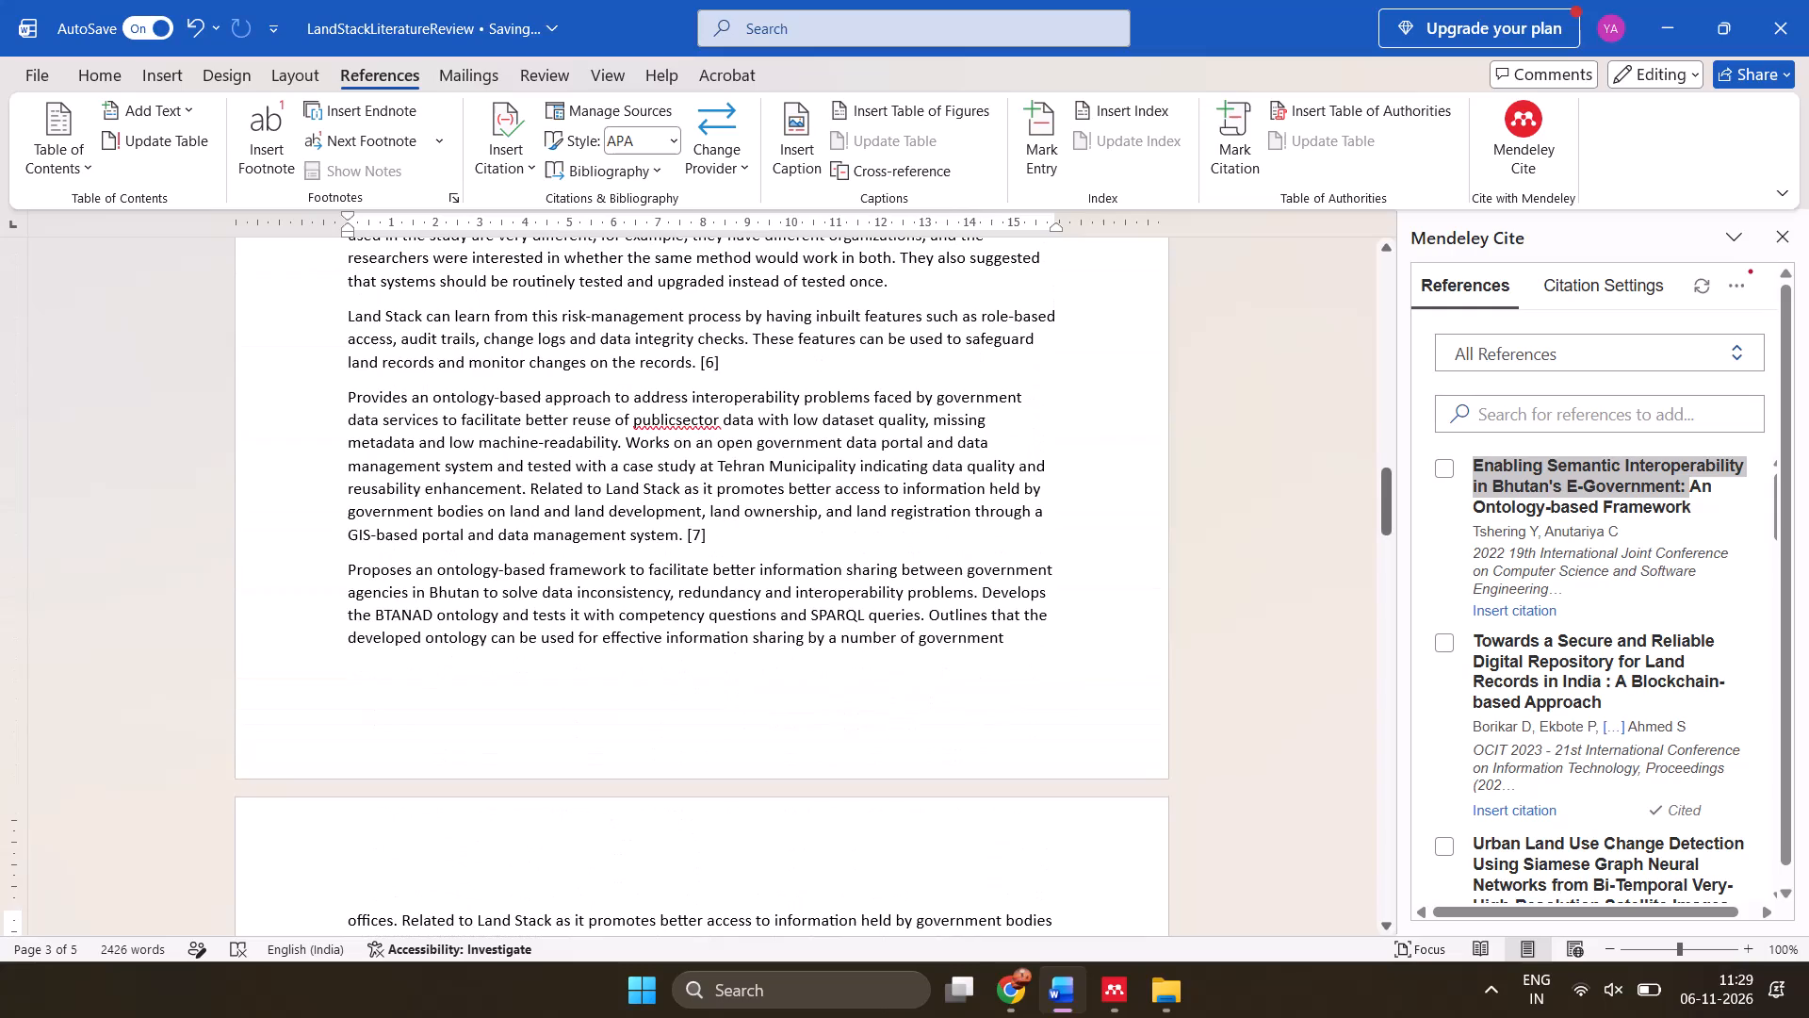
Delete the short paragraph that begins "Proposes an ontology-based framework" about Bhutan's government agencies, together with its [8] citation.
scroll(756, 539, down, 1)
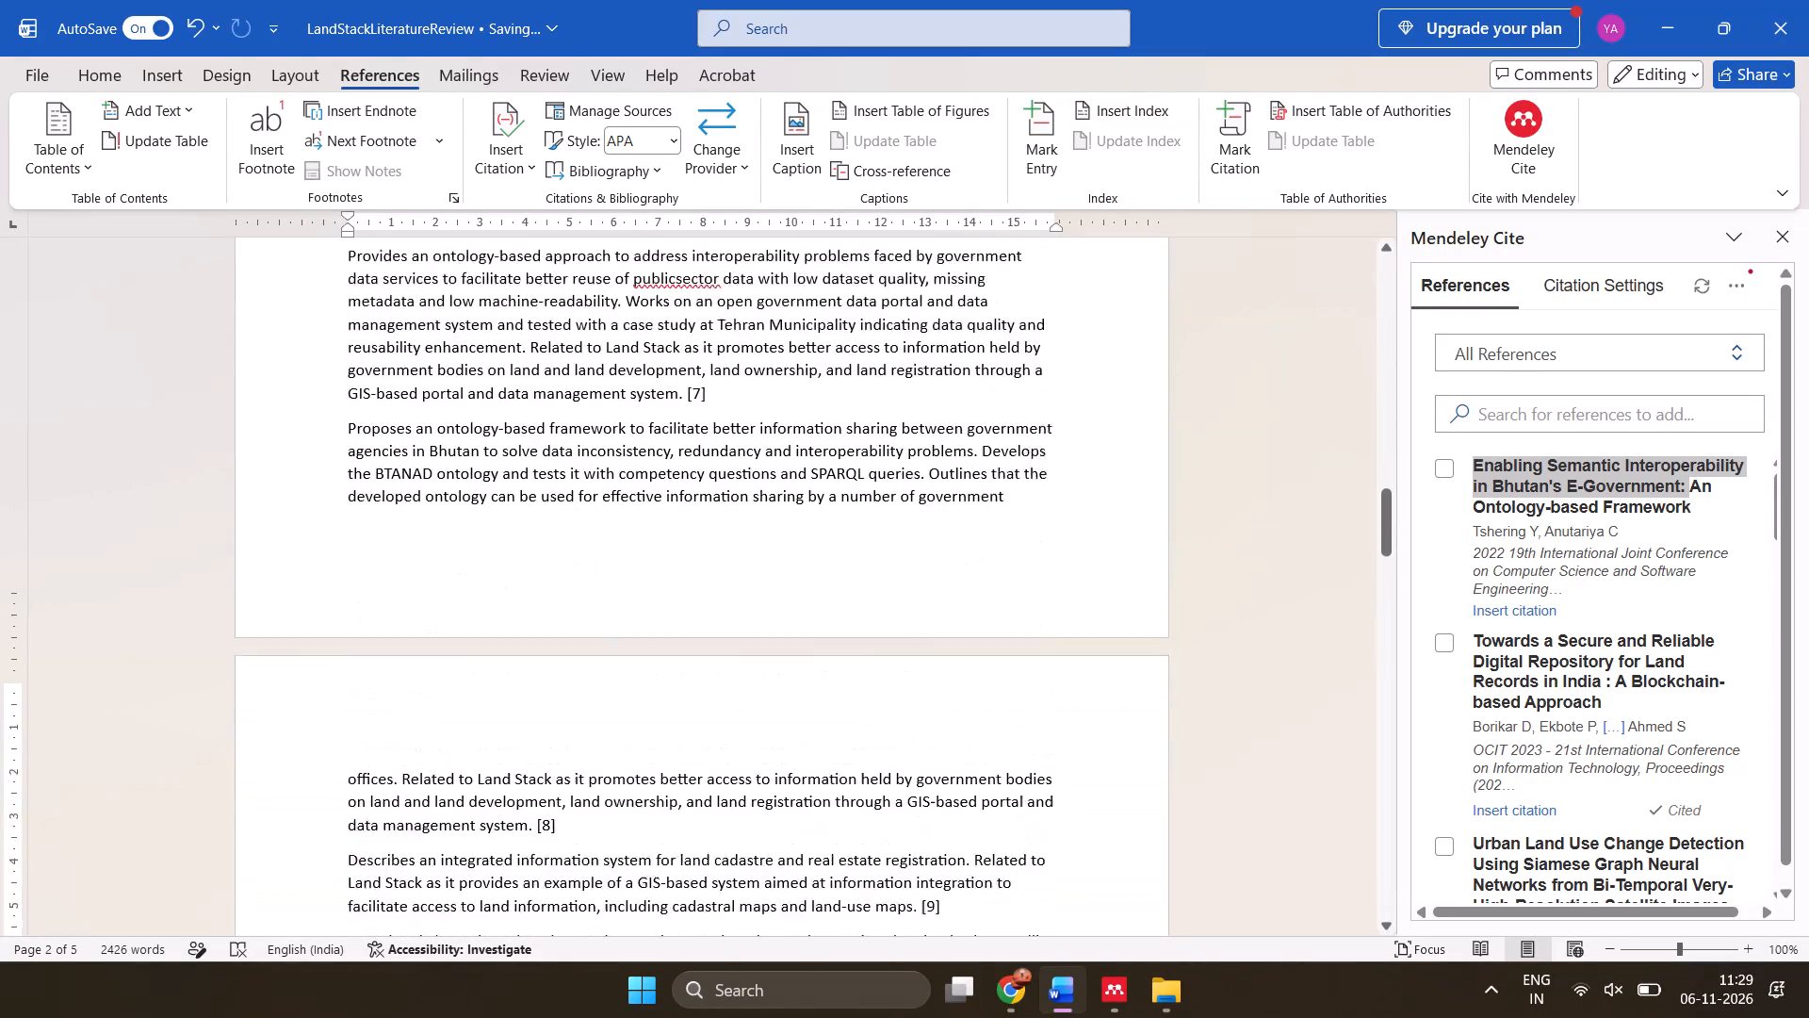
scroll(756, 539, down, 4)
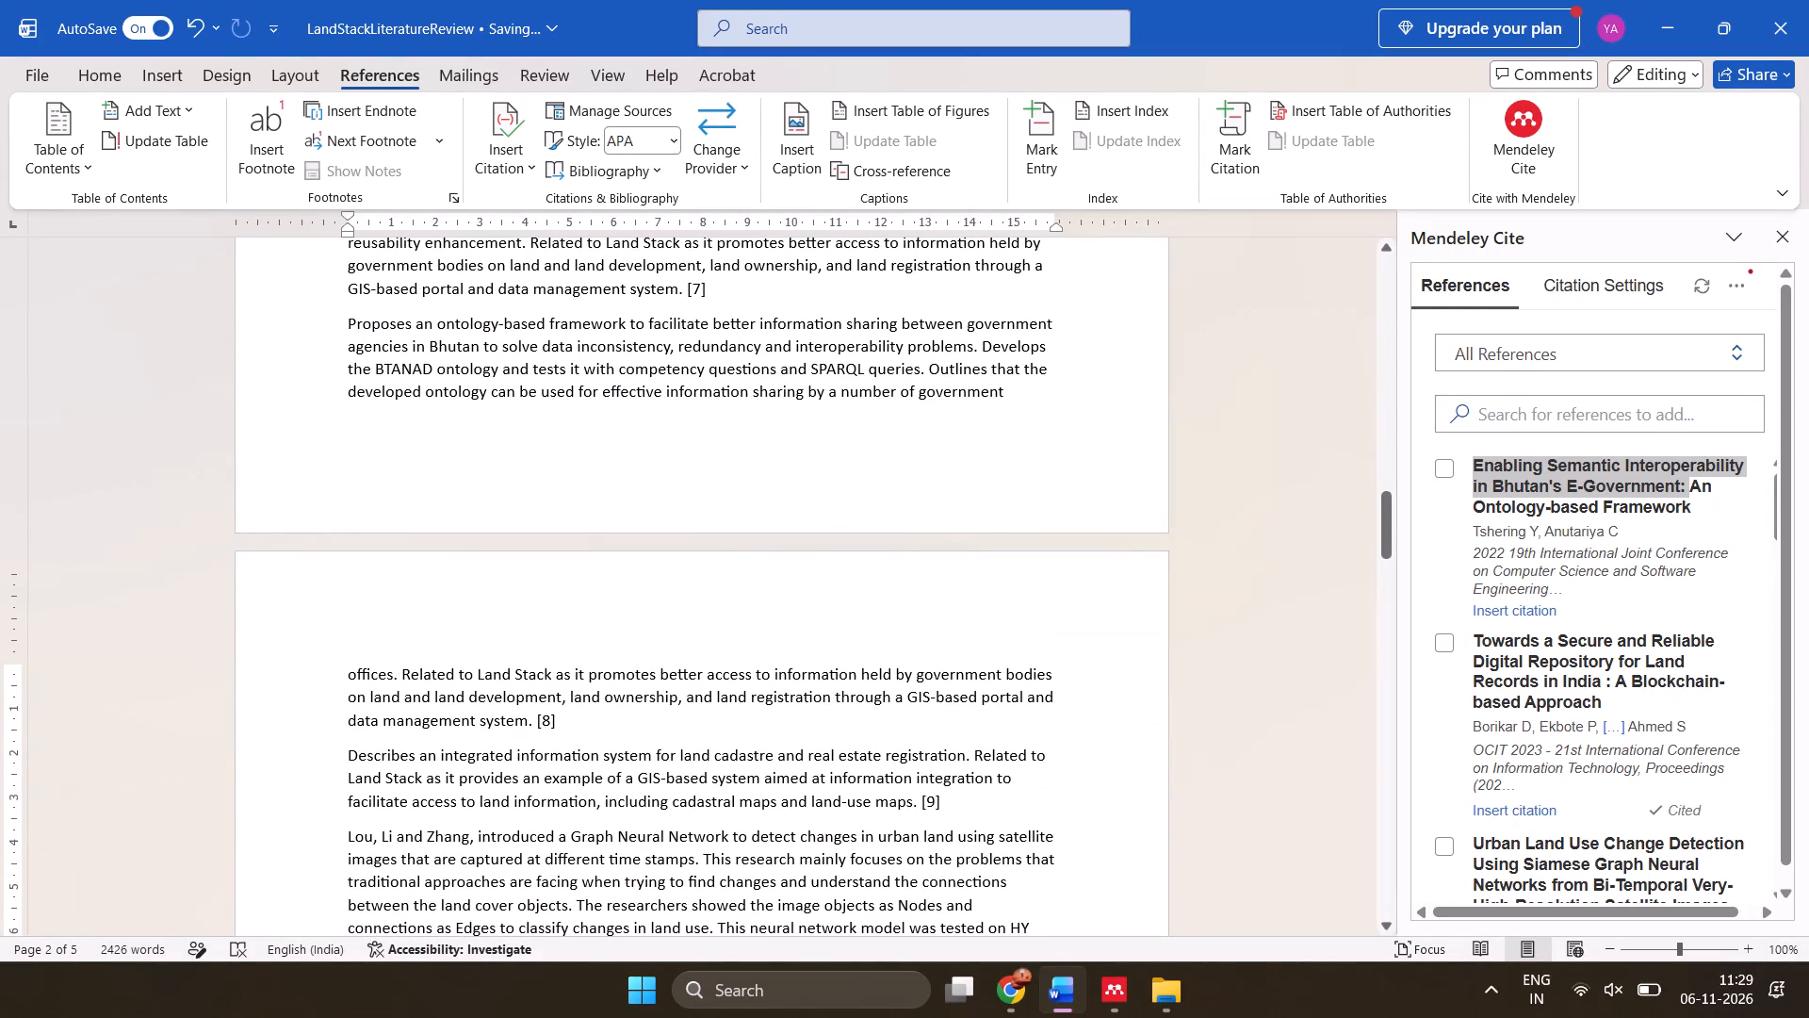
drag(568, 724, 348, 333)
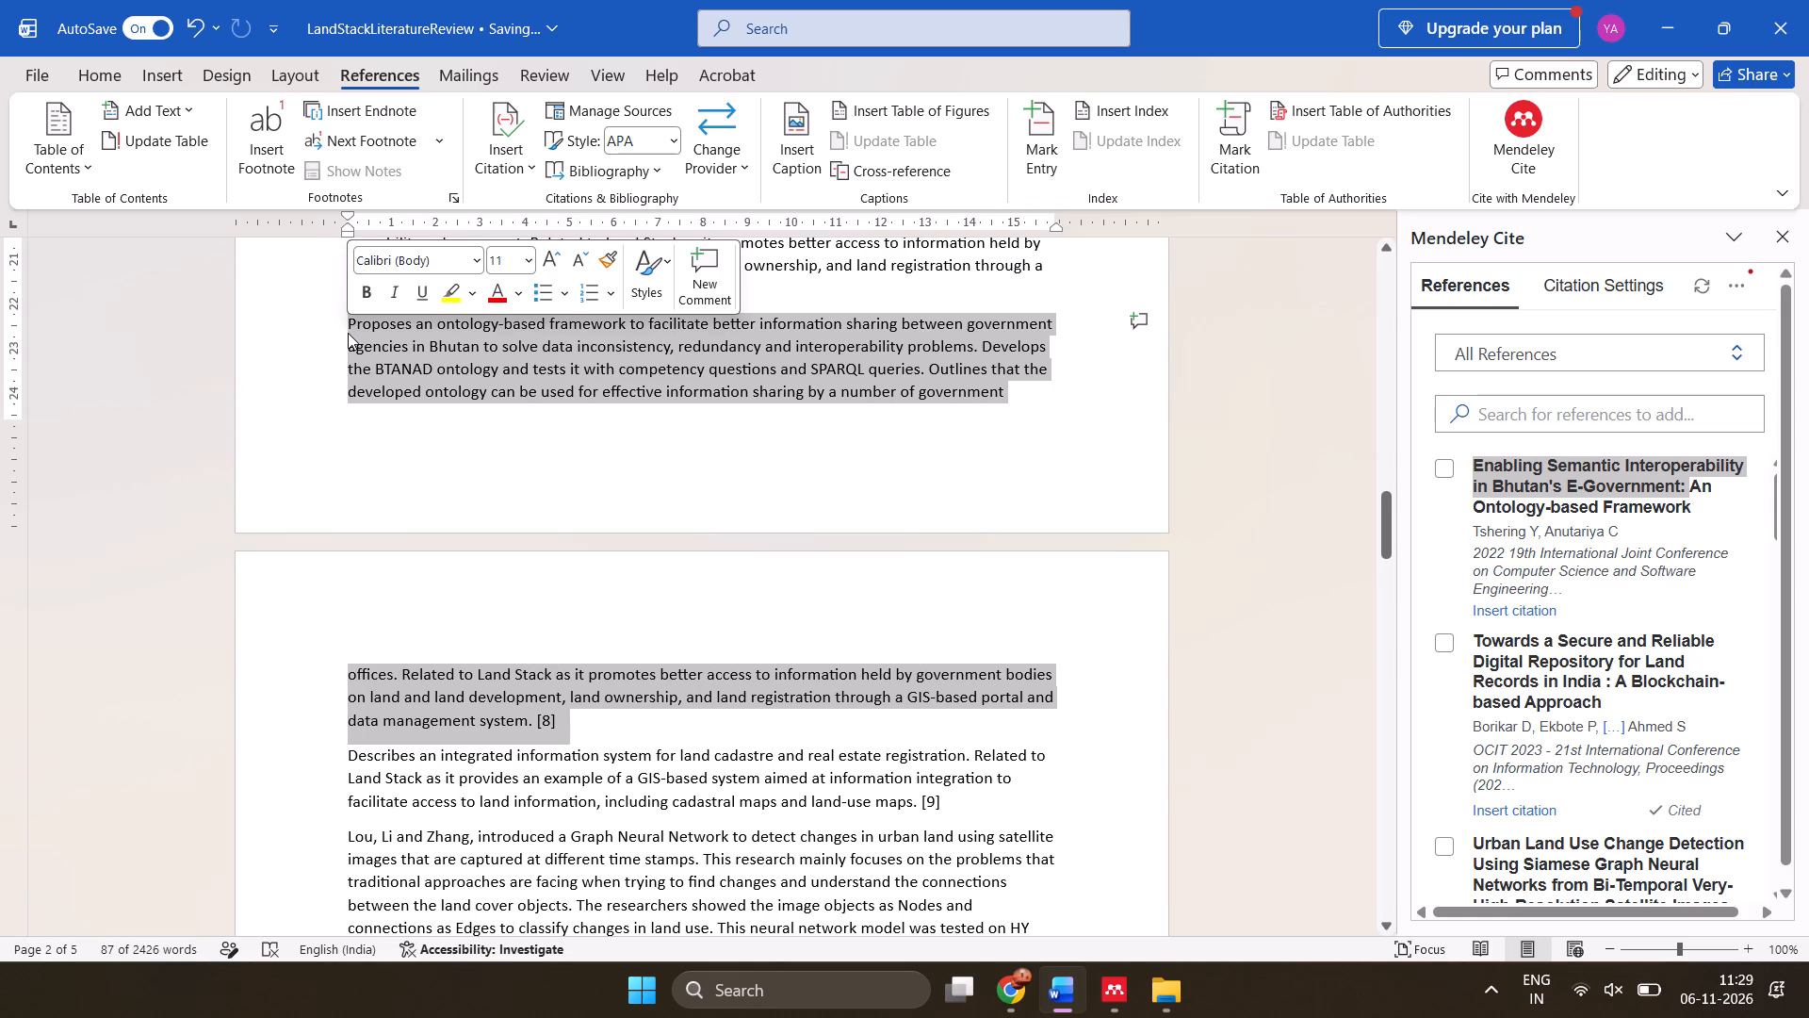
key(BackSpace)
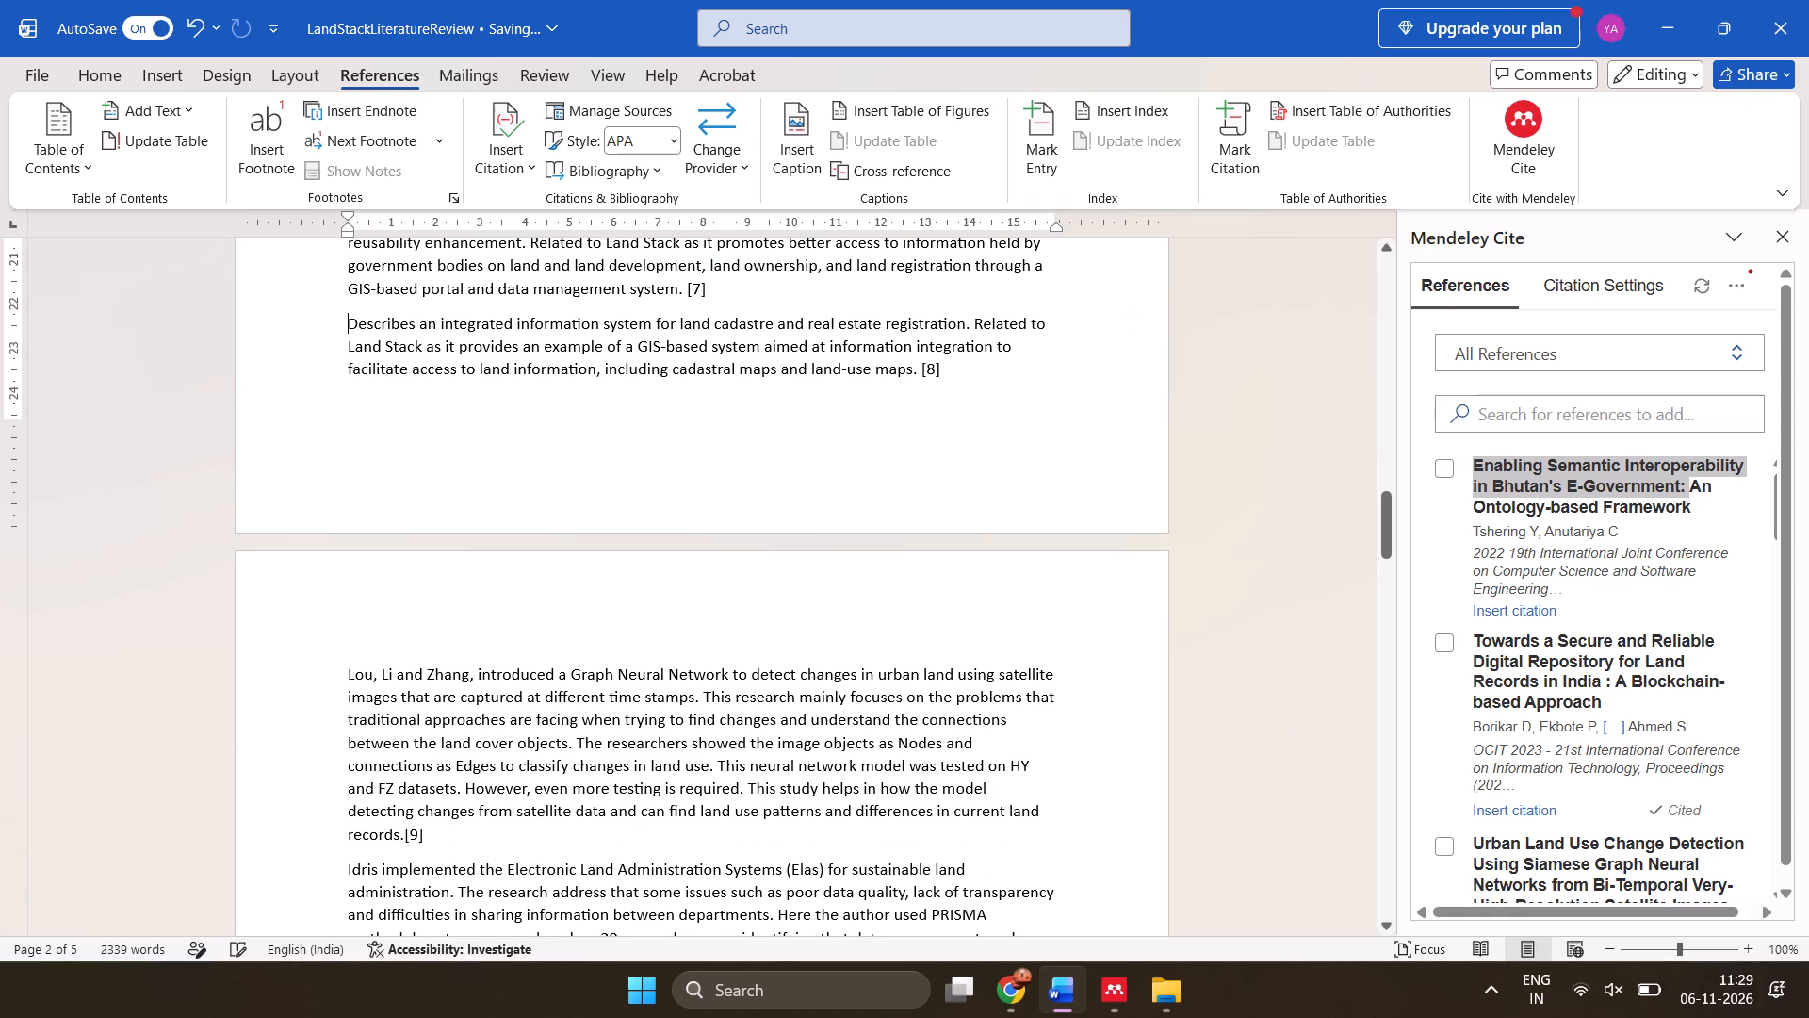
Insert the Mendeley citation for "Enabling Semantic Interoperability in Bhutan's E-Government" after the final sentence of the last review paragraph, preceded by a space.
scroll(626, 477, down, 4)
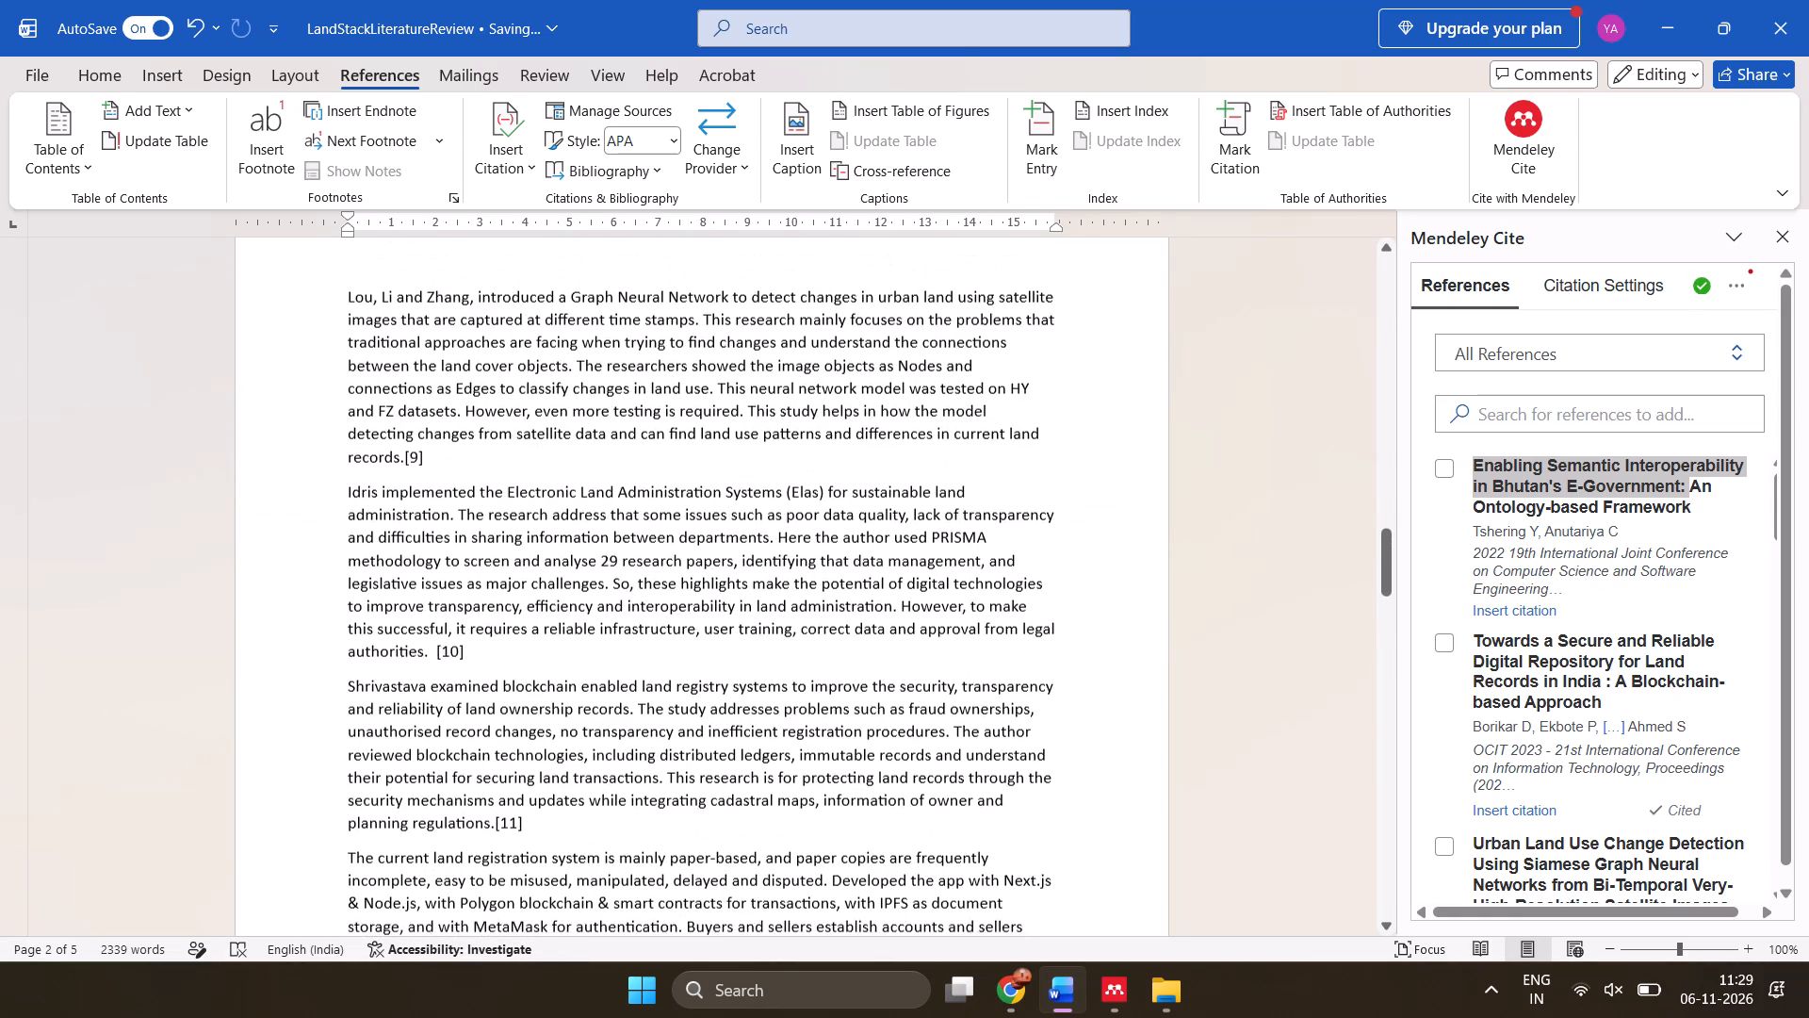
scroll(626, 477, down, 1)
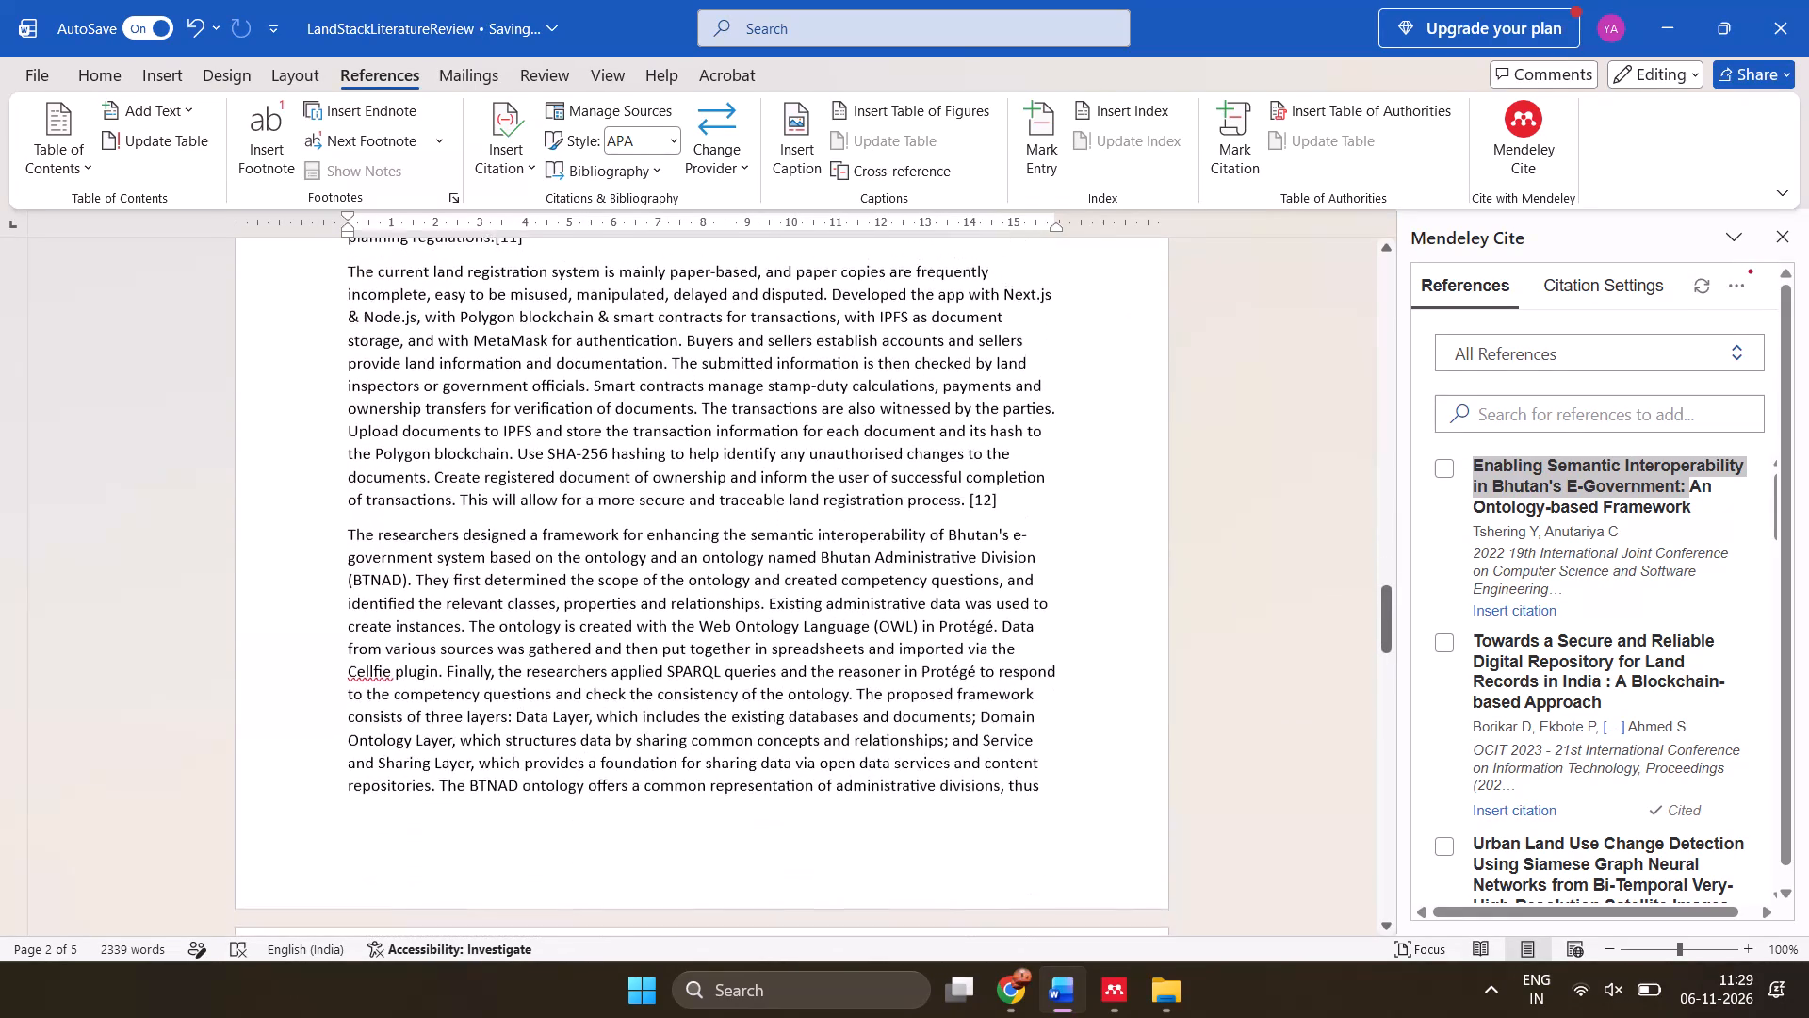
scroll(626, 477, down, 1)
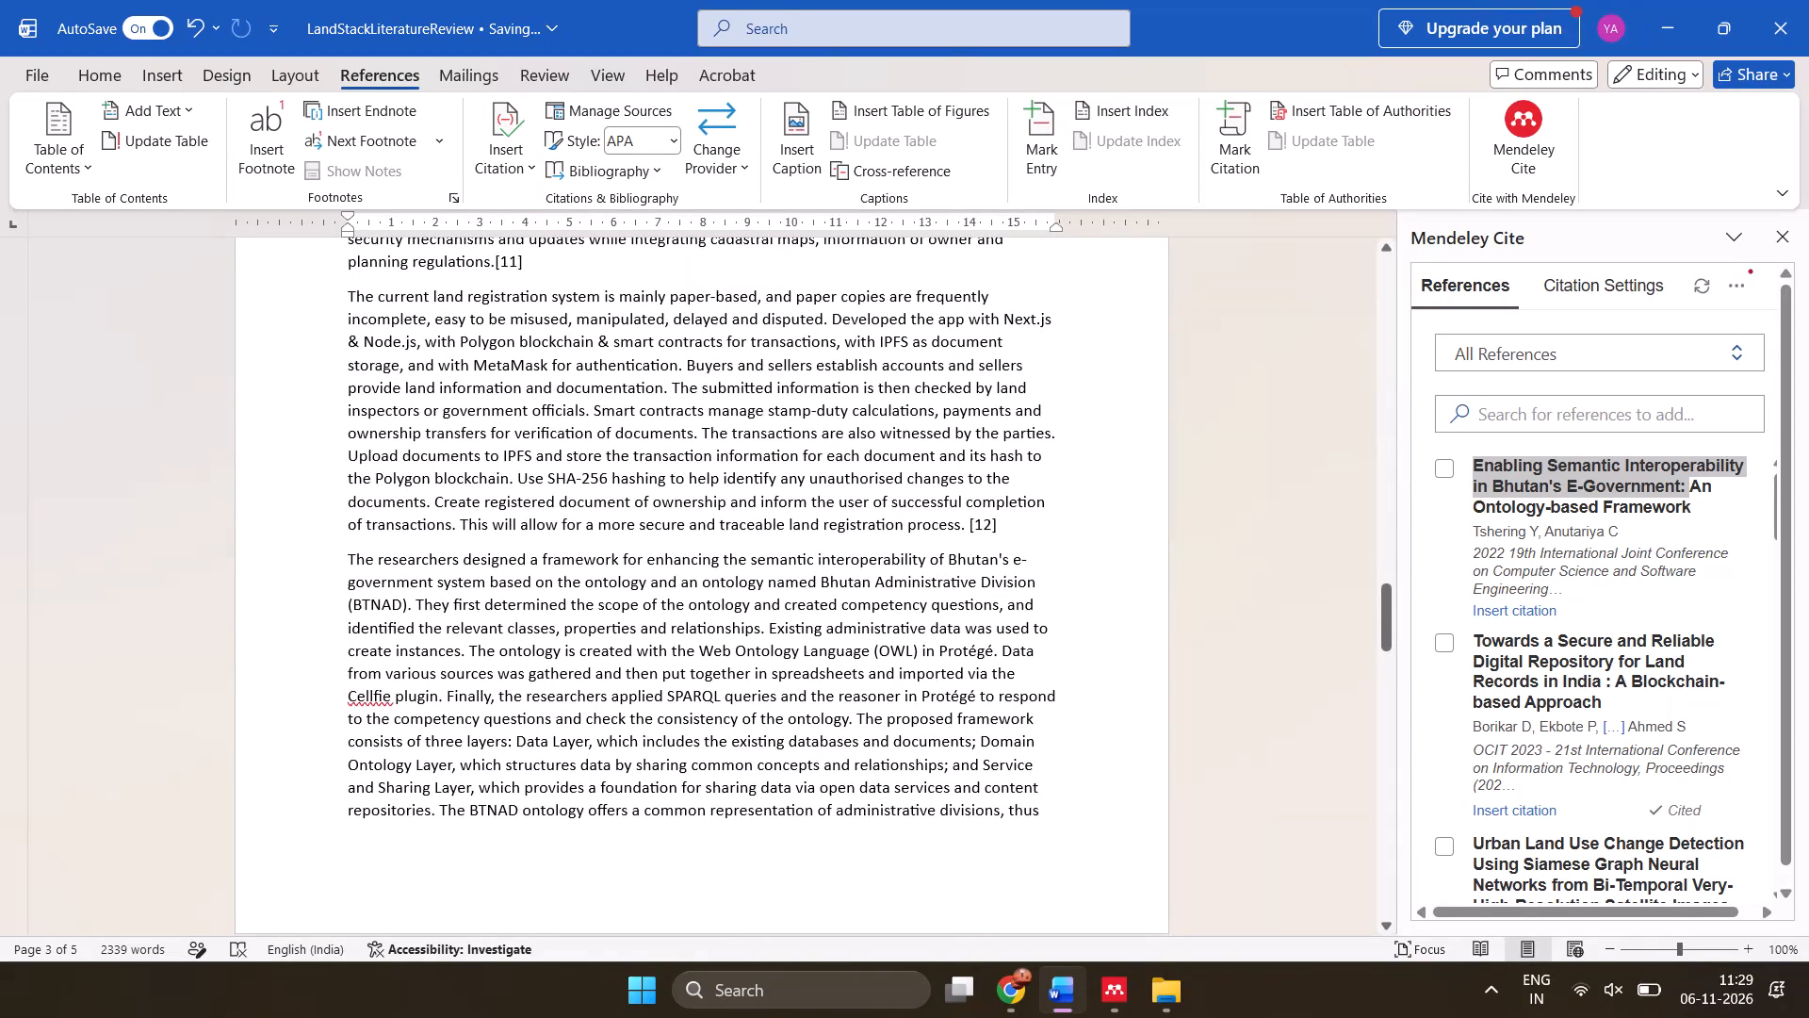
scroll(626, 477, down, 1)
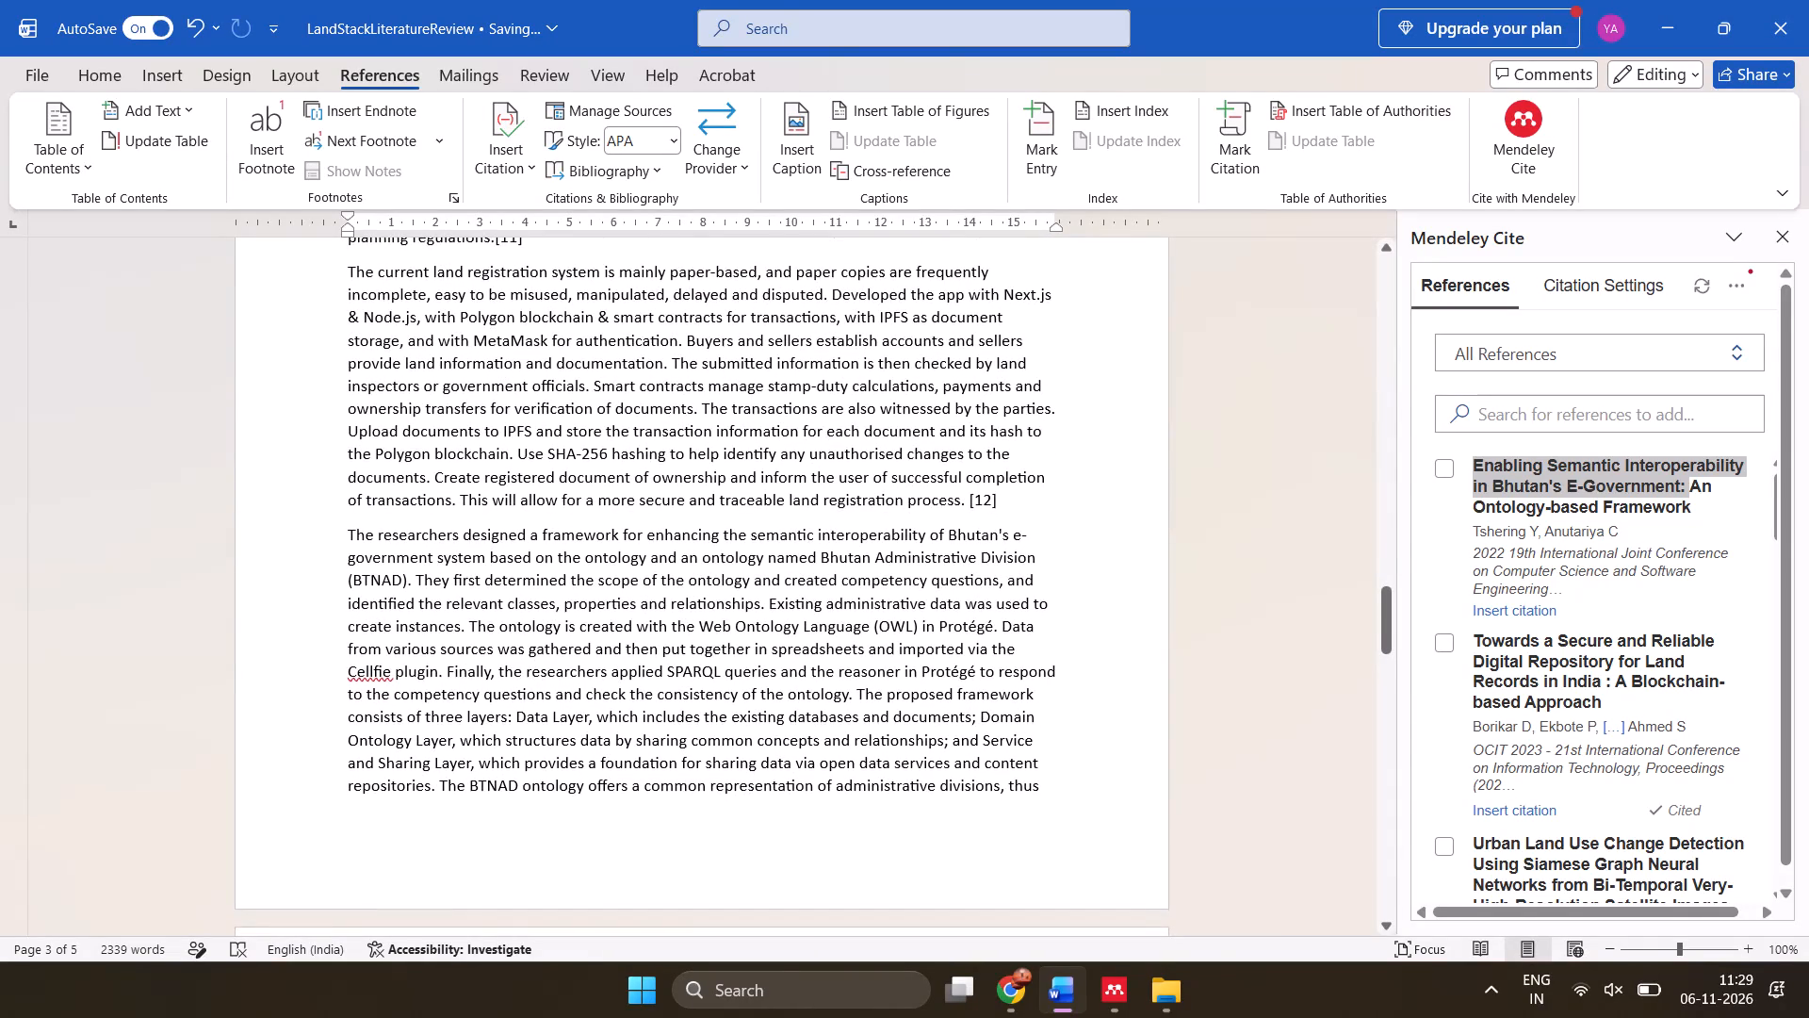
scroll(626, 477, down, 1)
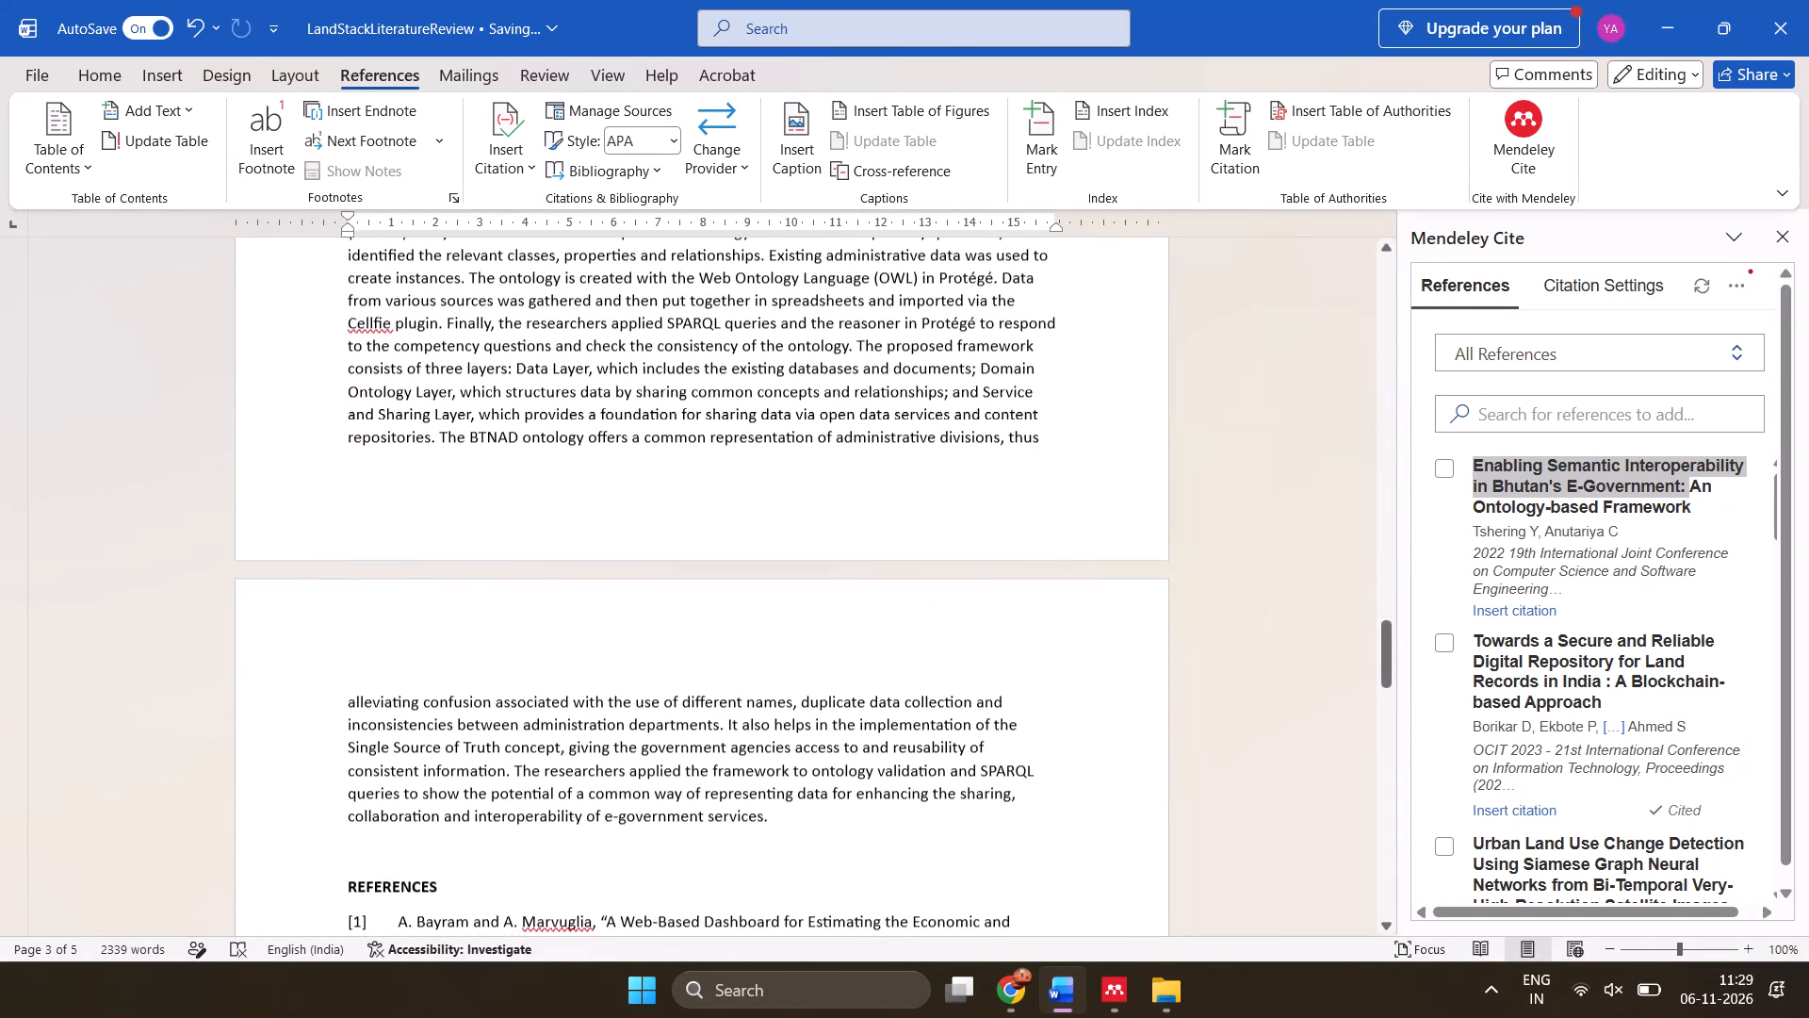
scroll(626, 477, down, 1)
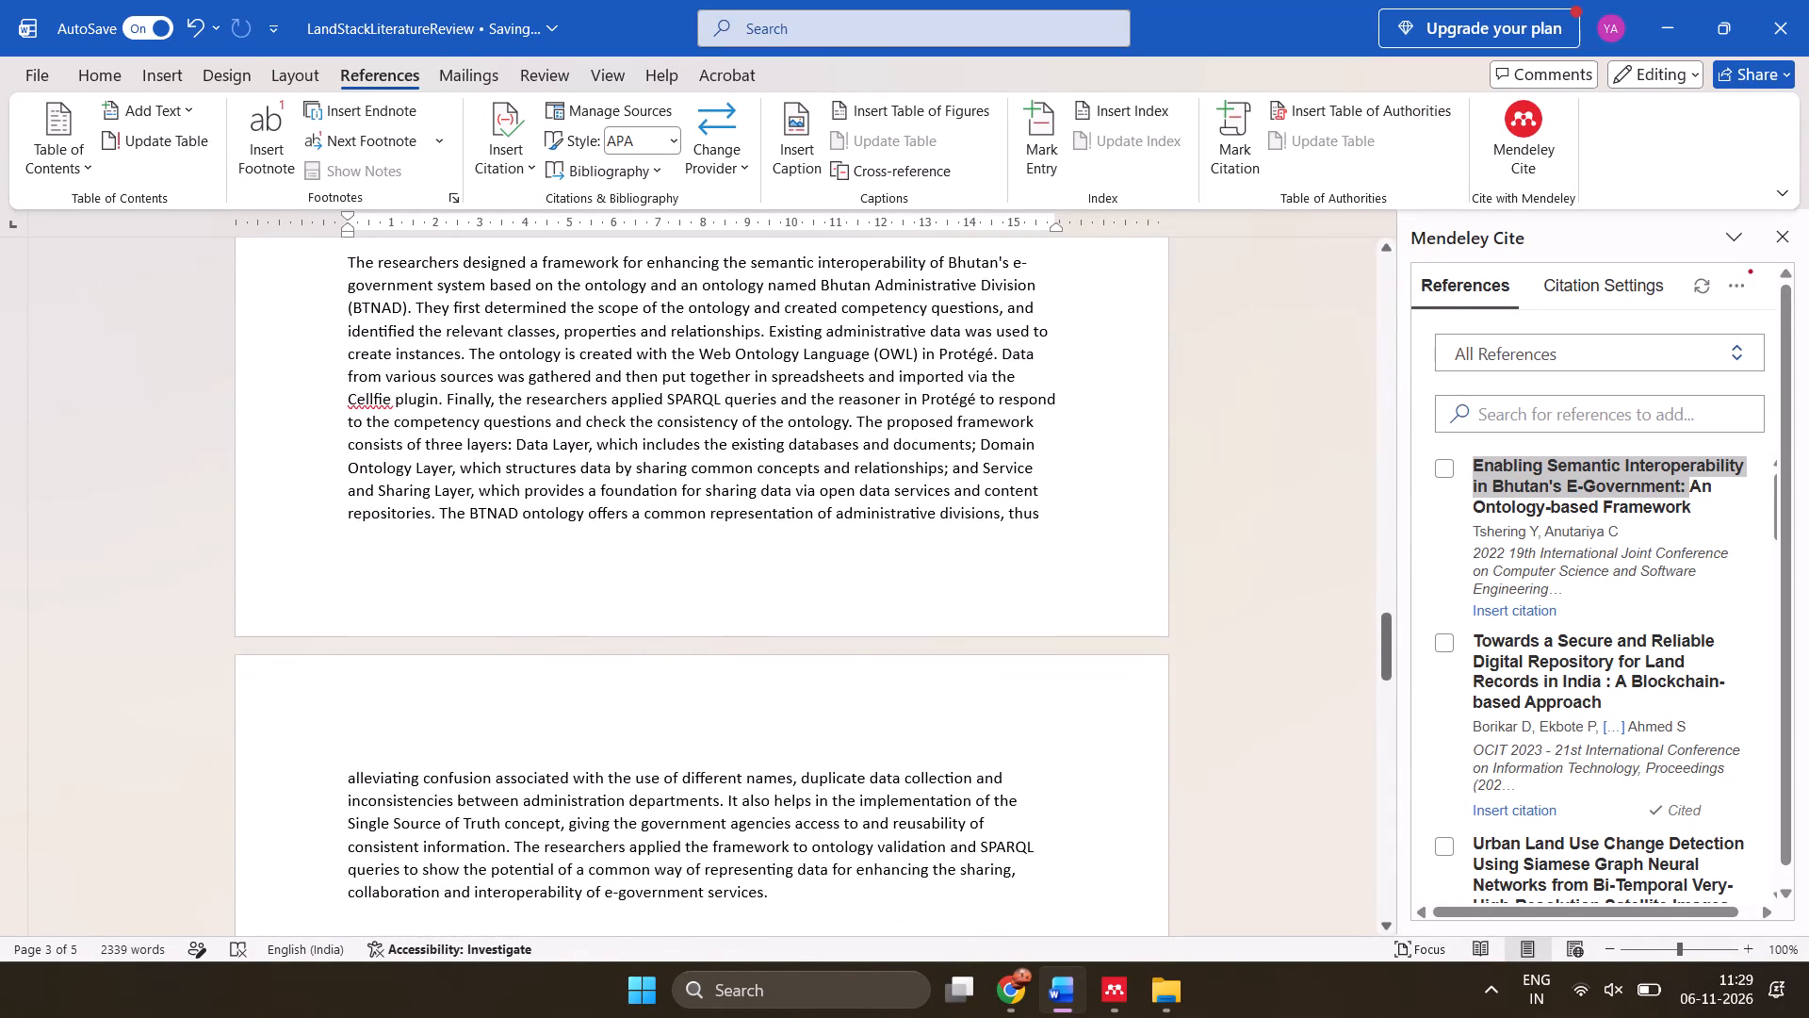
scroll(626, 477, down, 1)
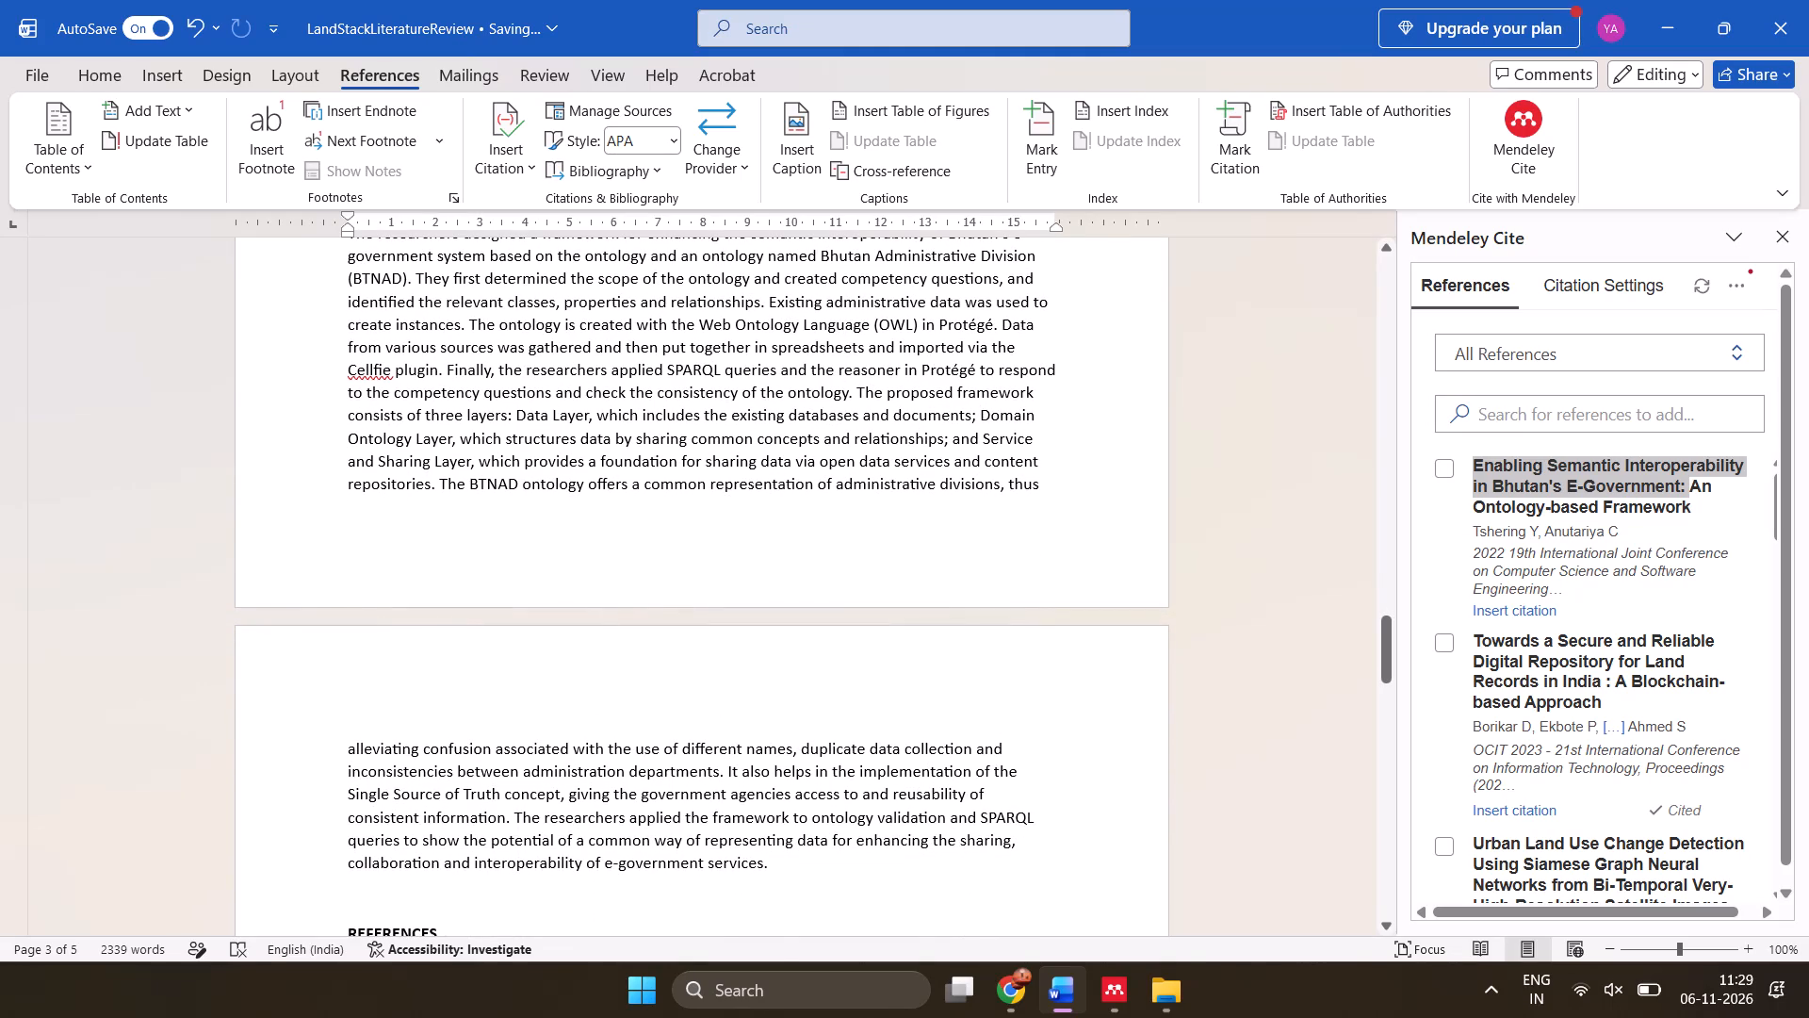
click(800, 864)
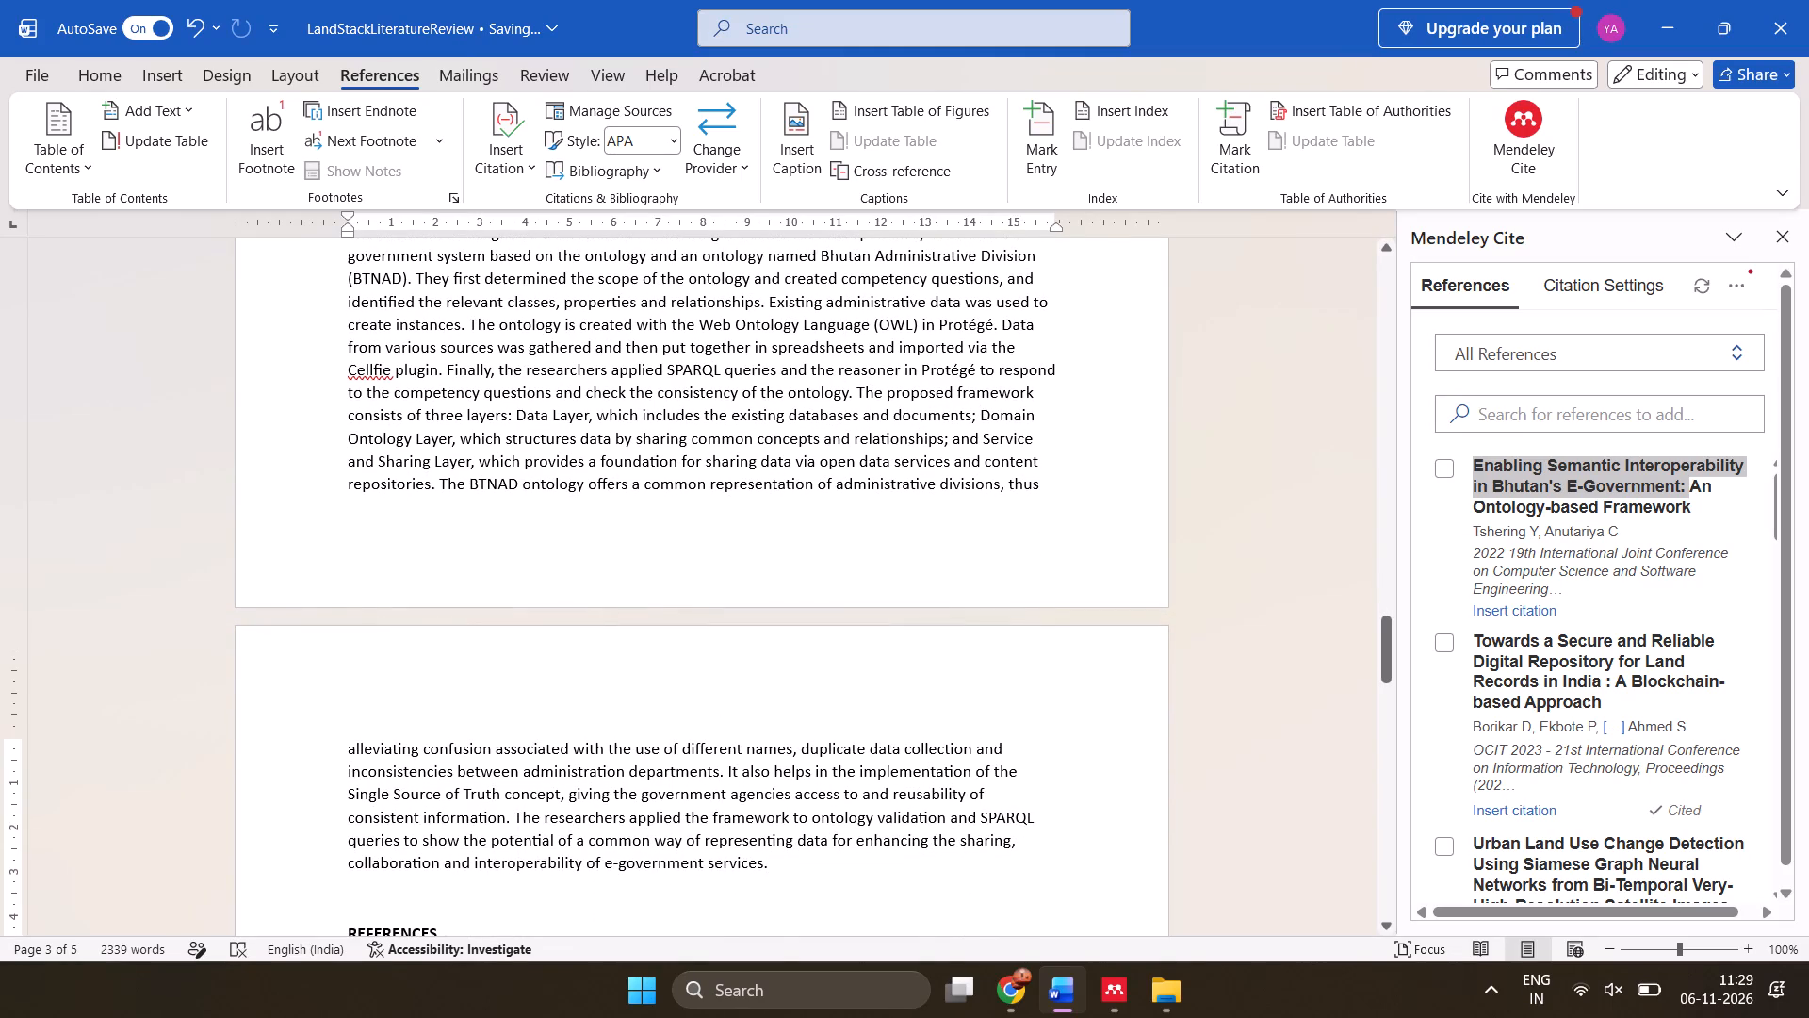
key(space)
click(1445, 473)
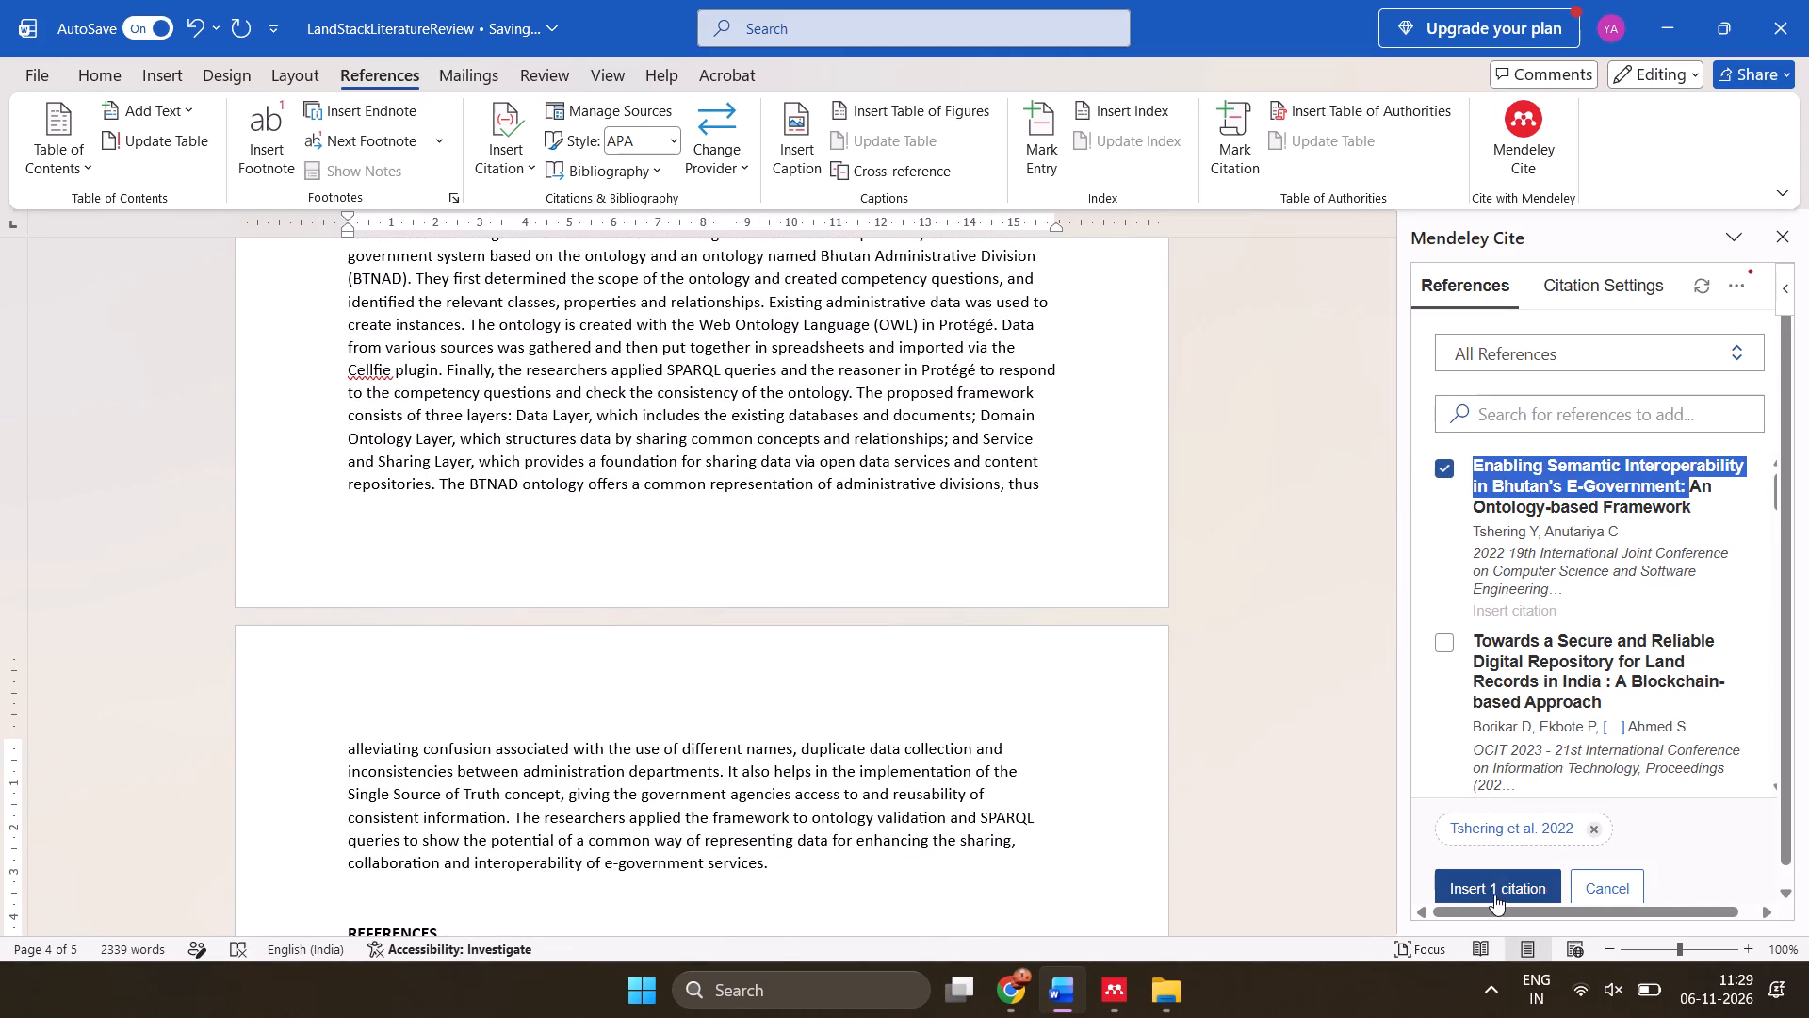
click(1494, 895)
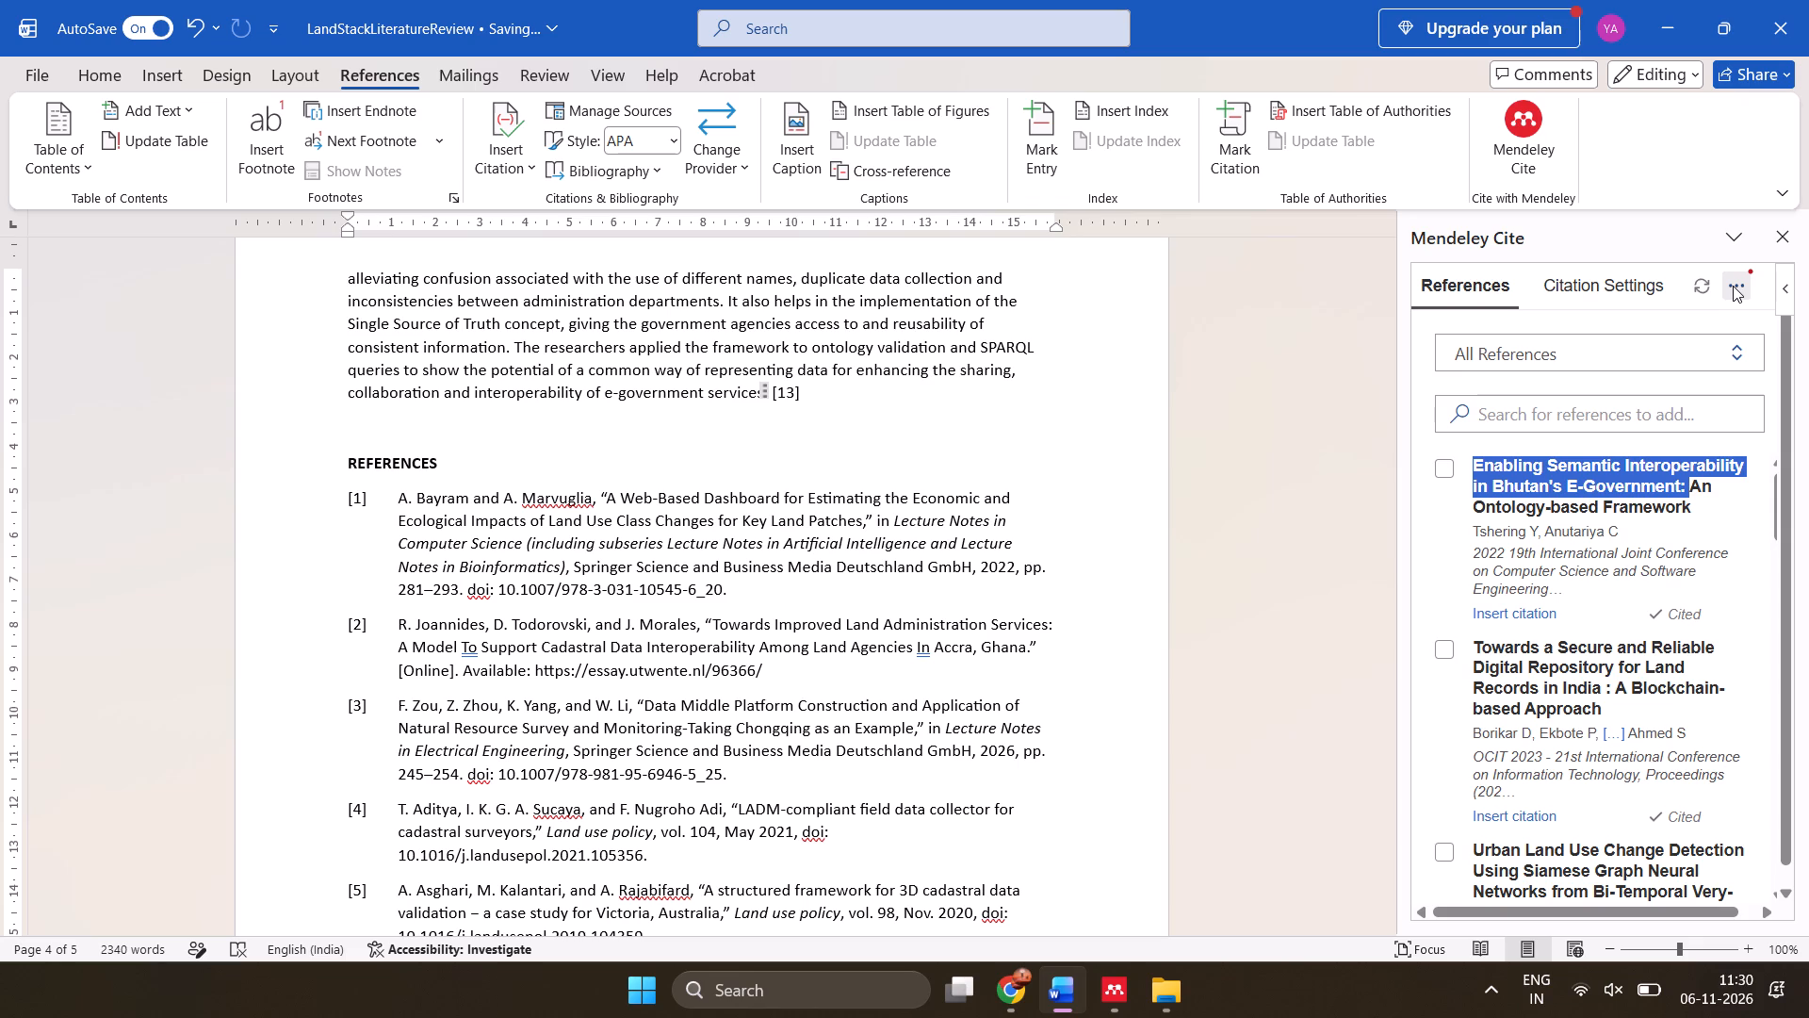
Update the Mendeley bibliography to match the document's current citations.
click(1734, 273)
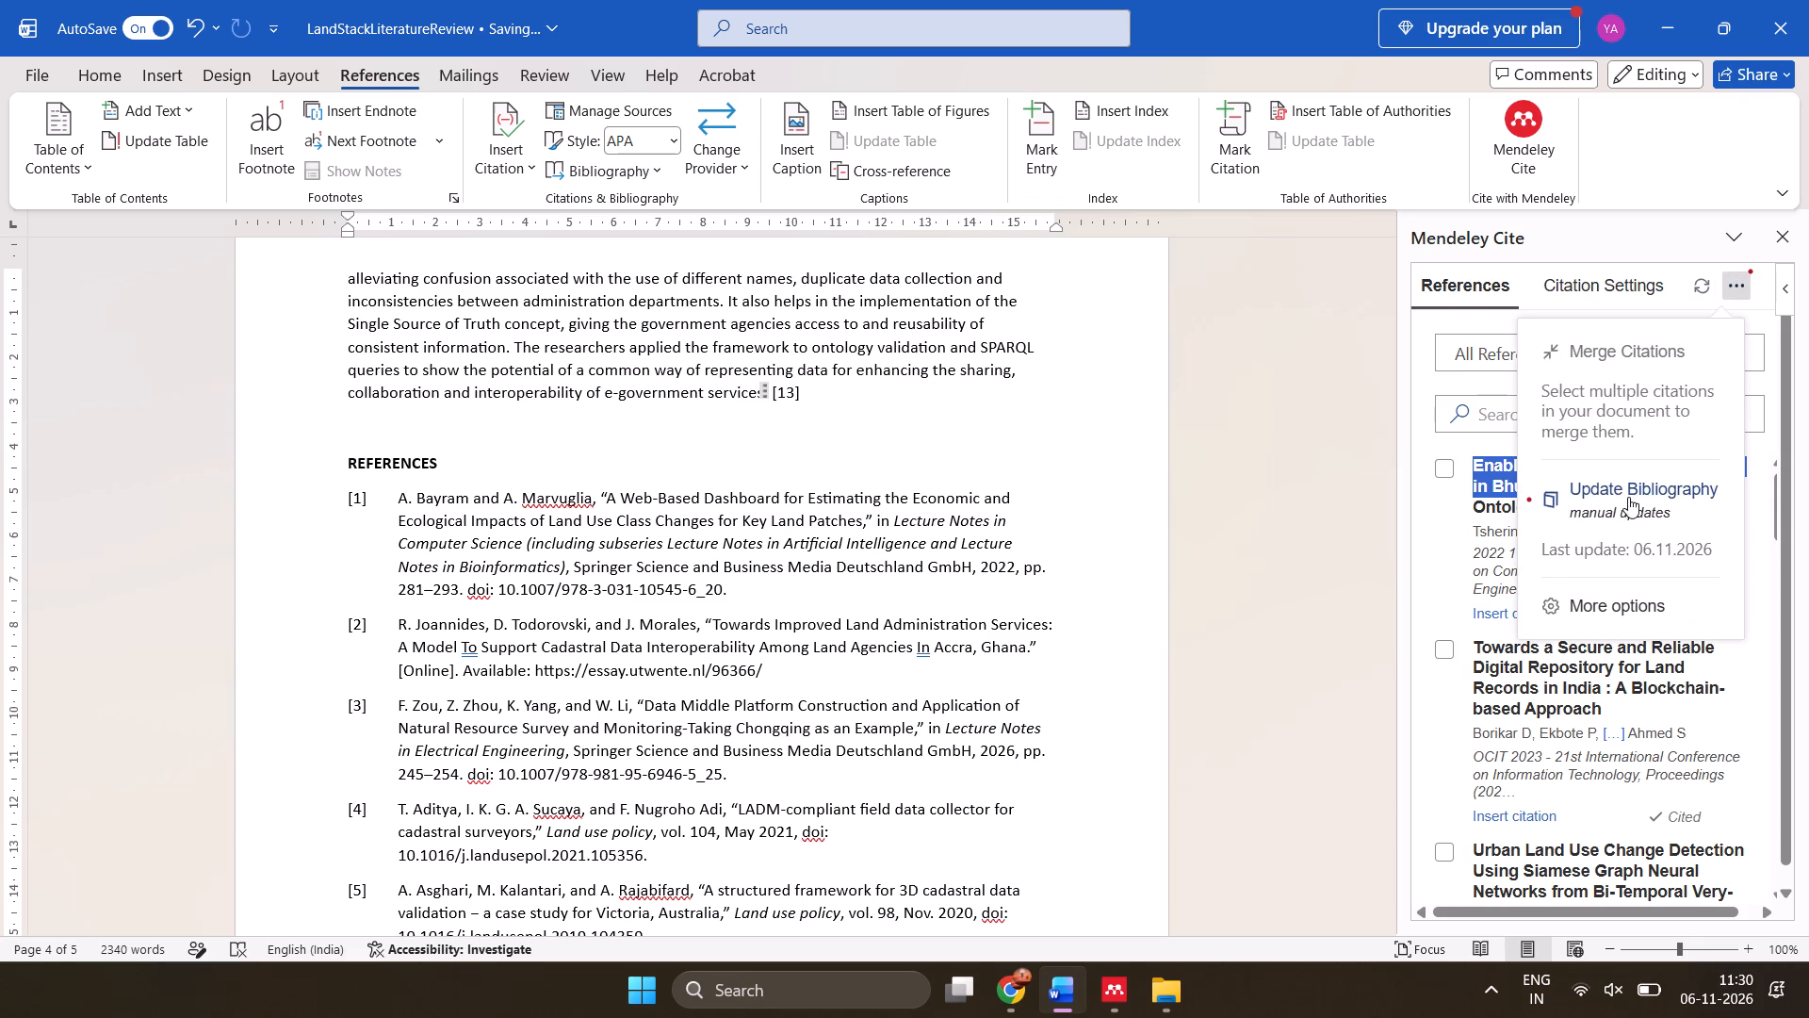
click(1628, 497)
Review the numbered entries in the REFERENCES list and the end of the last review paragraph.
scroll(1019, 695, down, 8)
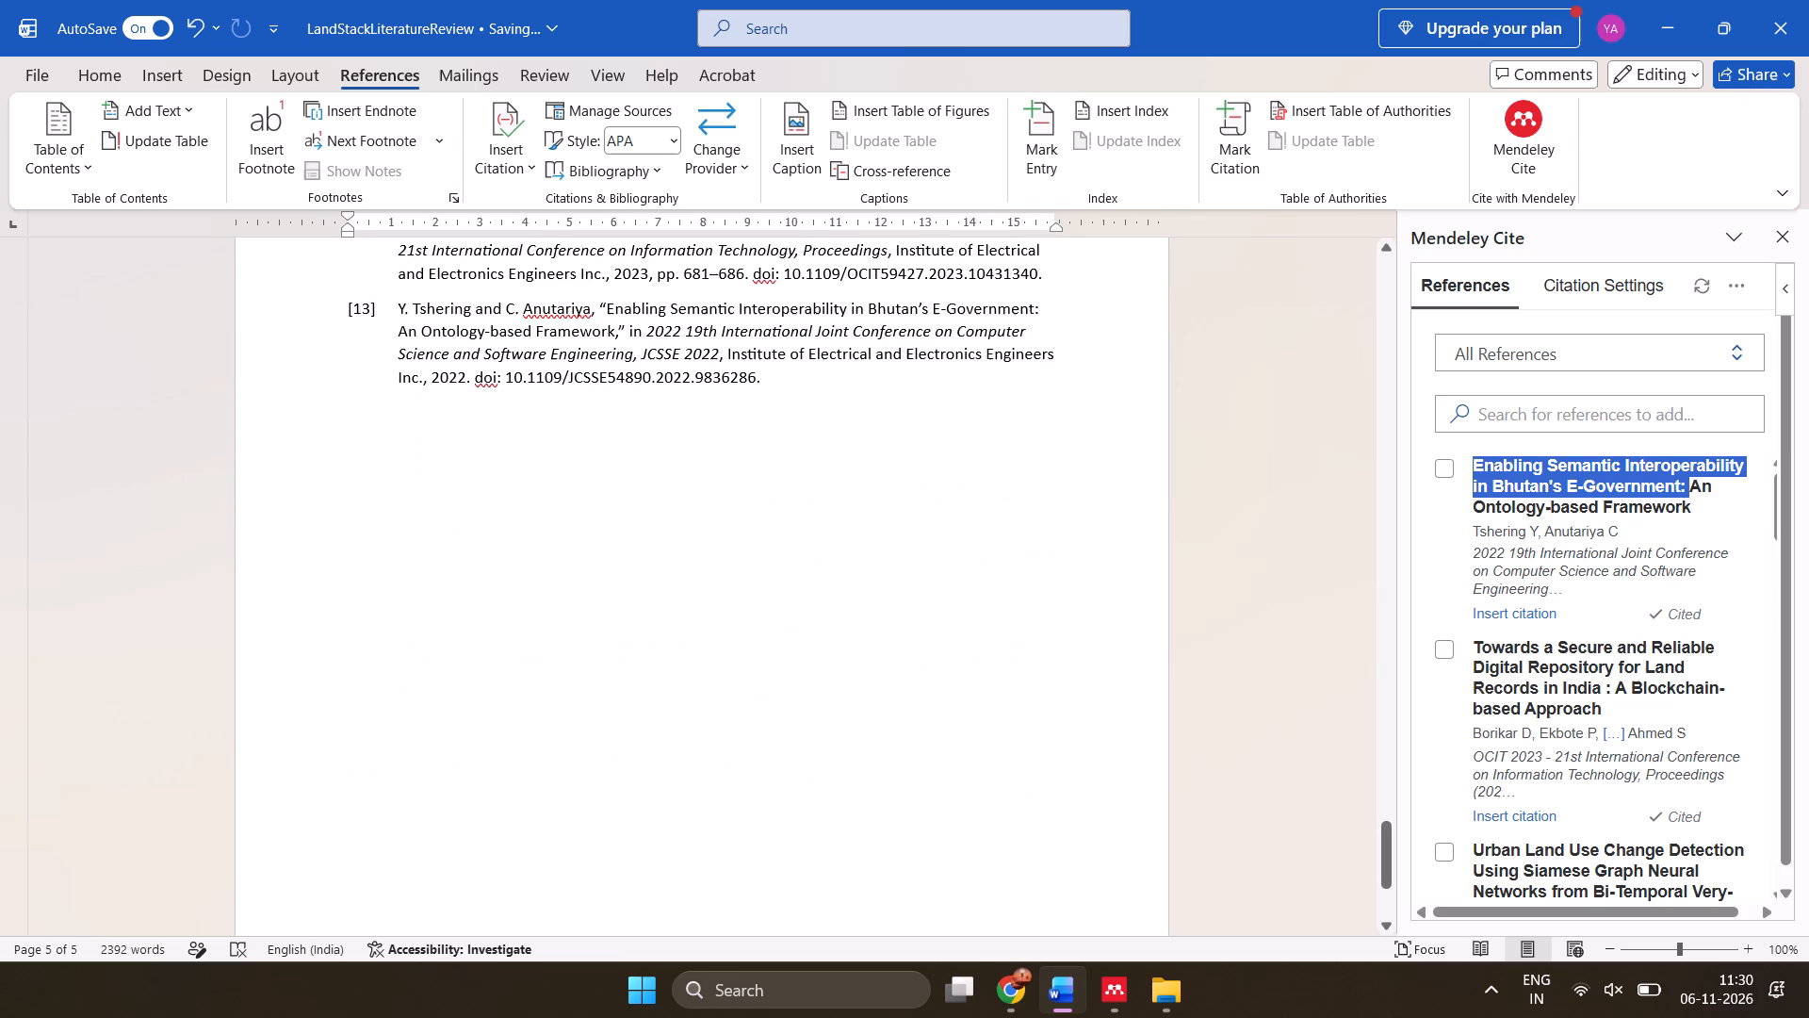
scroll(1019, 695, up, 6)
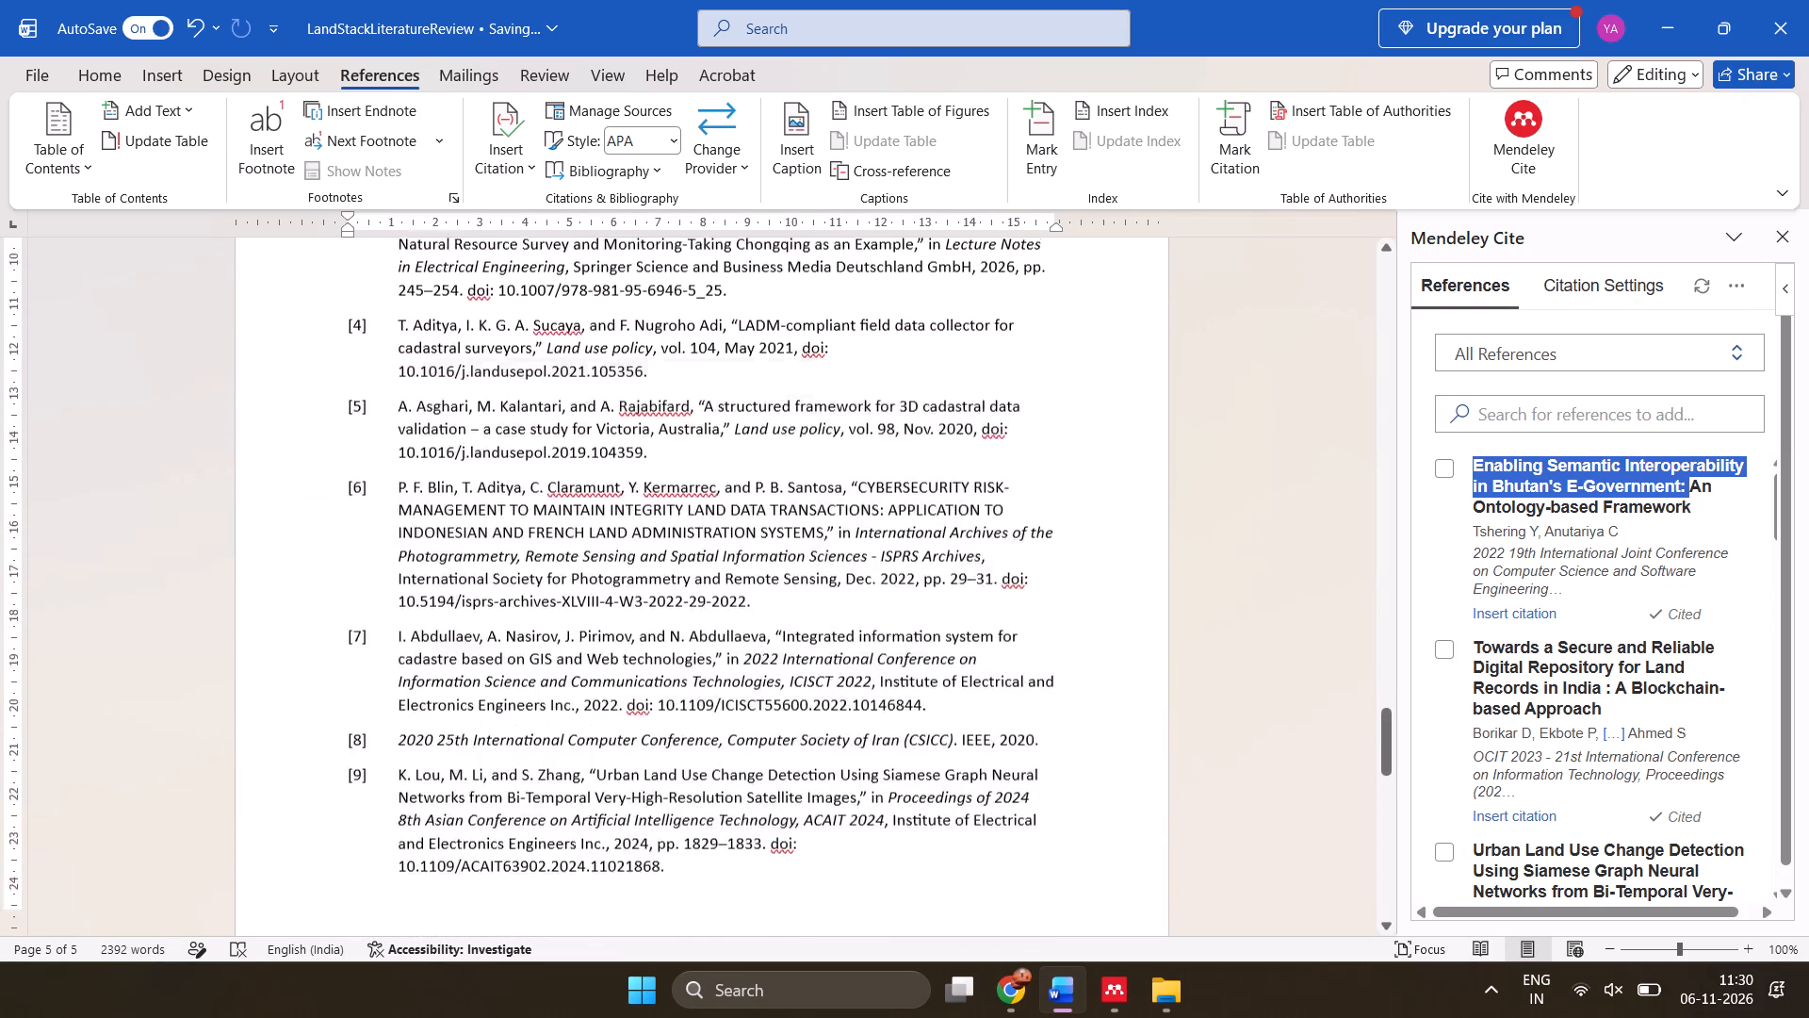
scroll(1019, 695, up, 2)
scroll(1019, 695, down, 7)
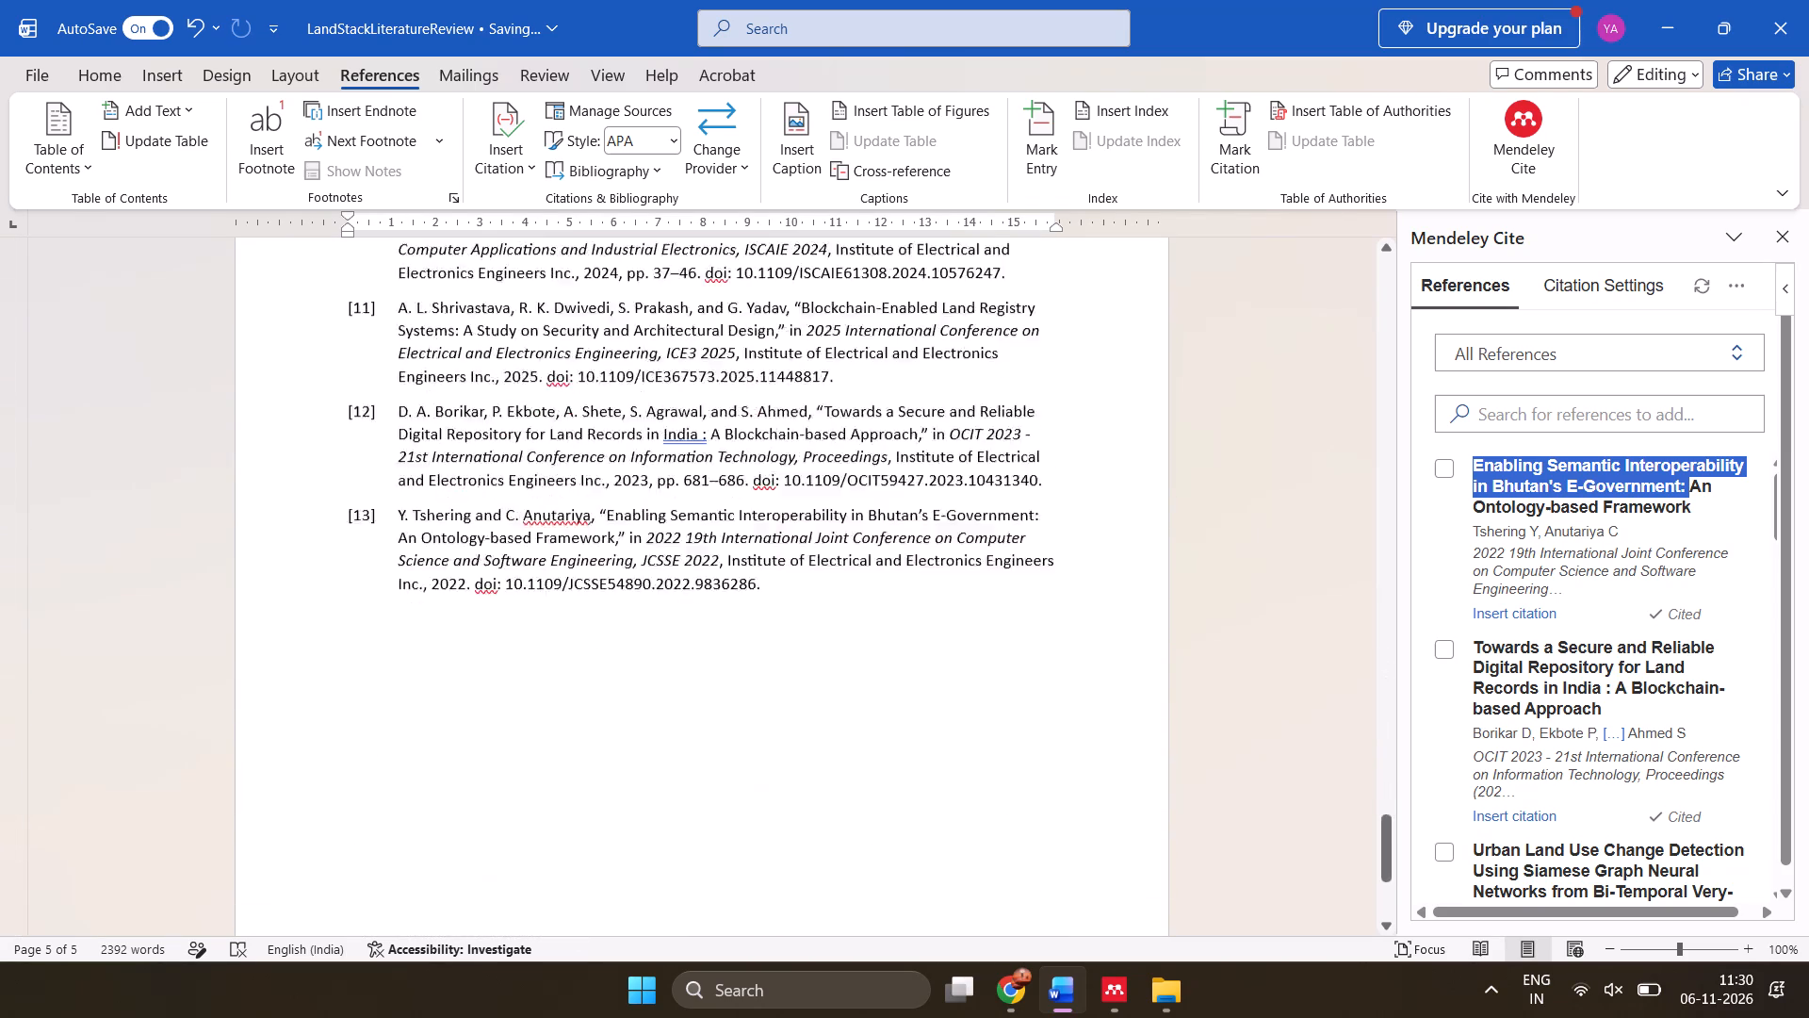
scroll(1019, 695, up, 4)
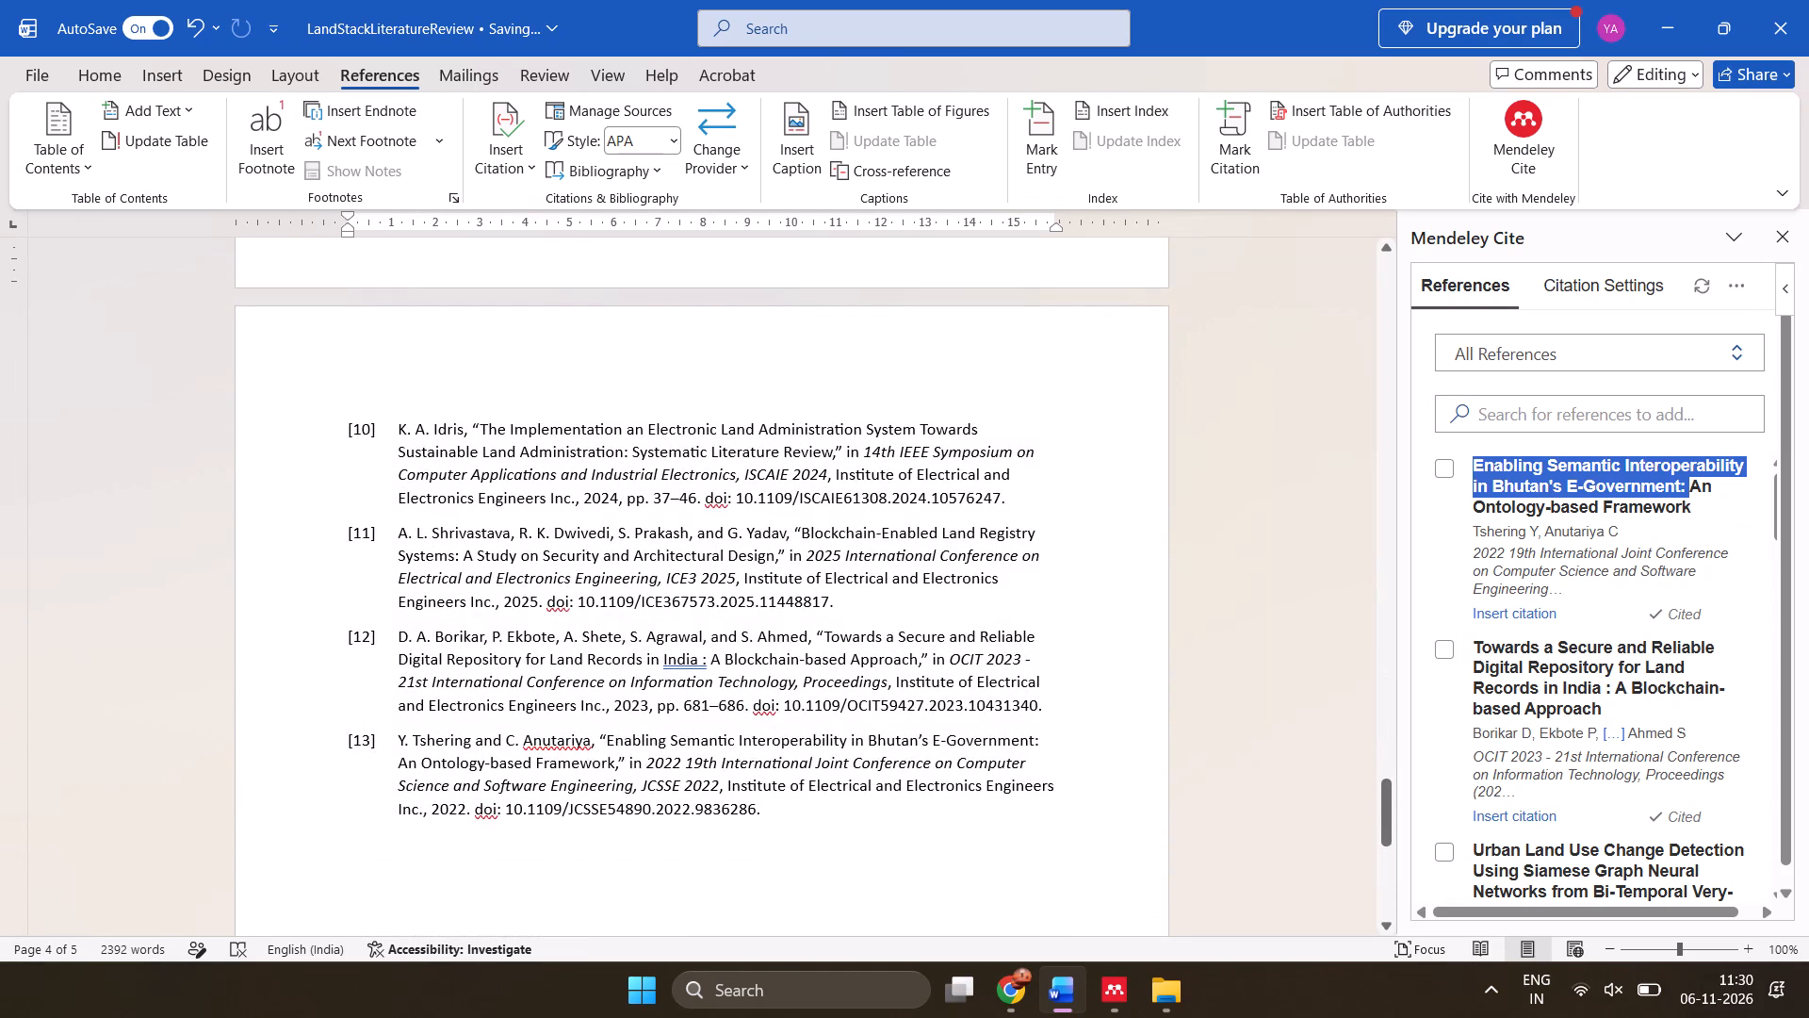
scroll(1165, 466, up, 5)
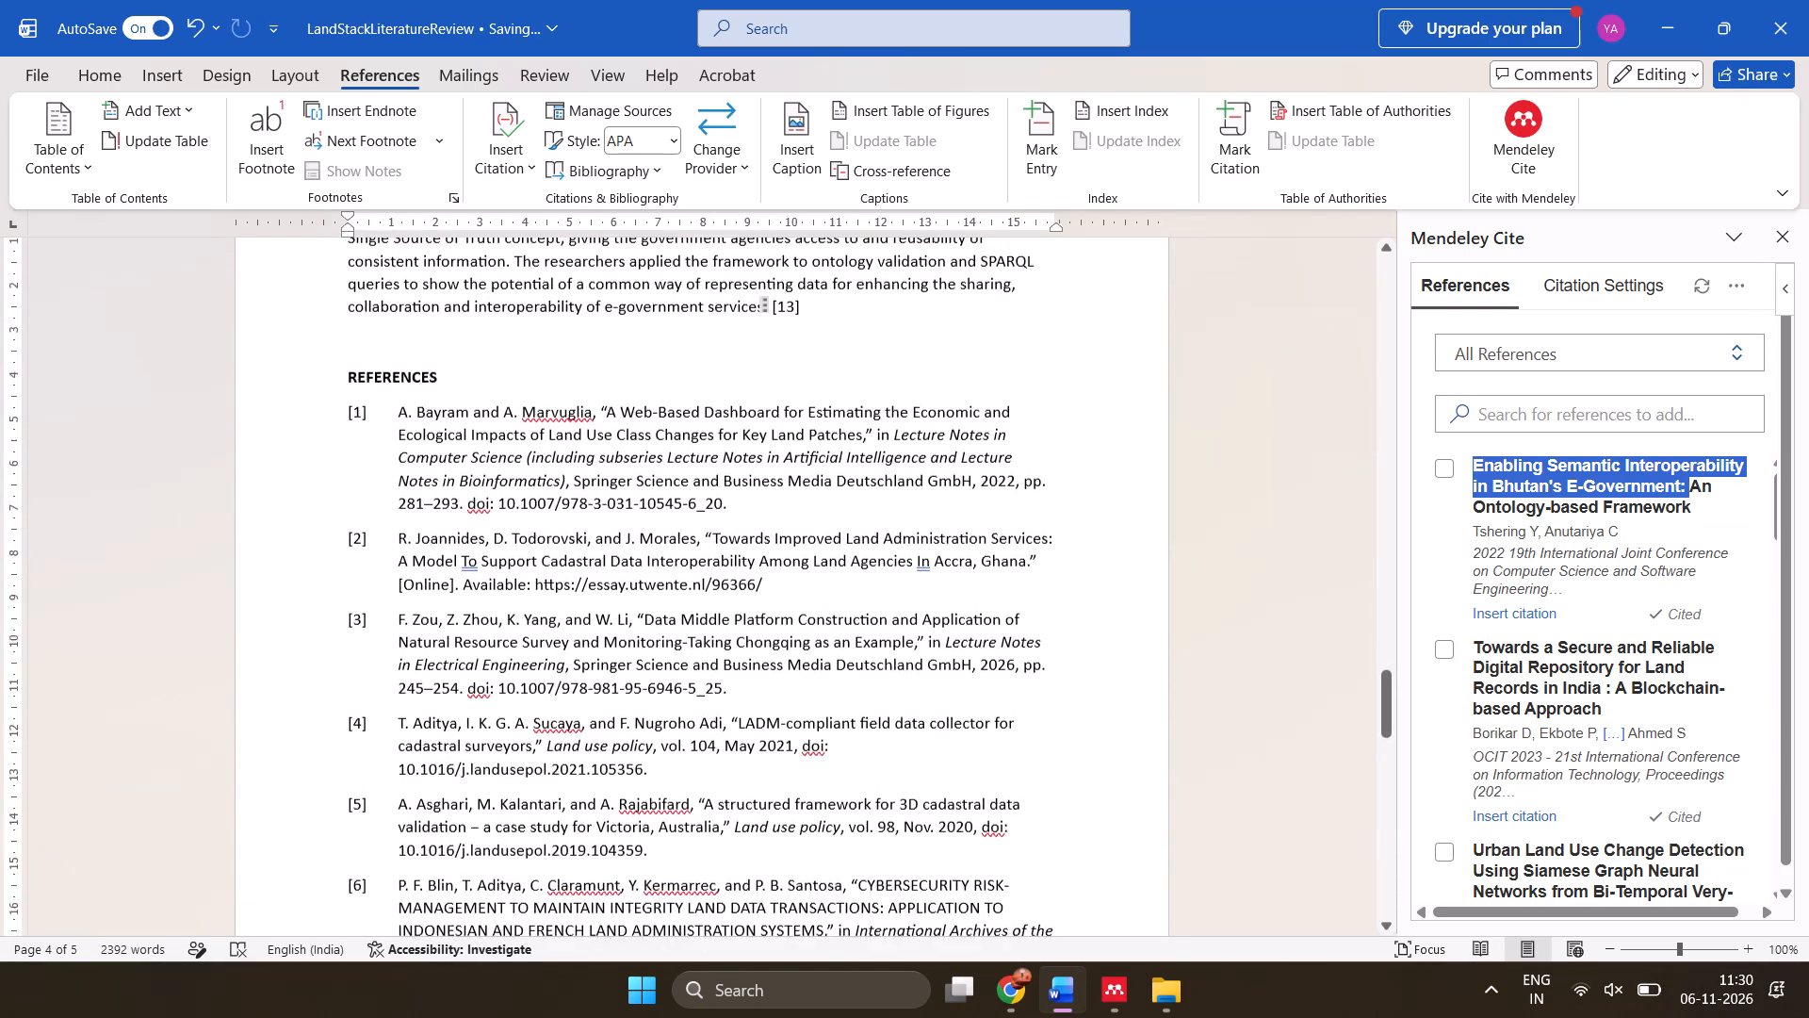
scroll(1165, 466, up, 2)
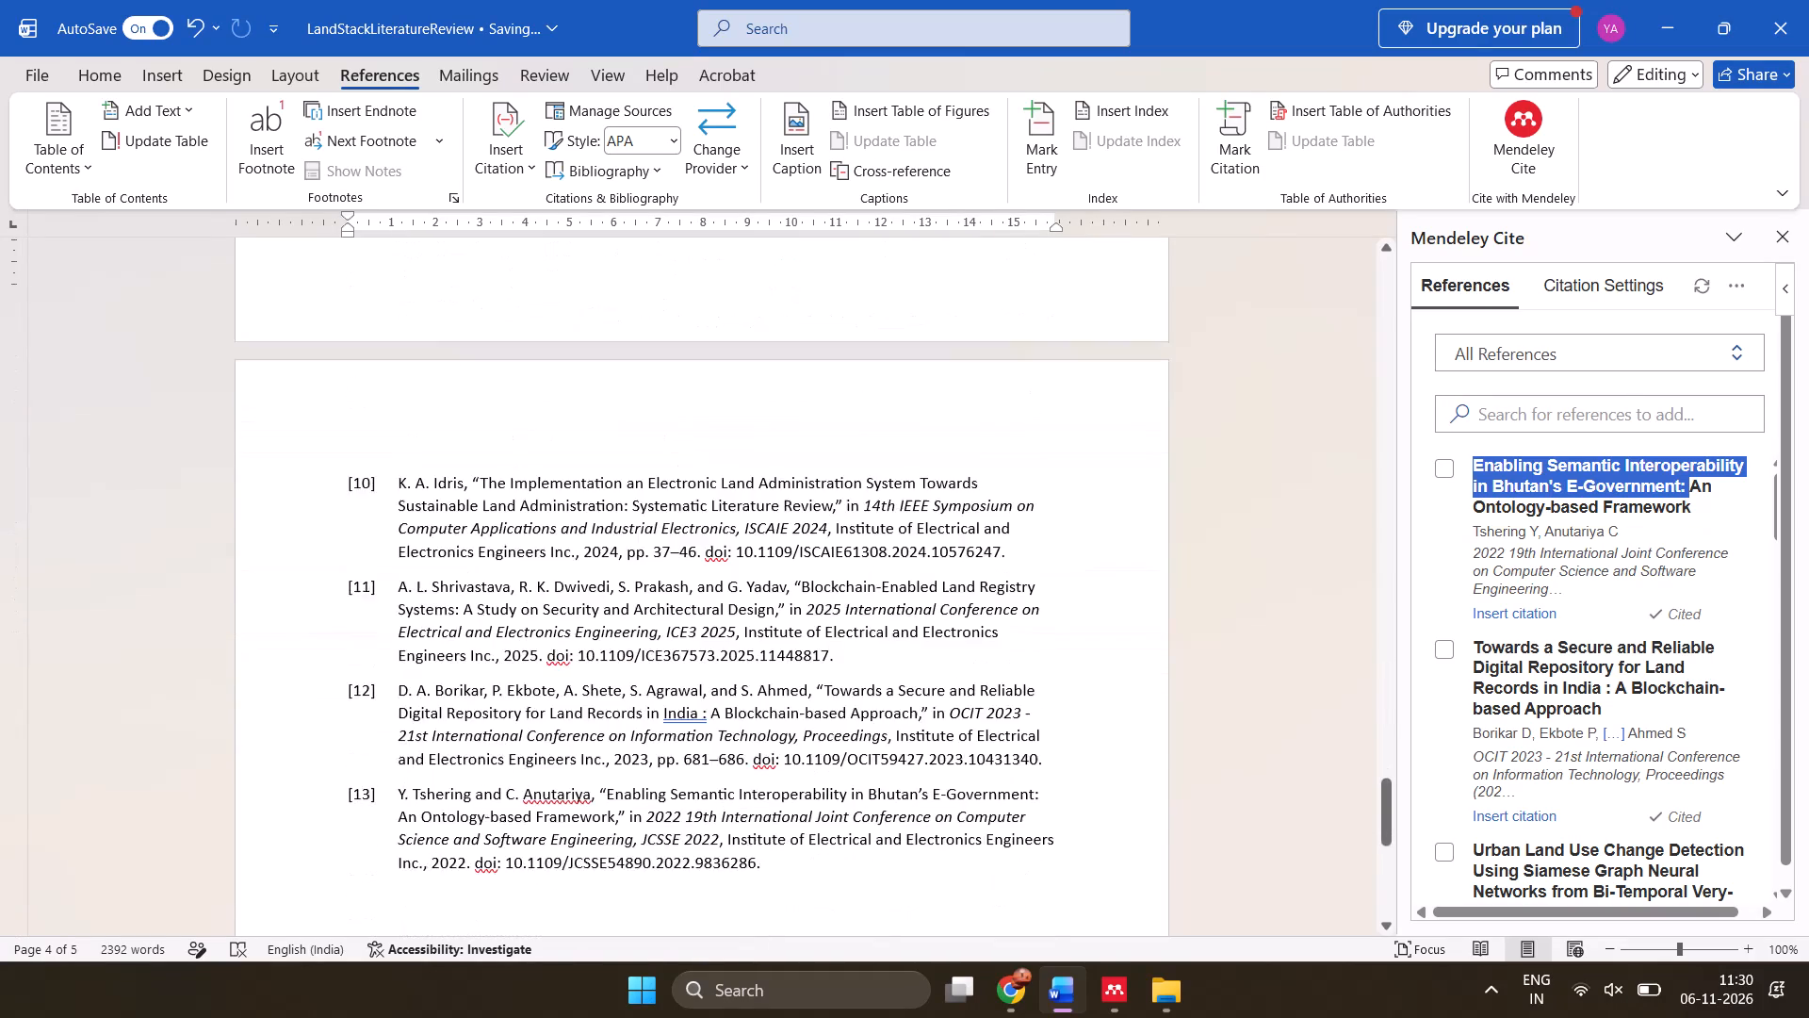
scroll(1165, 466, up, 1)
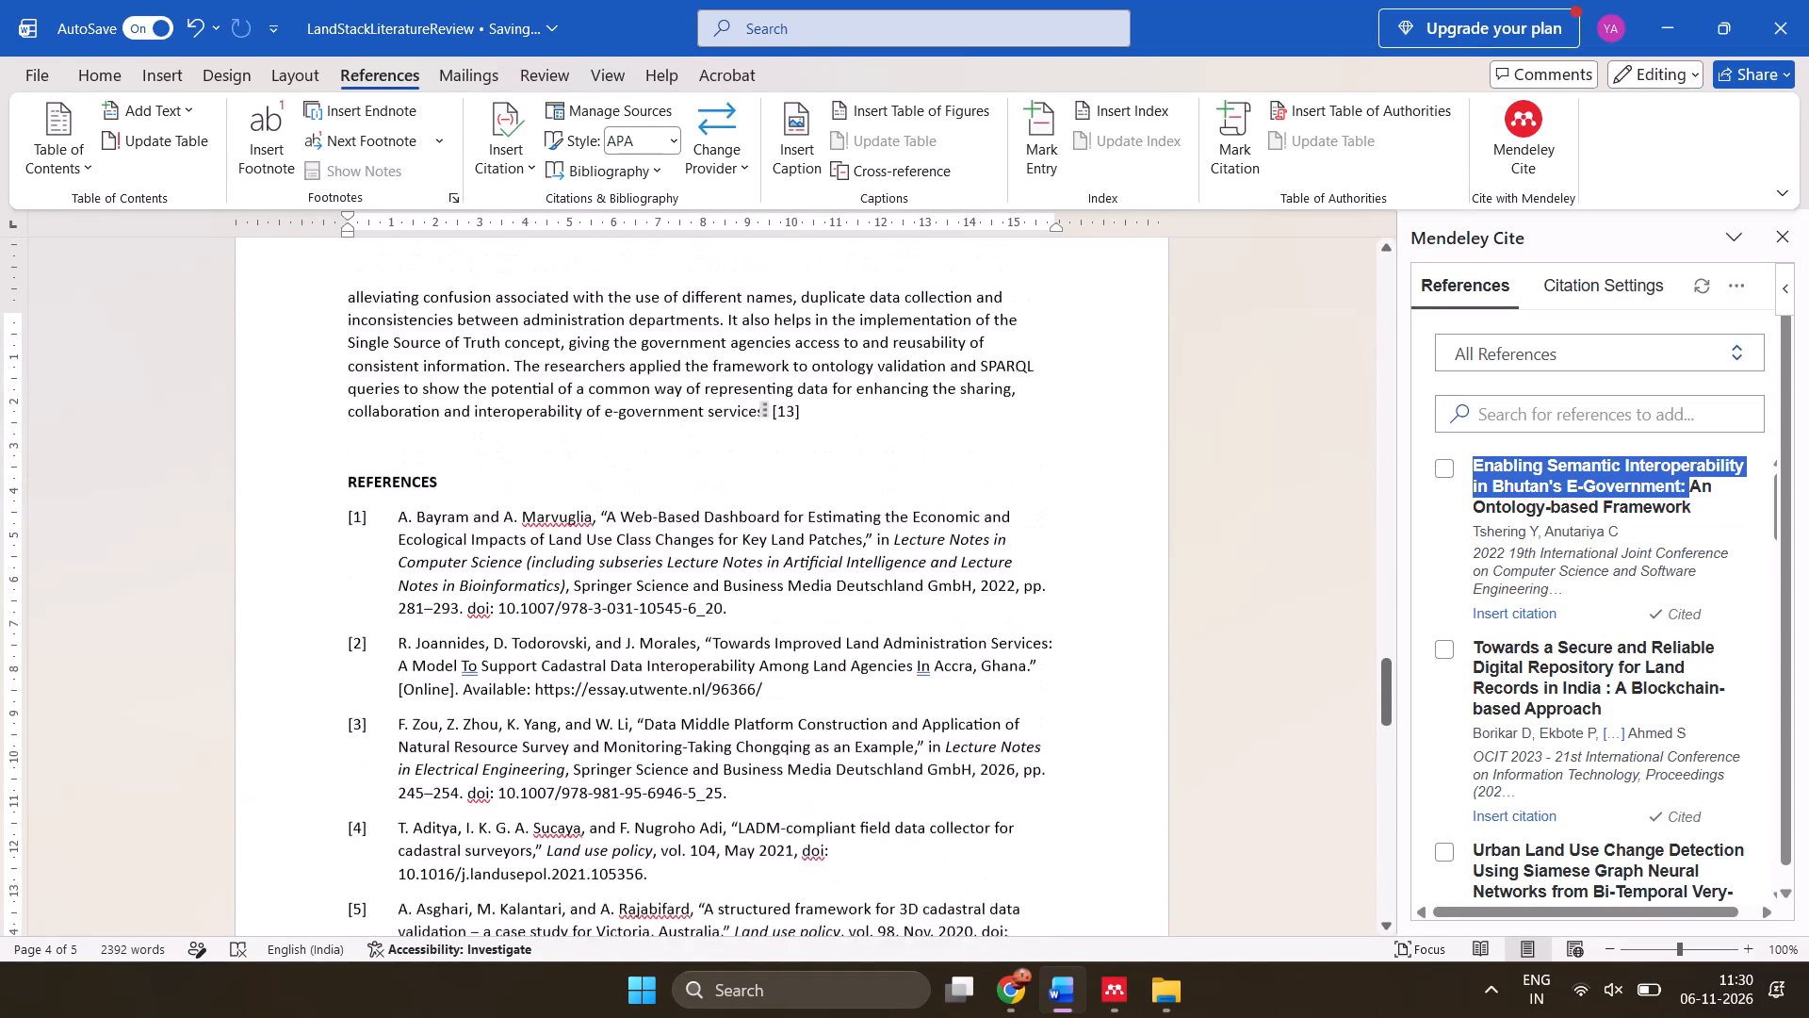
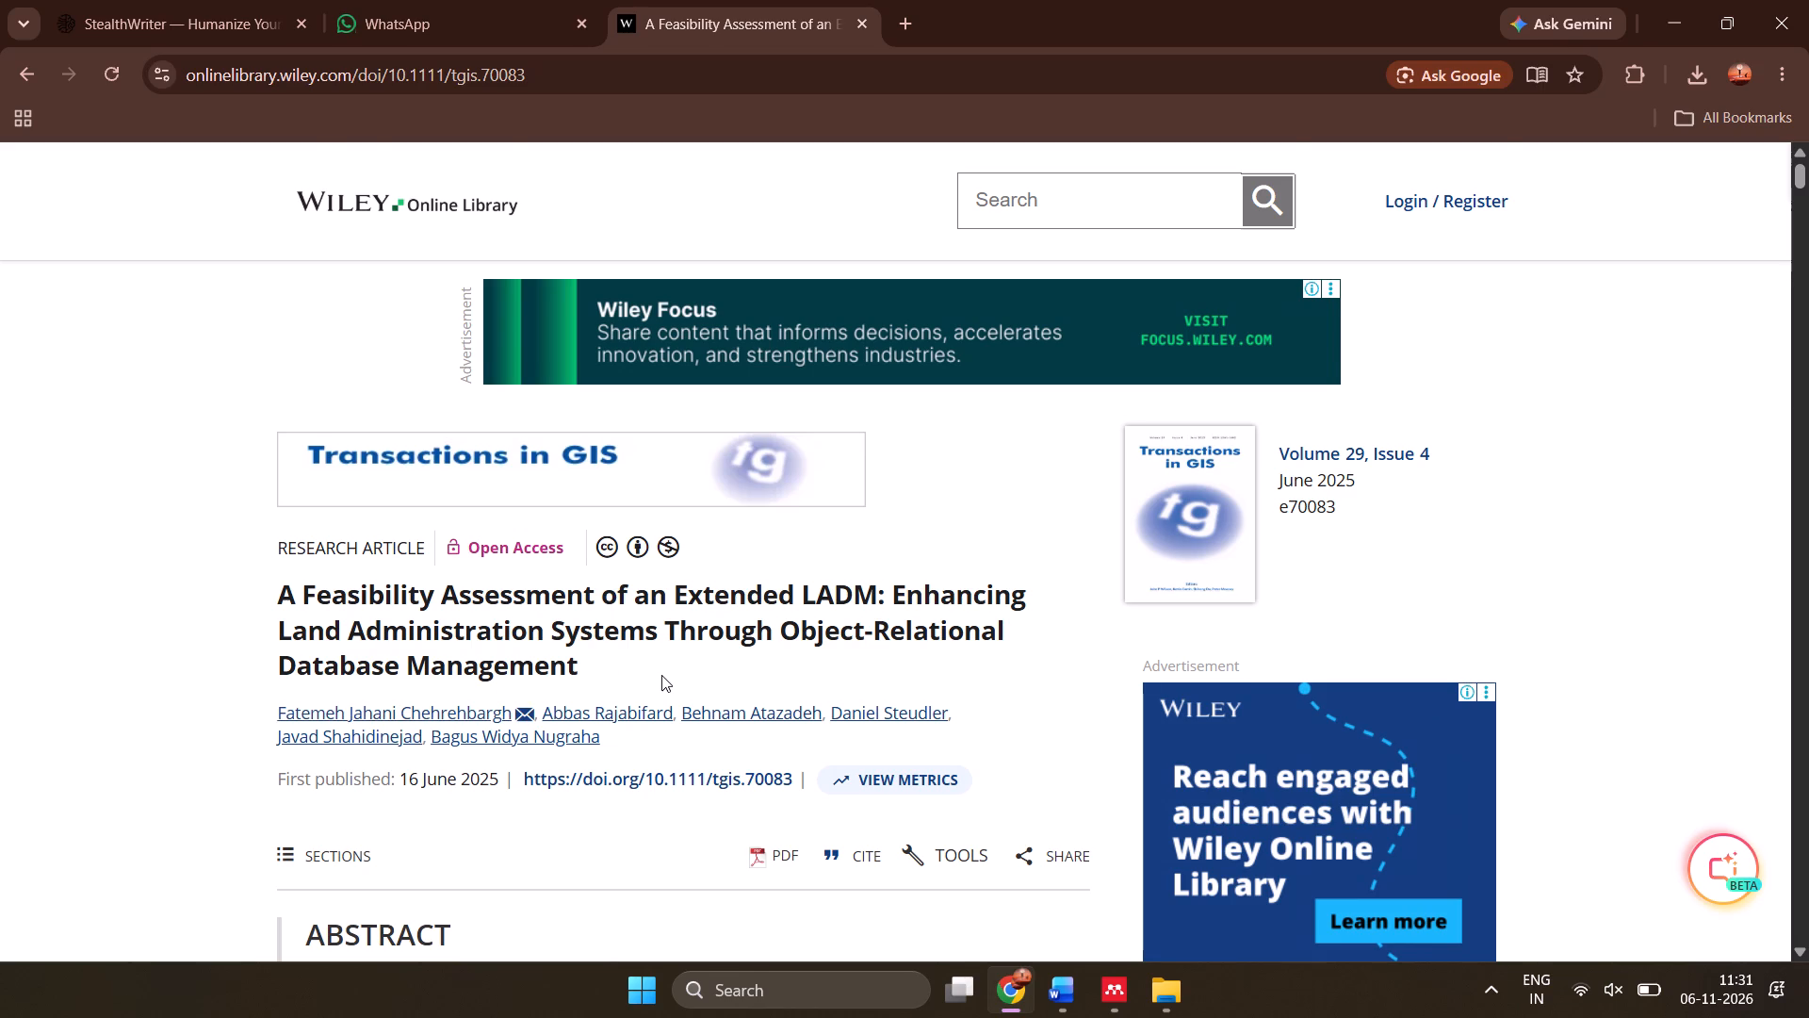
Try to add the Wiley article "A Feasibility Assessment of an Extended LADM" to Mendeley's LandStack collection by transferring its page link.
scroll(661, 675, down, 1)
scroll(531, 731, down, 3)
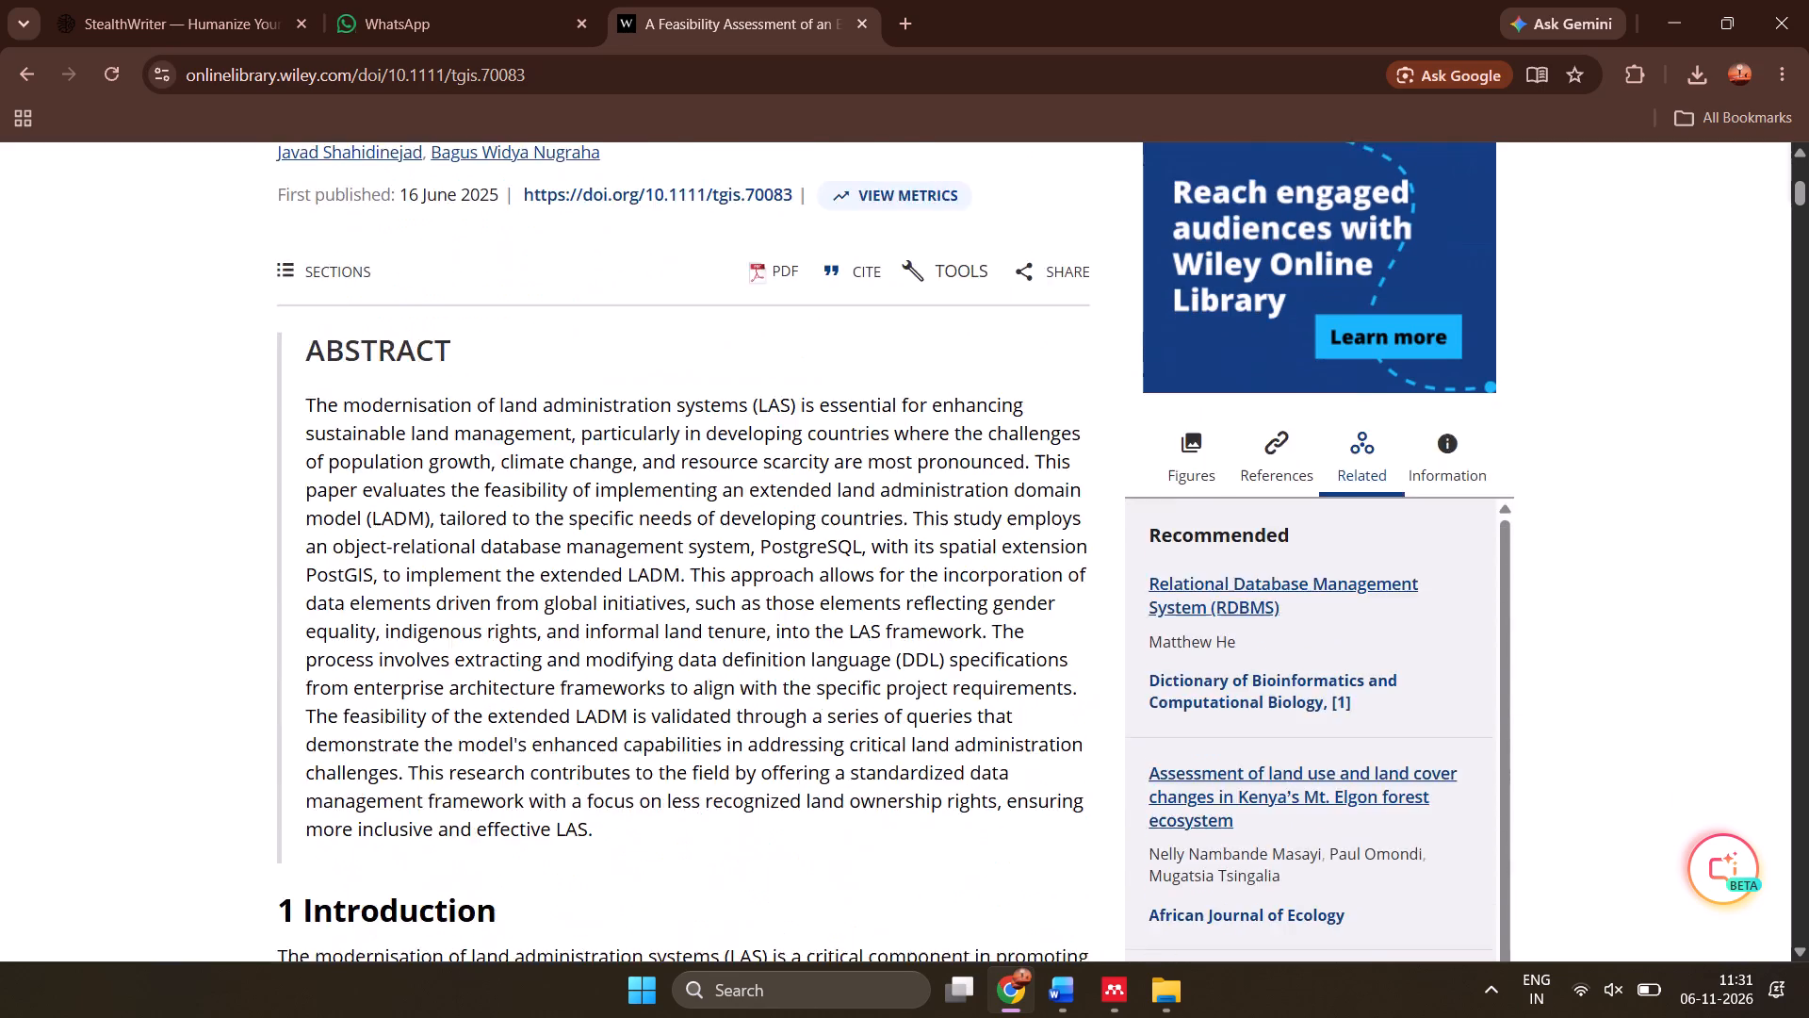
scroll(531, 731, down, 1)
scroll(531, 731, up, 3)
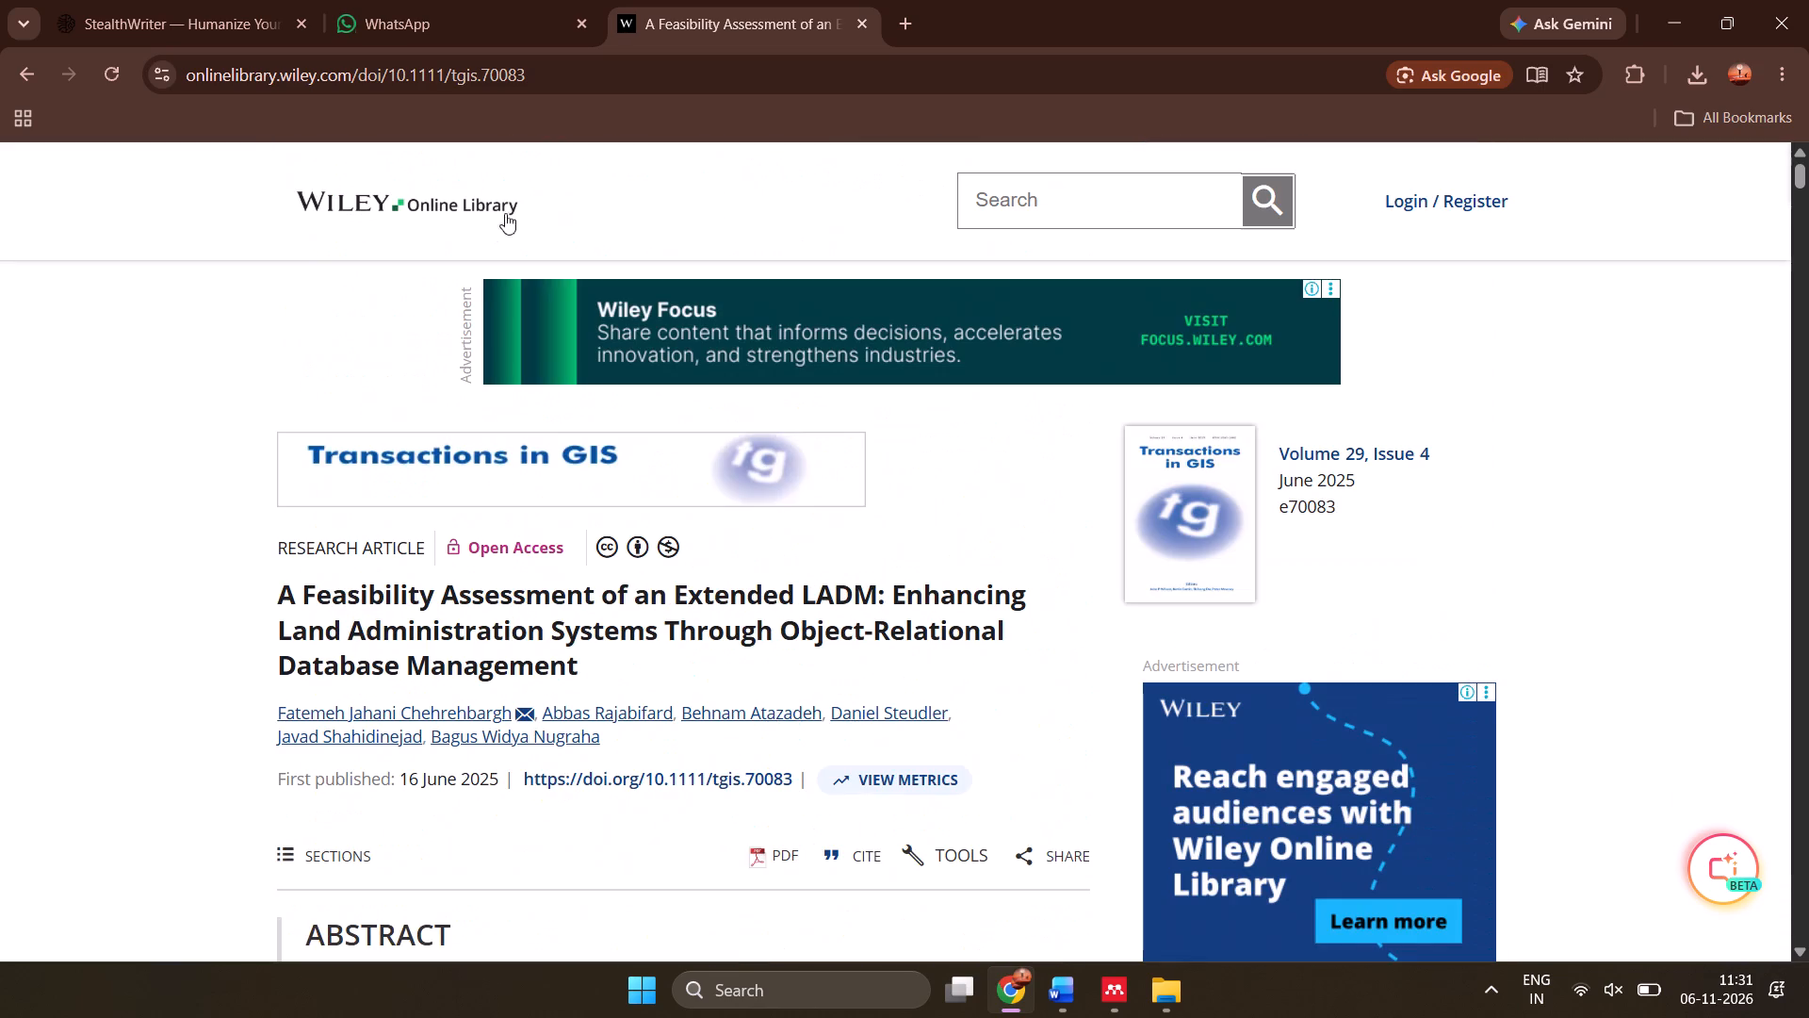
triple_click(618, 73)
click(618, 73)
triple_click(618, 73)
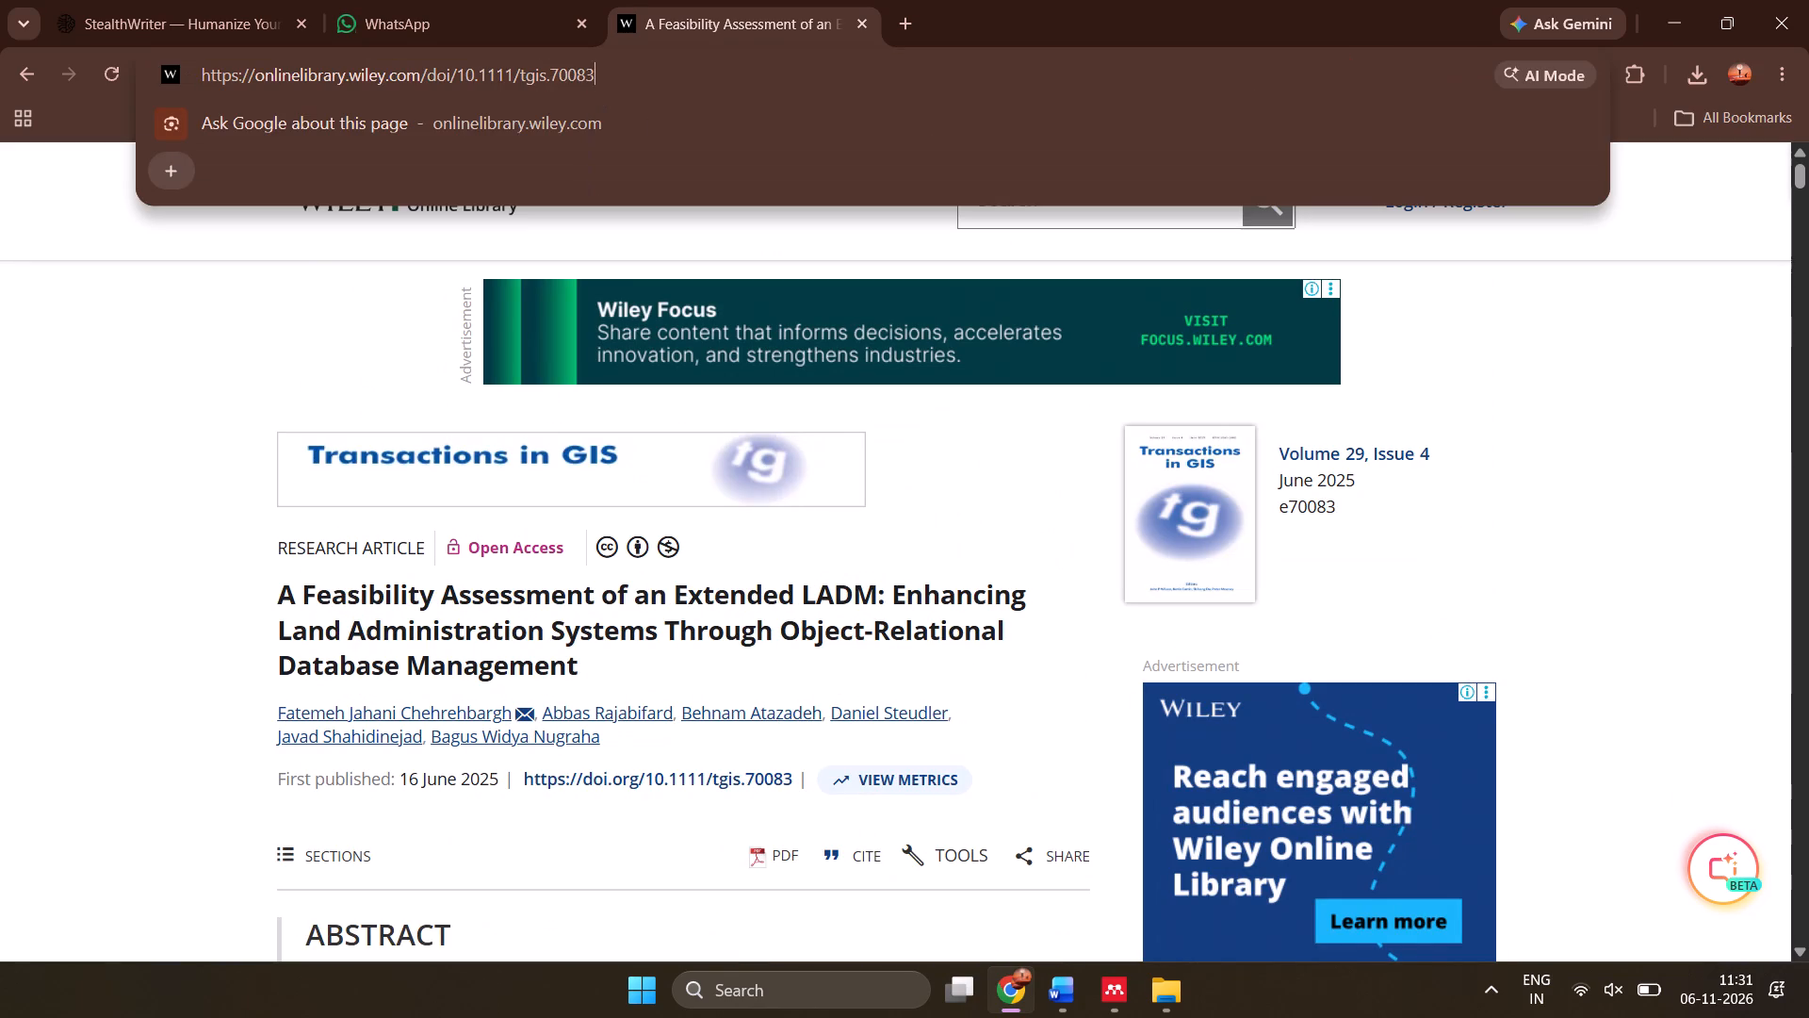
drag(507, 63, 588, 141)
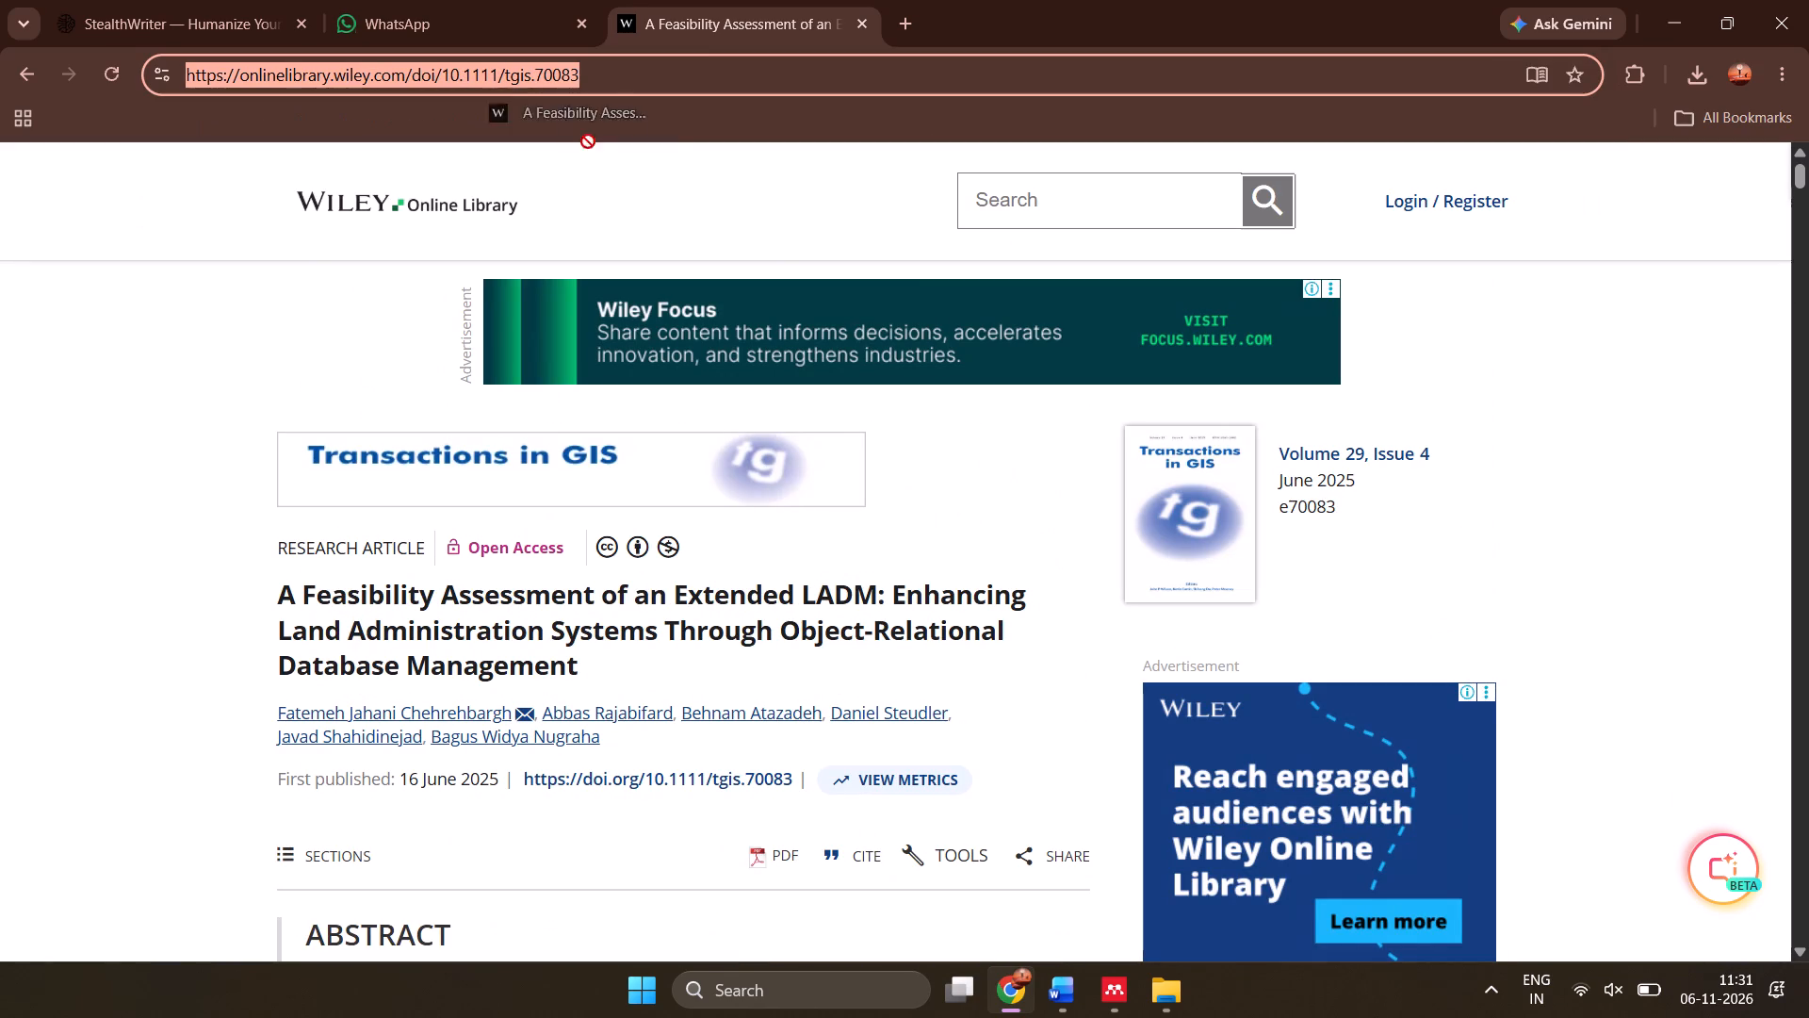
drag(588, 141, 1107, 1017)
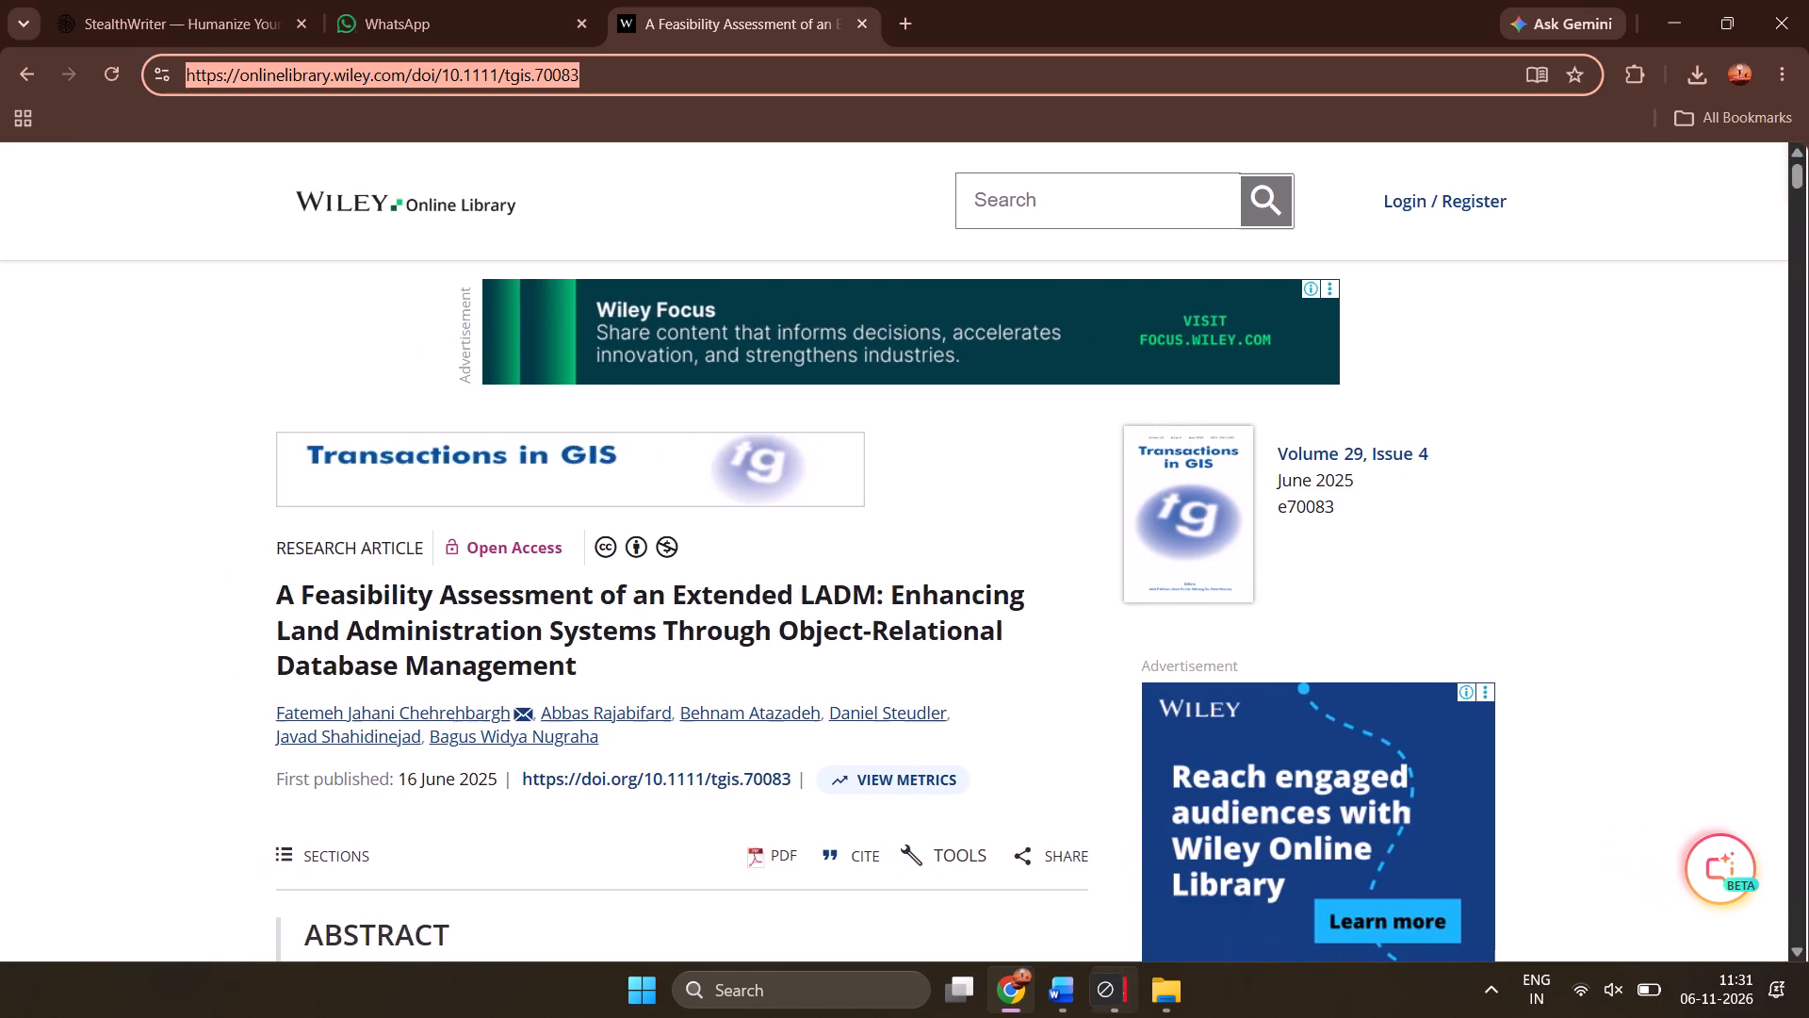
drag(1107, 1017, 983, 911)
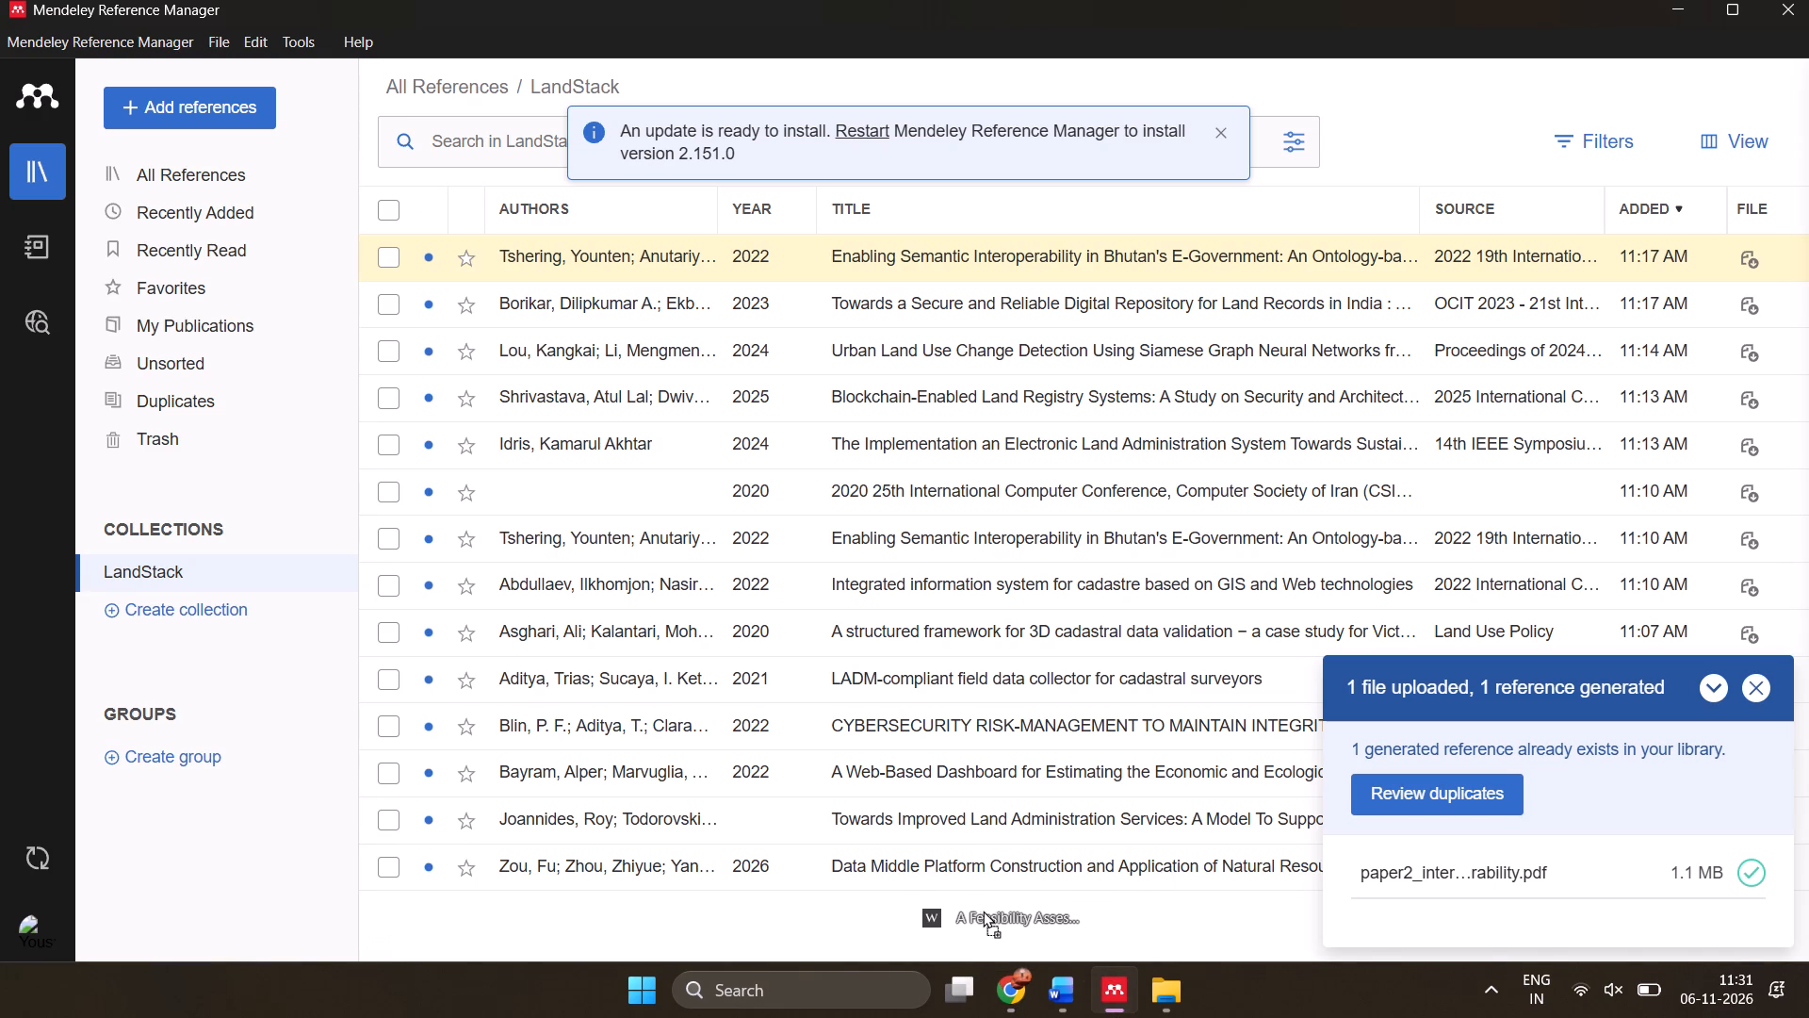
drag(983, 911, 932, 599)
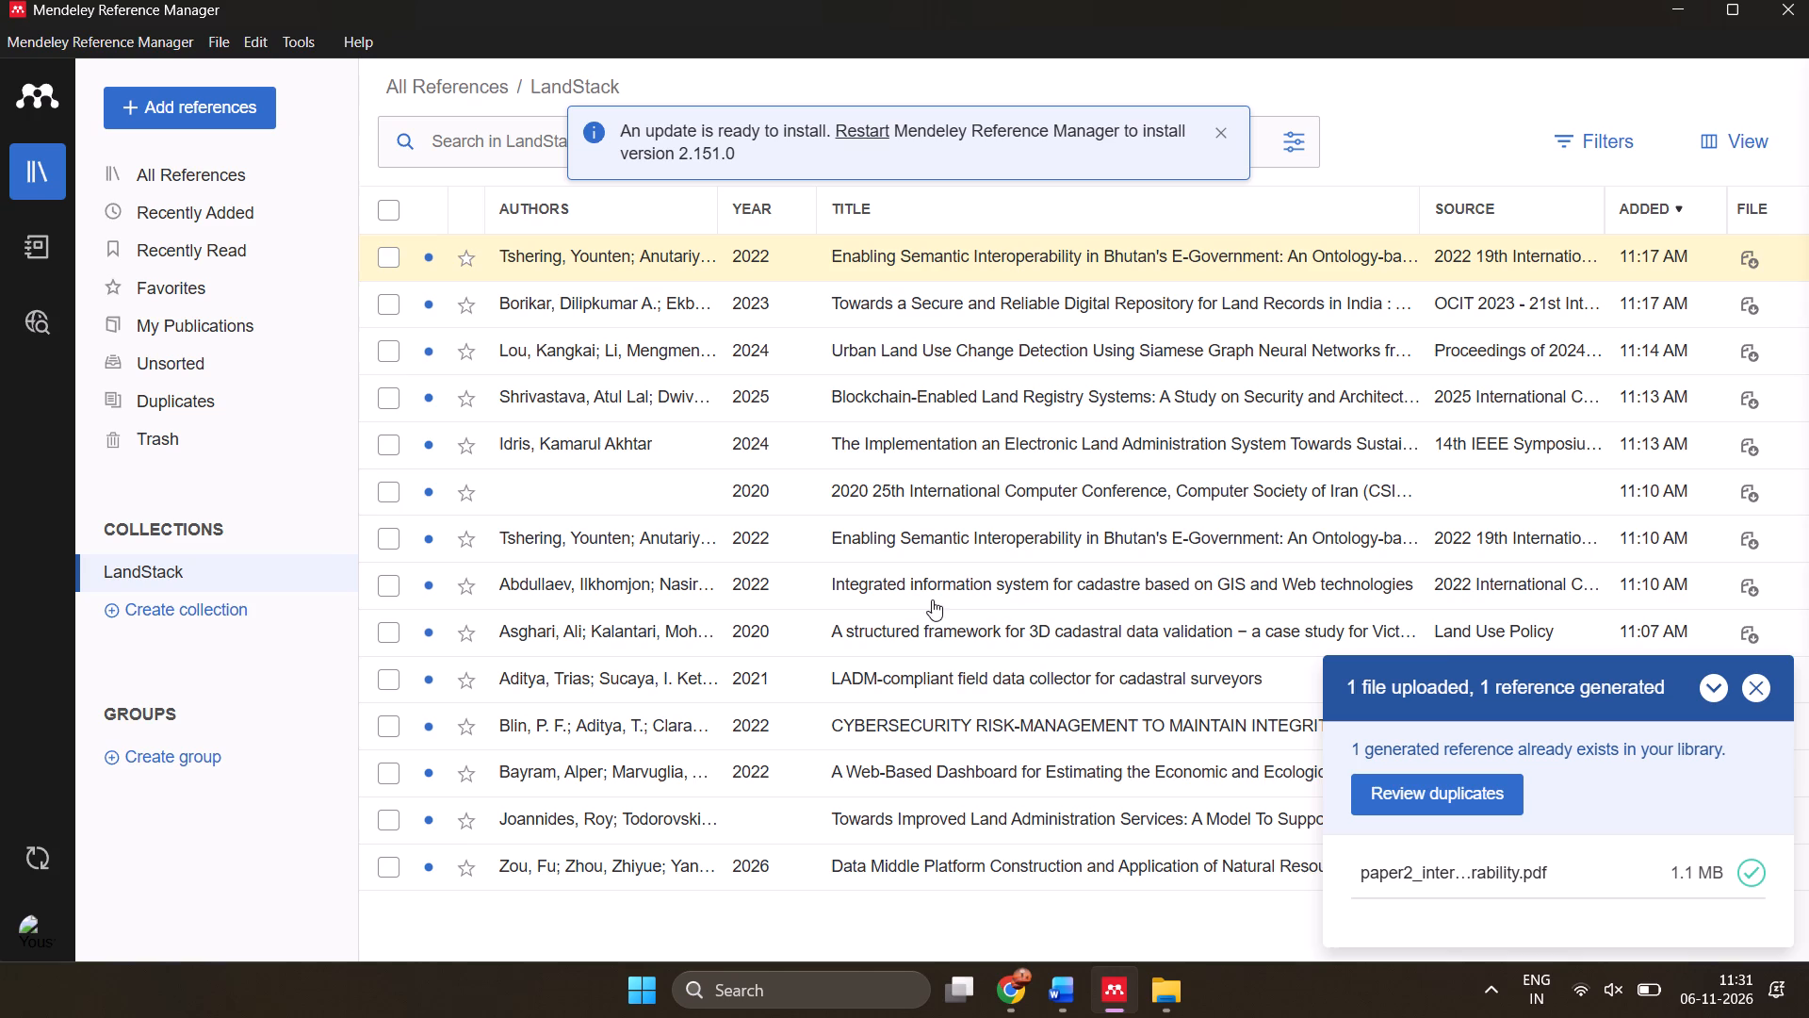
Review the duplicate references flagged by the paper2 upload, dismissing the upload summary and returning to the LandStack collection.
click(1411, 790)
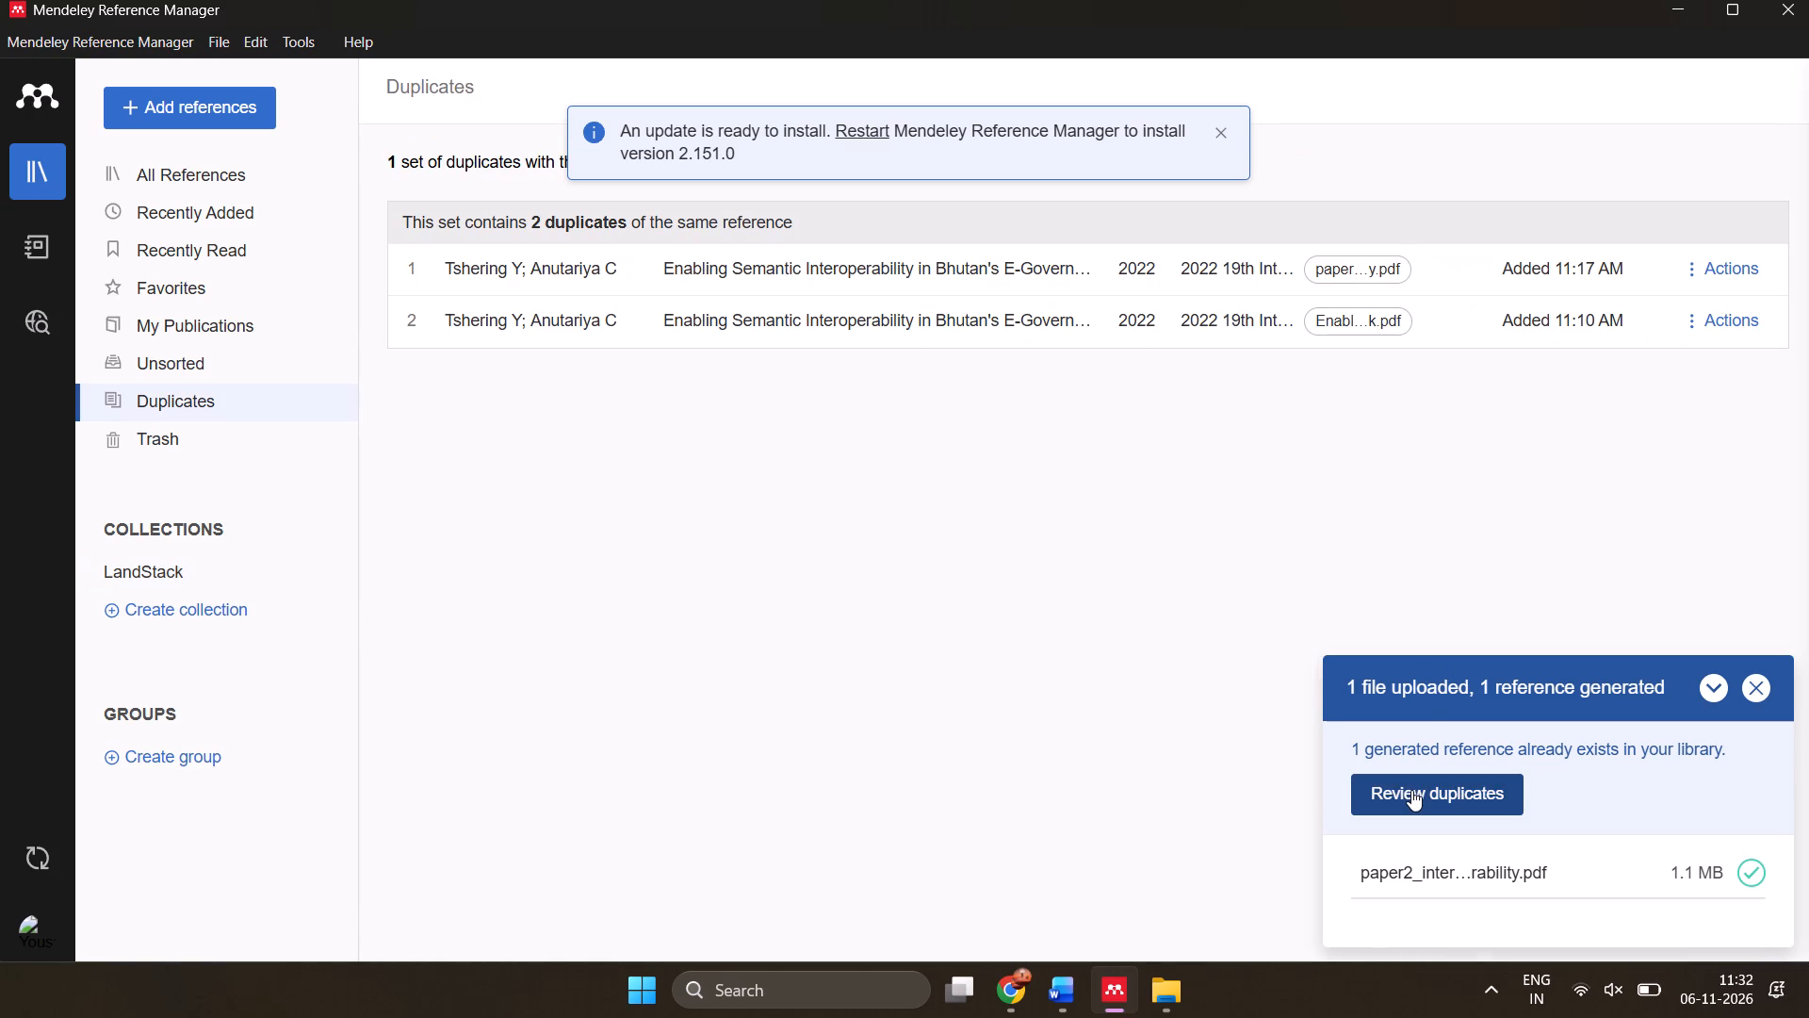
click(1754, 694)
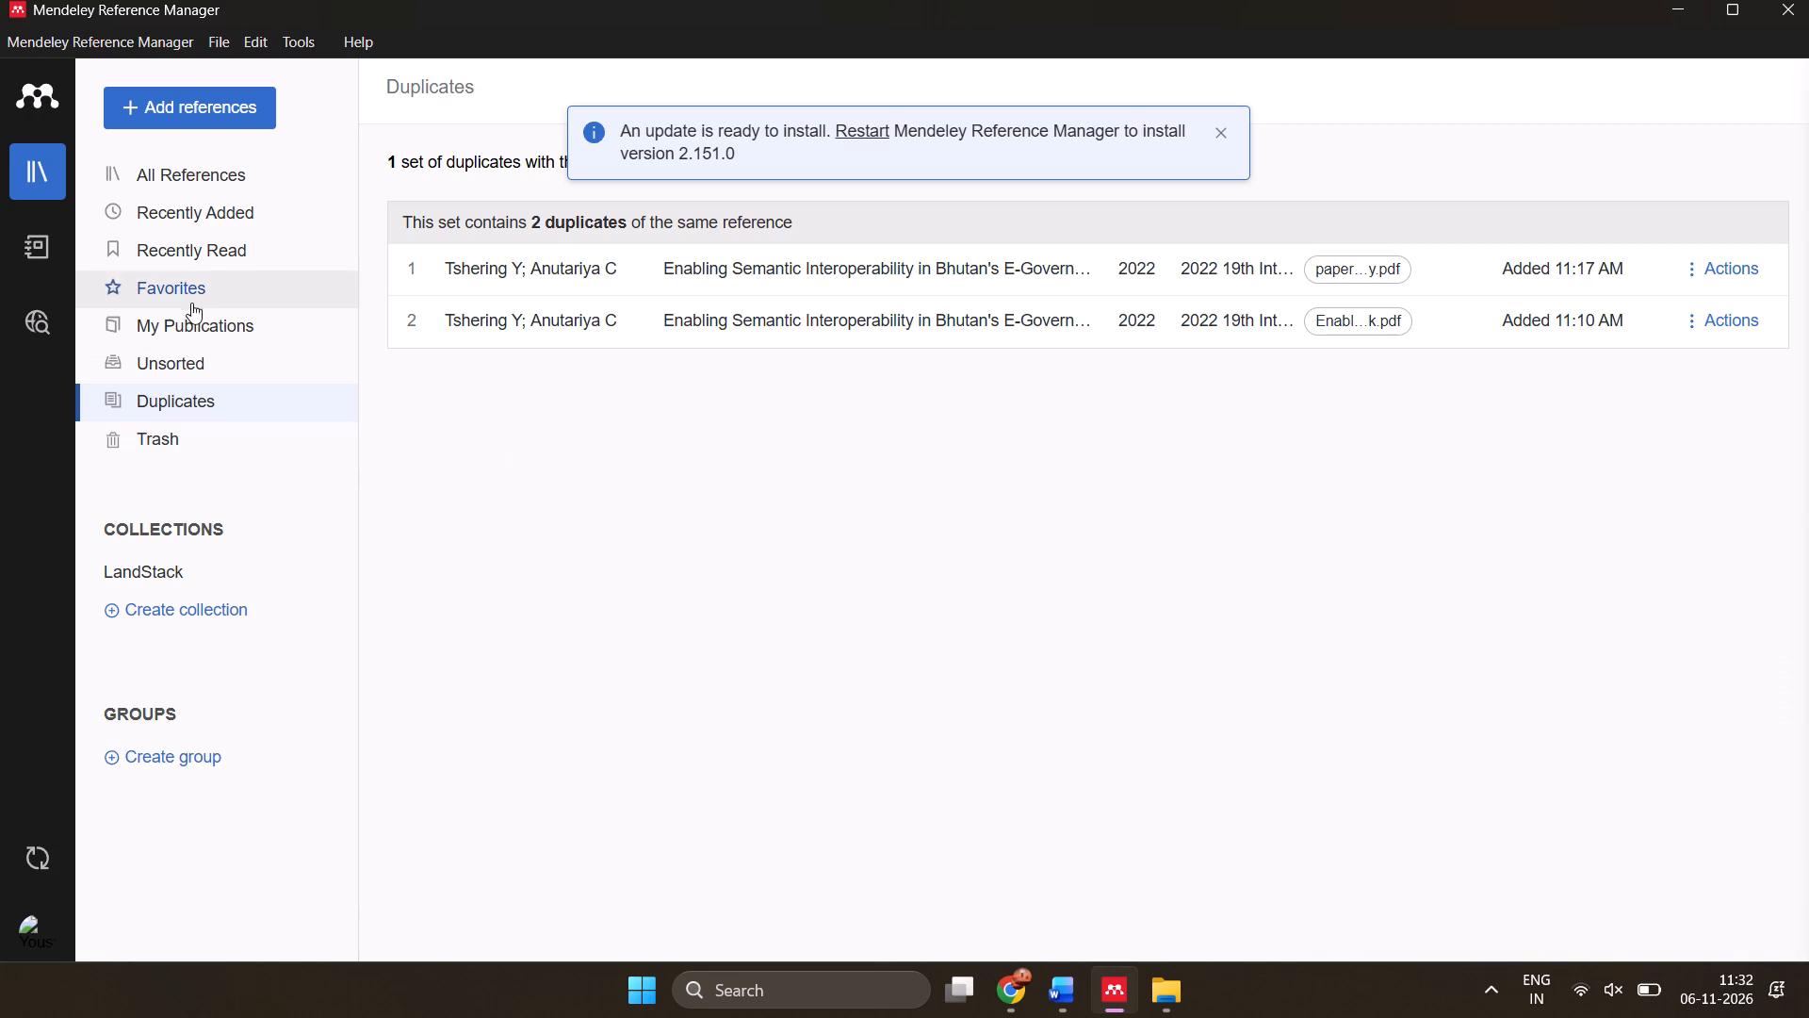
click(153, 565)
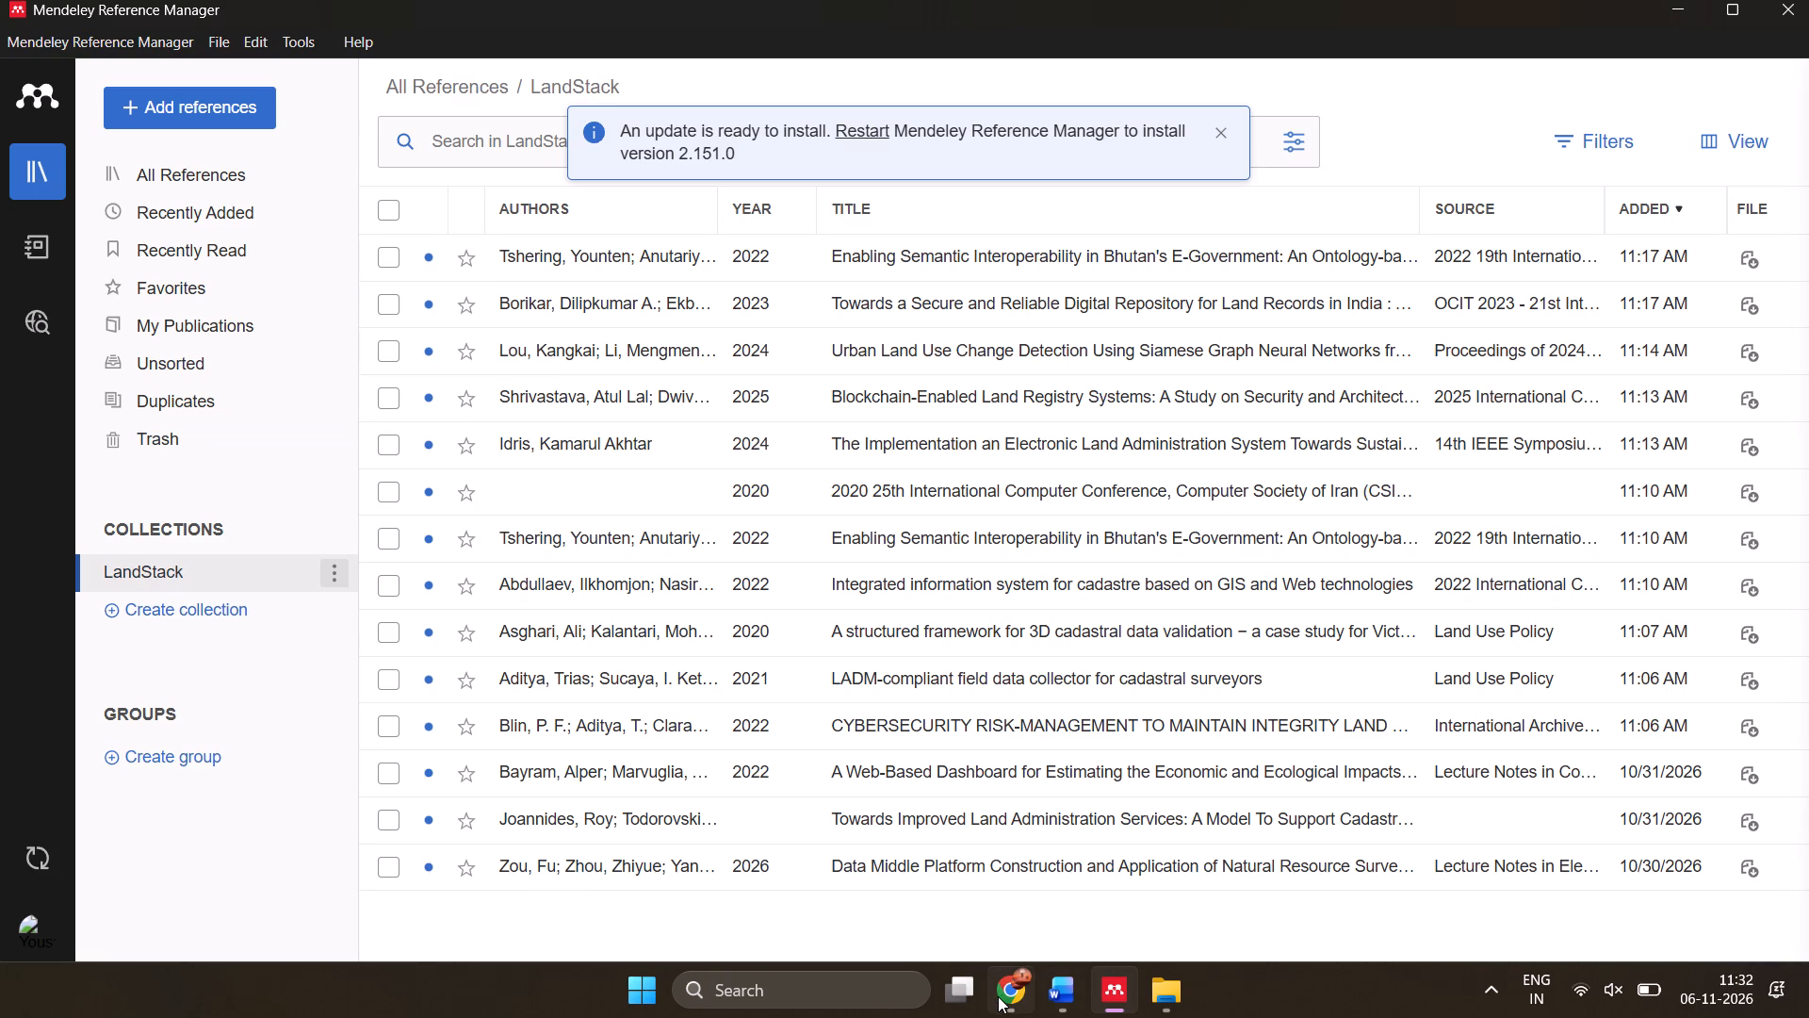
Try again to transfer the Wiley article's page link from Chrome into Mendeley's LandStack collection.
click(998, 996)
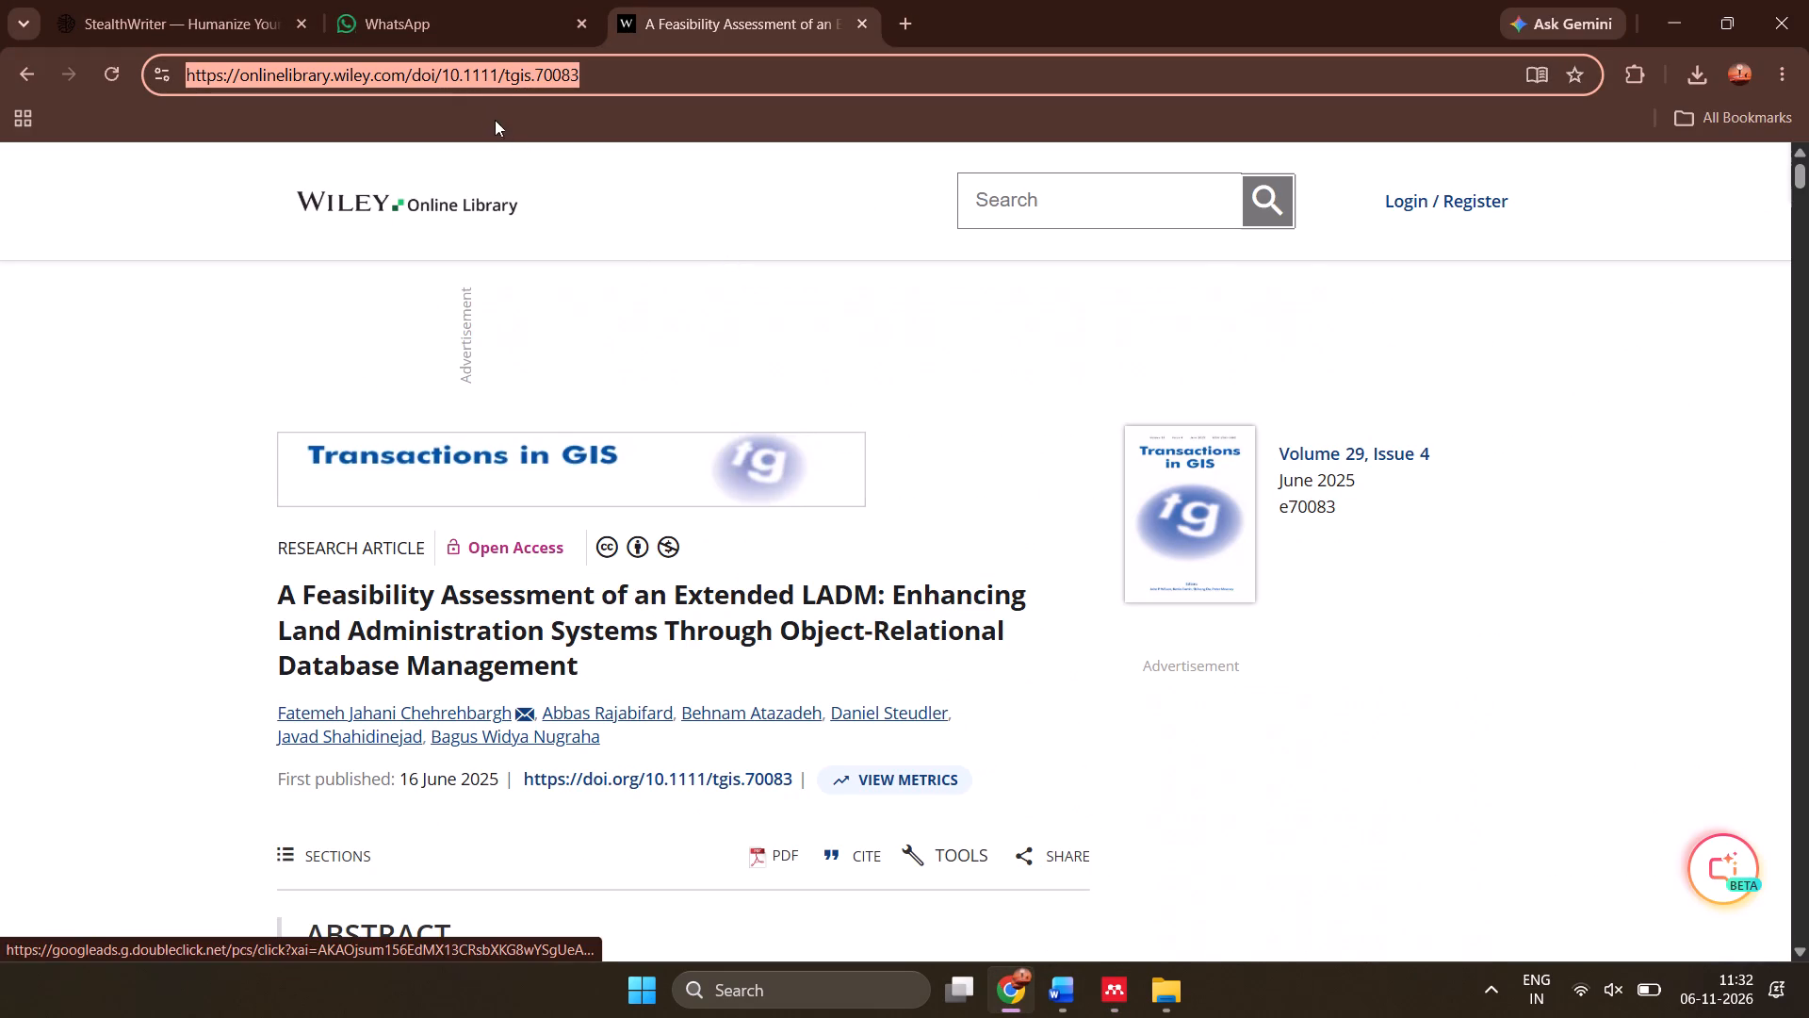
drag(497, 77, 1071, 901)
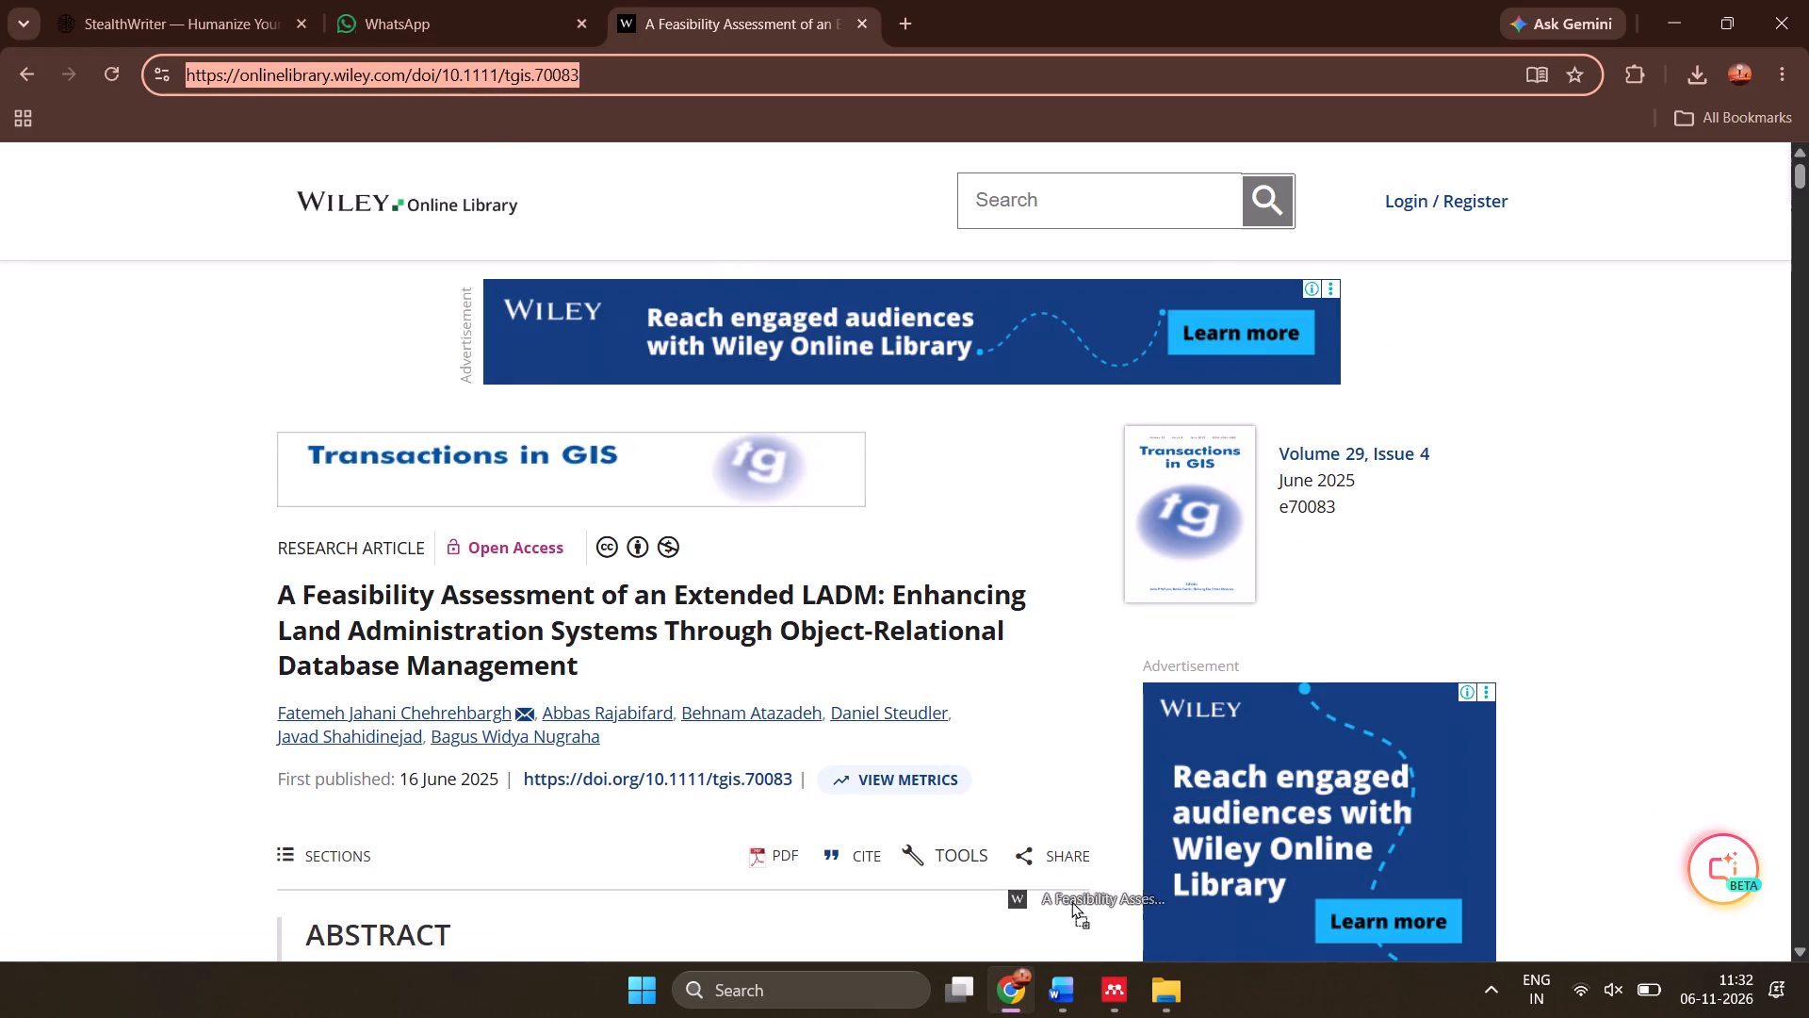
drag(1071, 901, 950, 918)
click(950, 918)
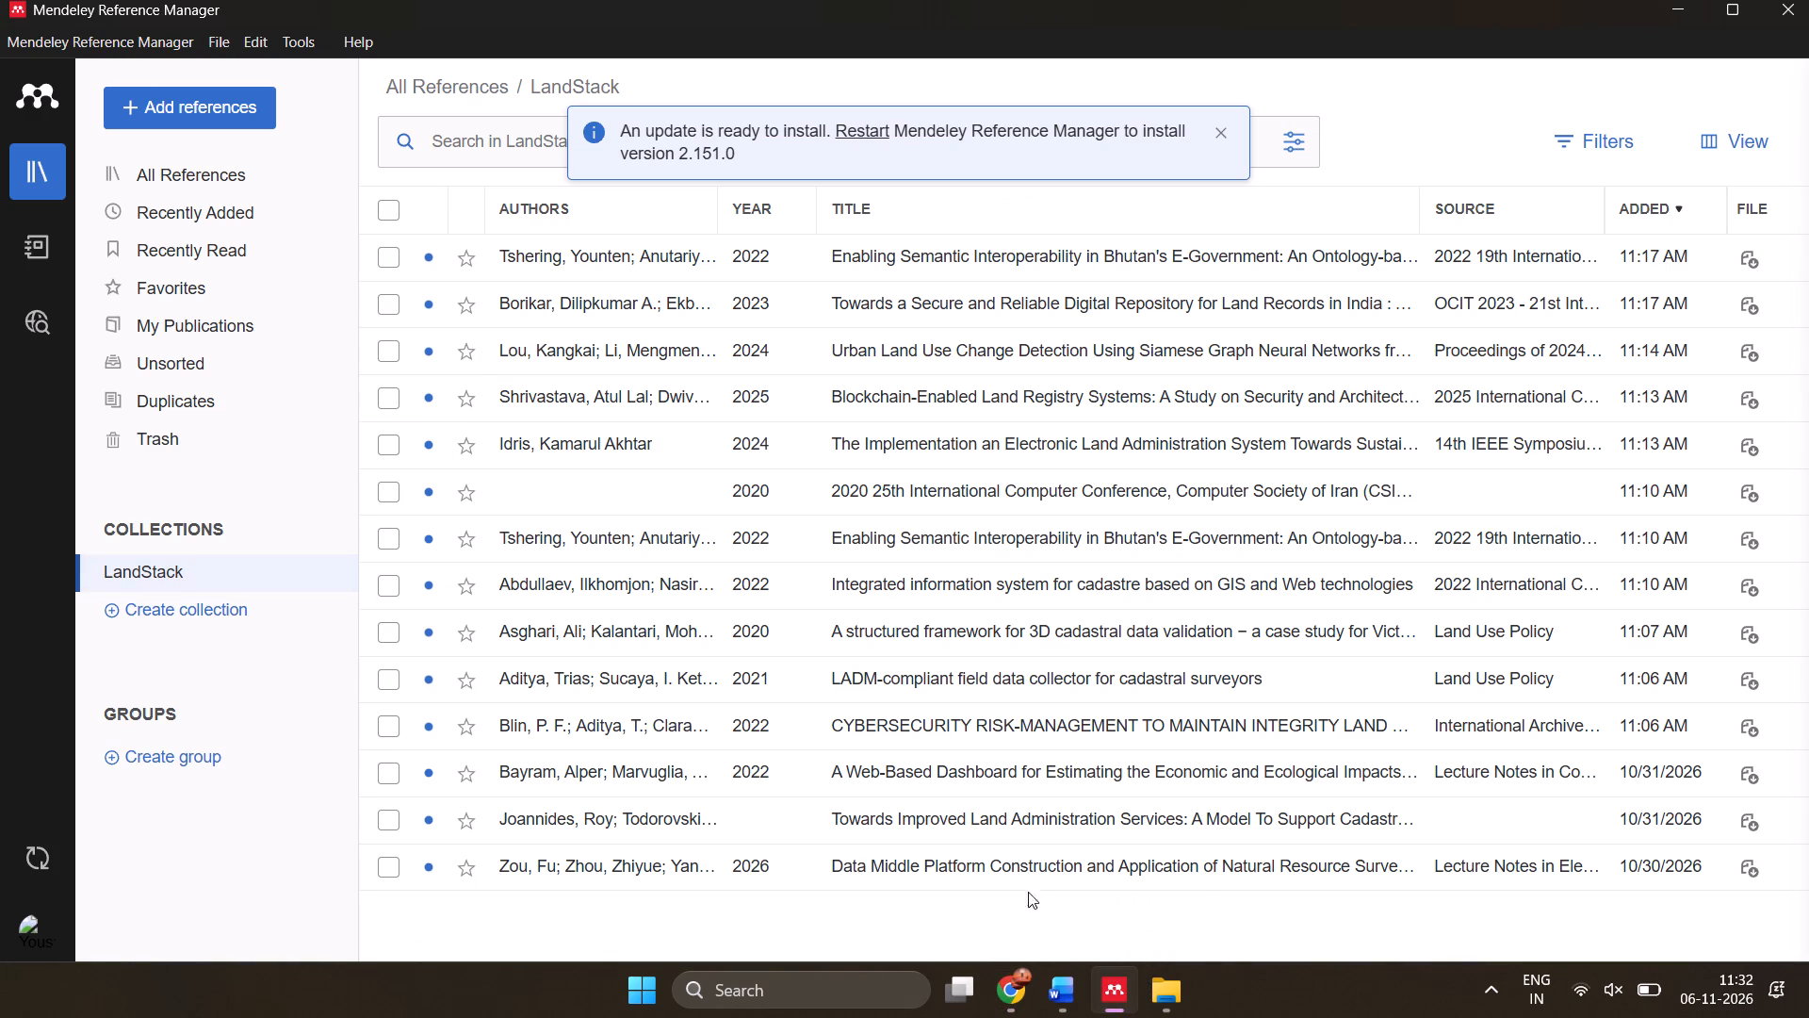
Switch to Chrome and try to open the Open Access link on the Wiley "A Feasibility Assessment of an Extended LADM" article page.
click(1013, 976)
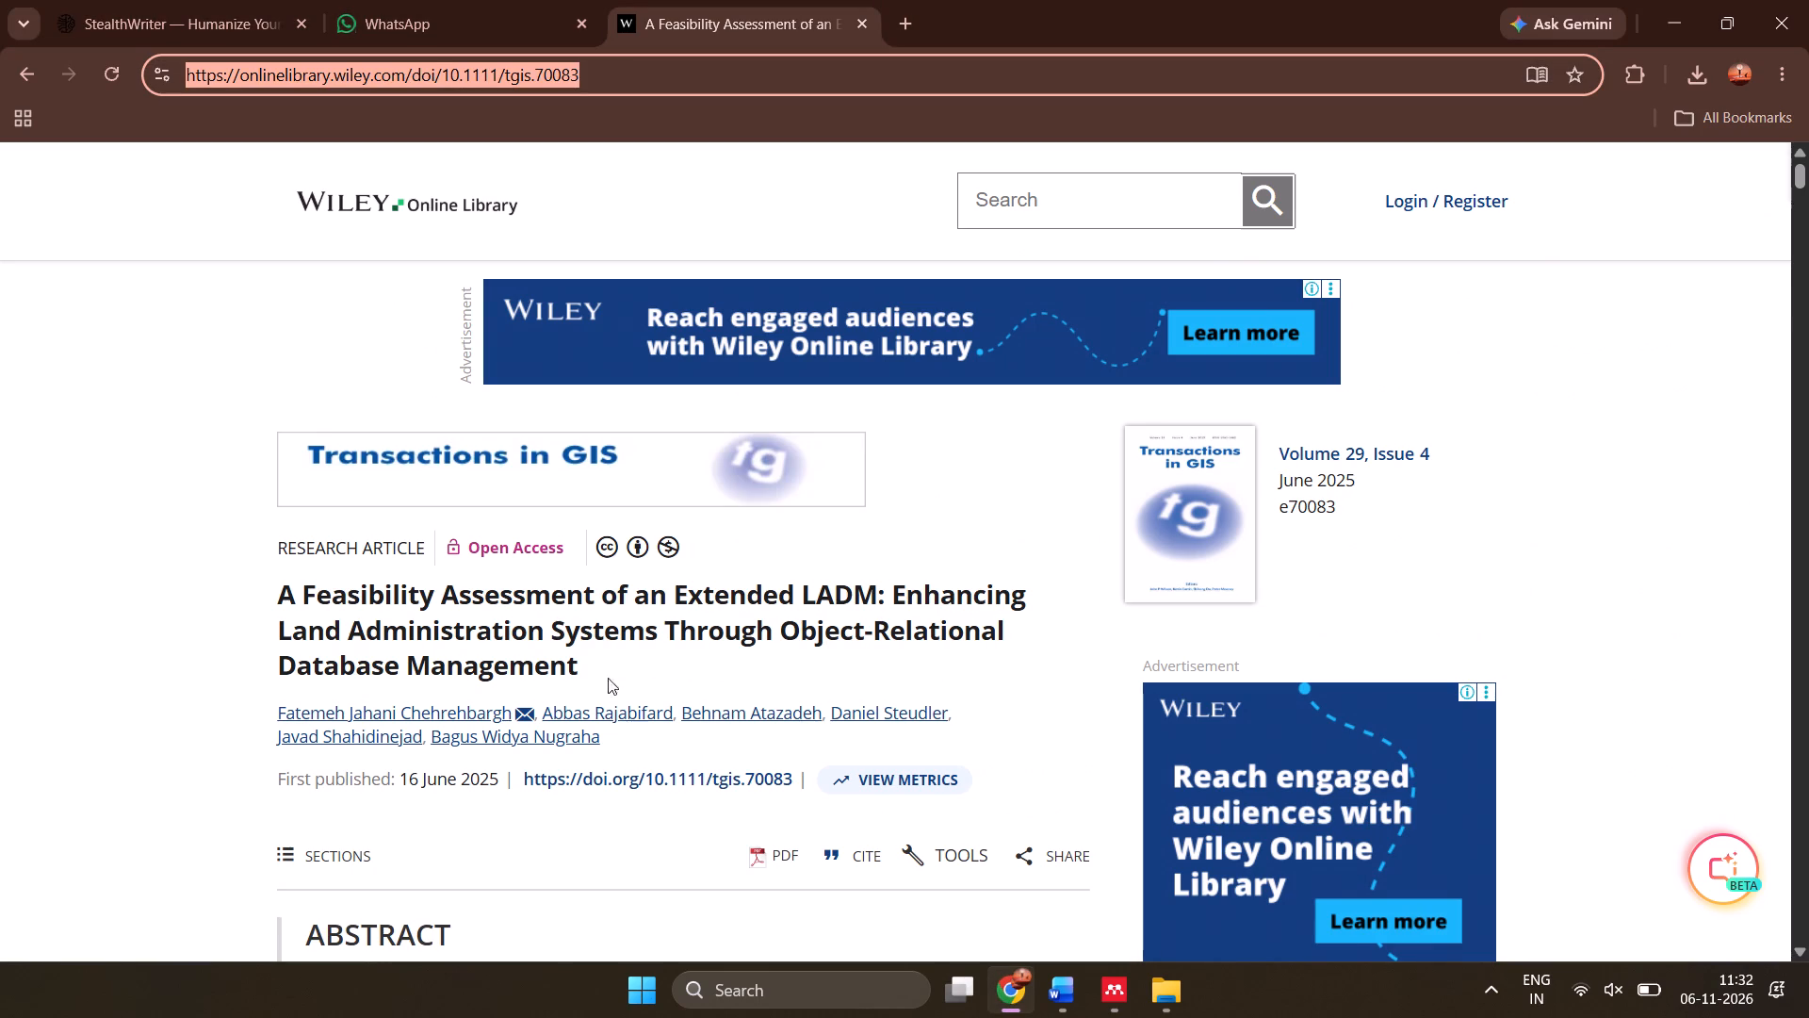
double_click(528, 550)
click(528, 550)
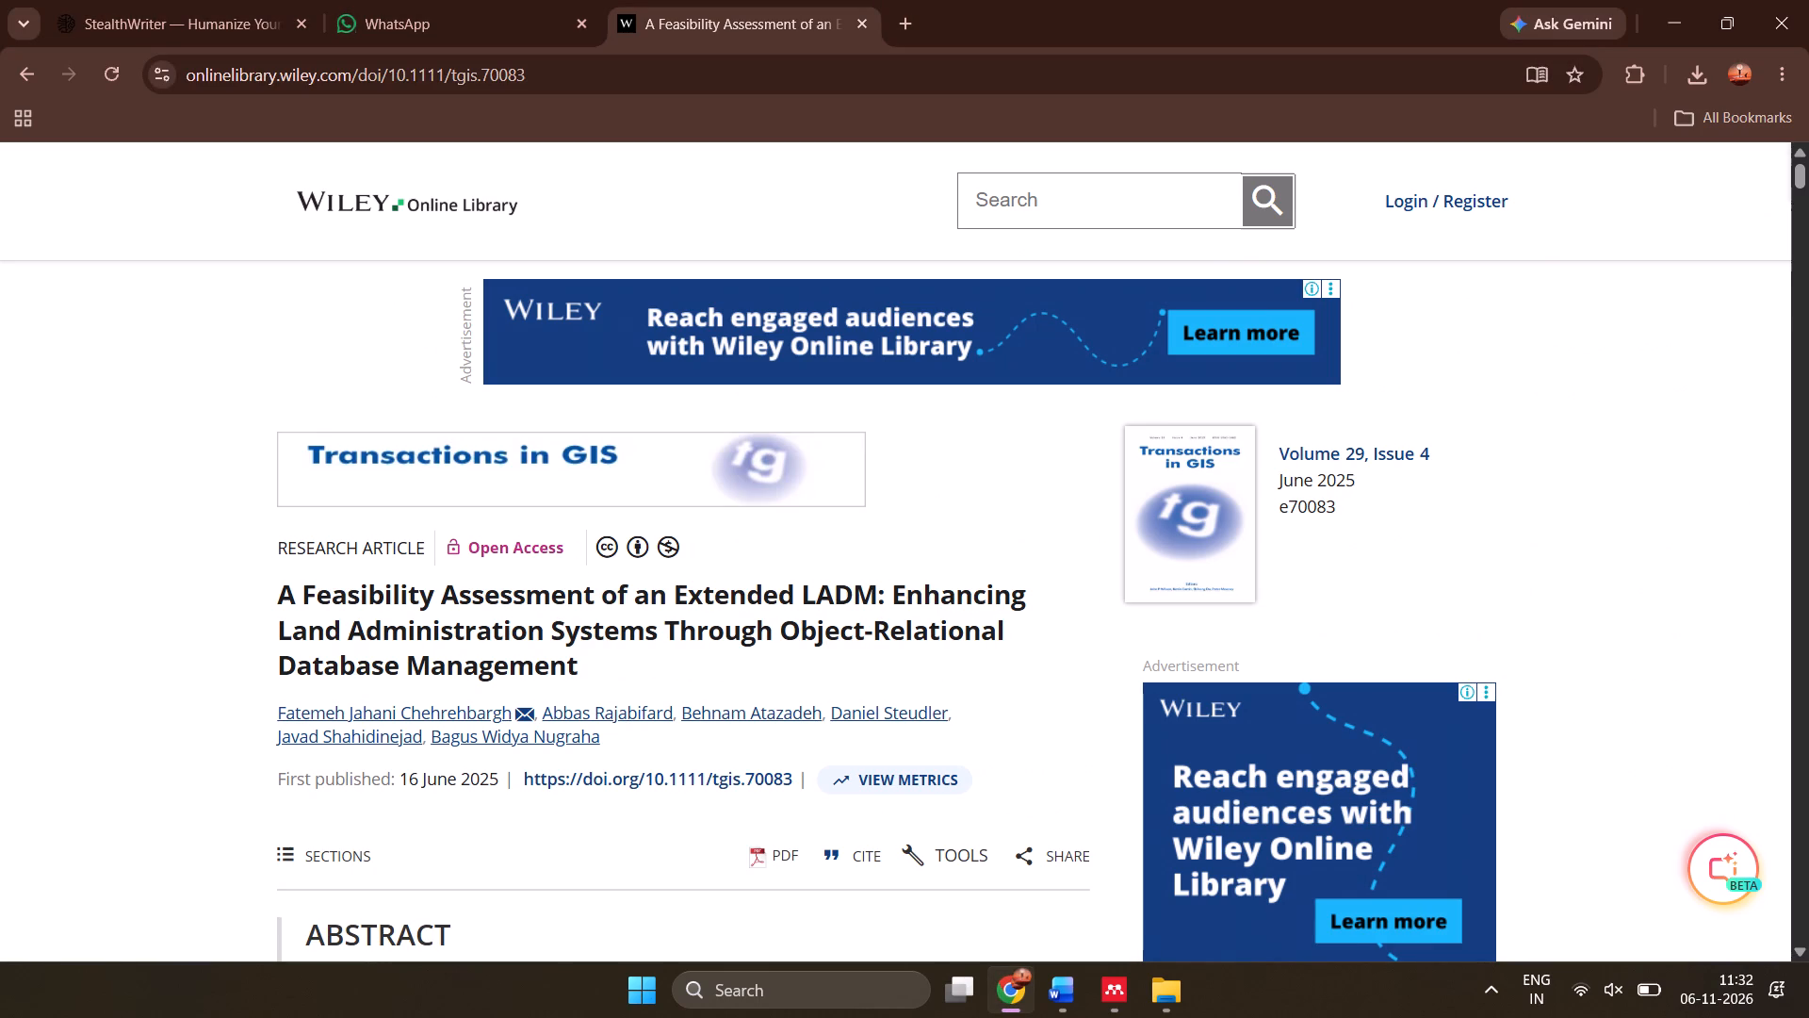
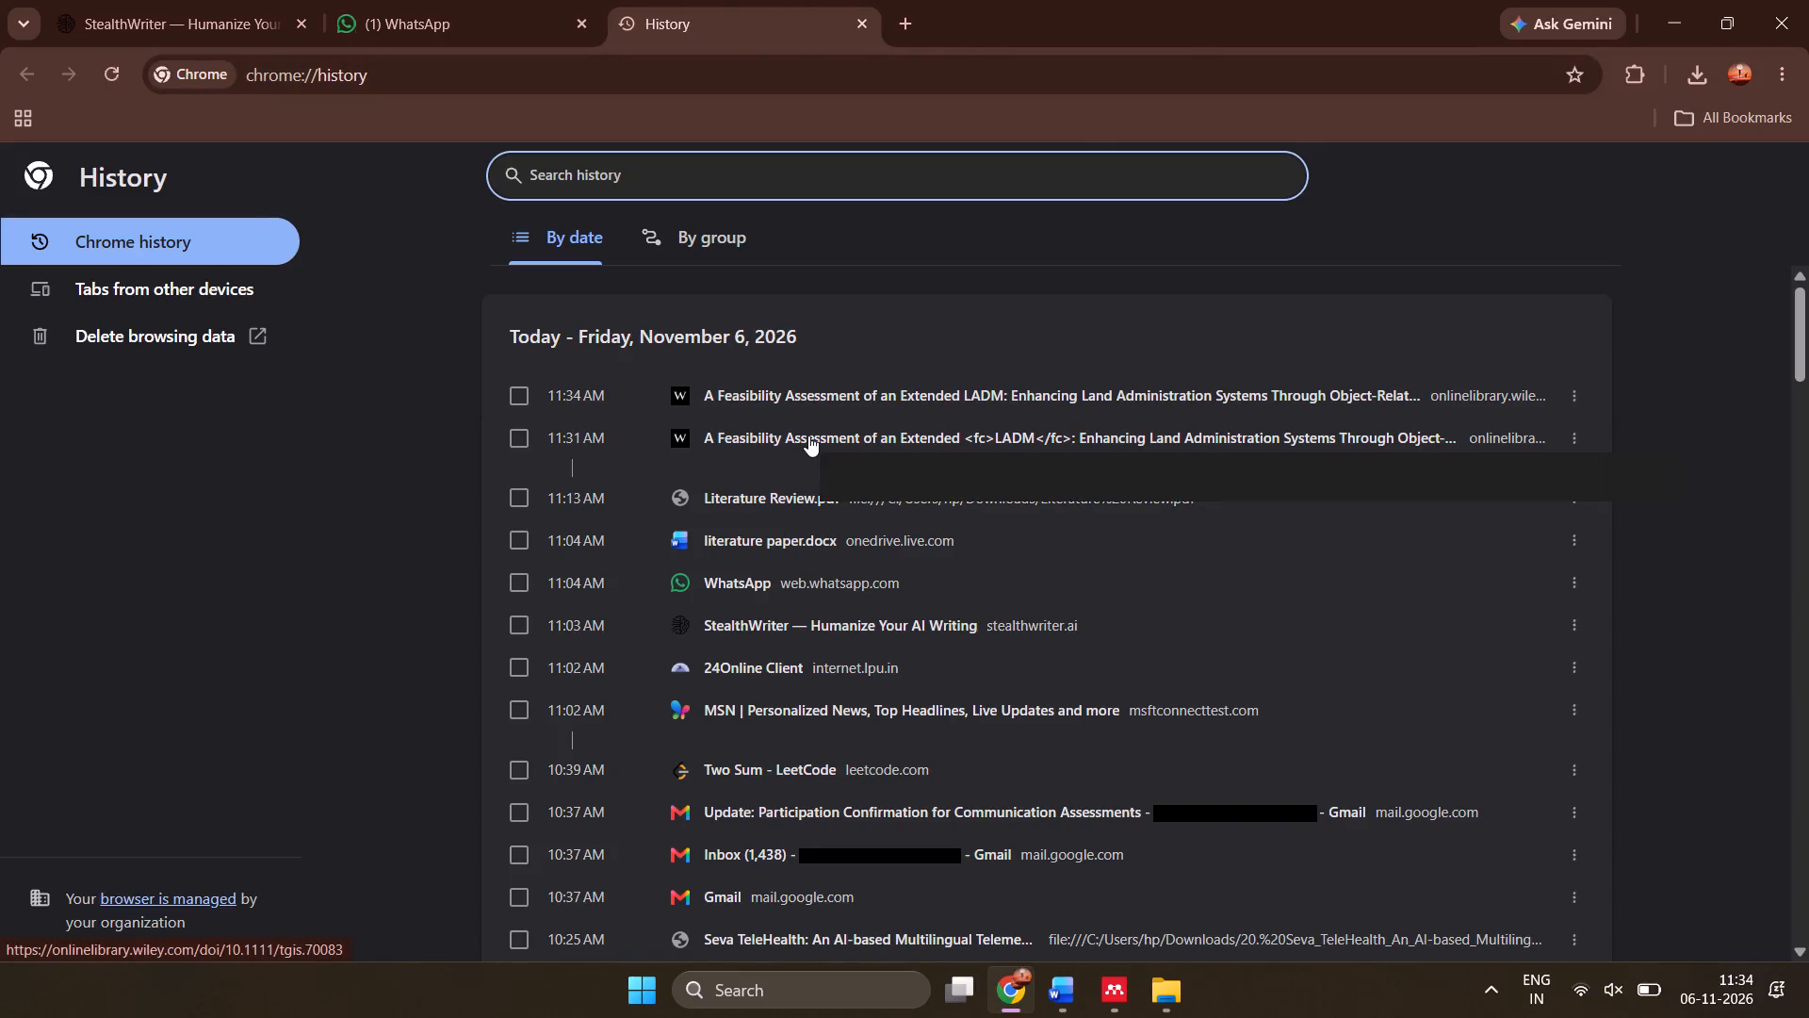
Reopen the Wiley article "A Feasibility Assessment of an Extended LADM" from browsing history and snip its PDF, Cite, Tools and Share row.
click(802, 435)
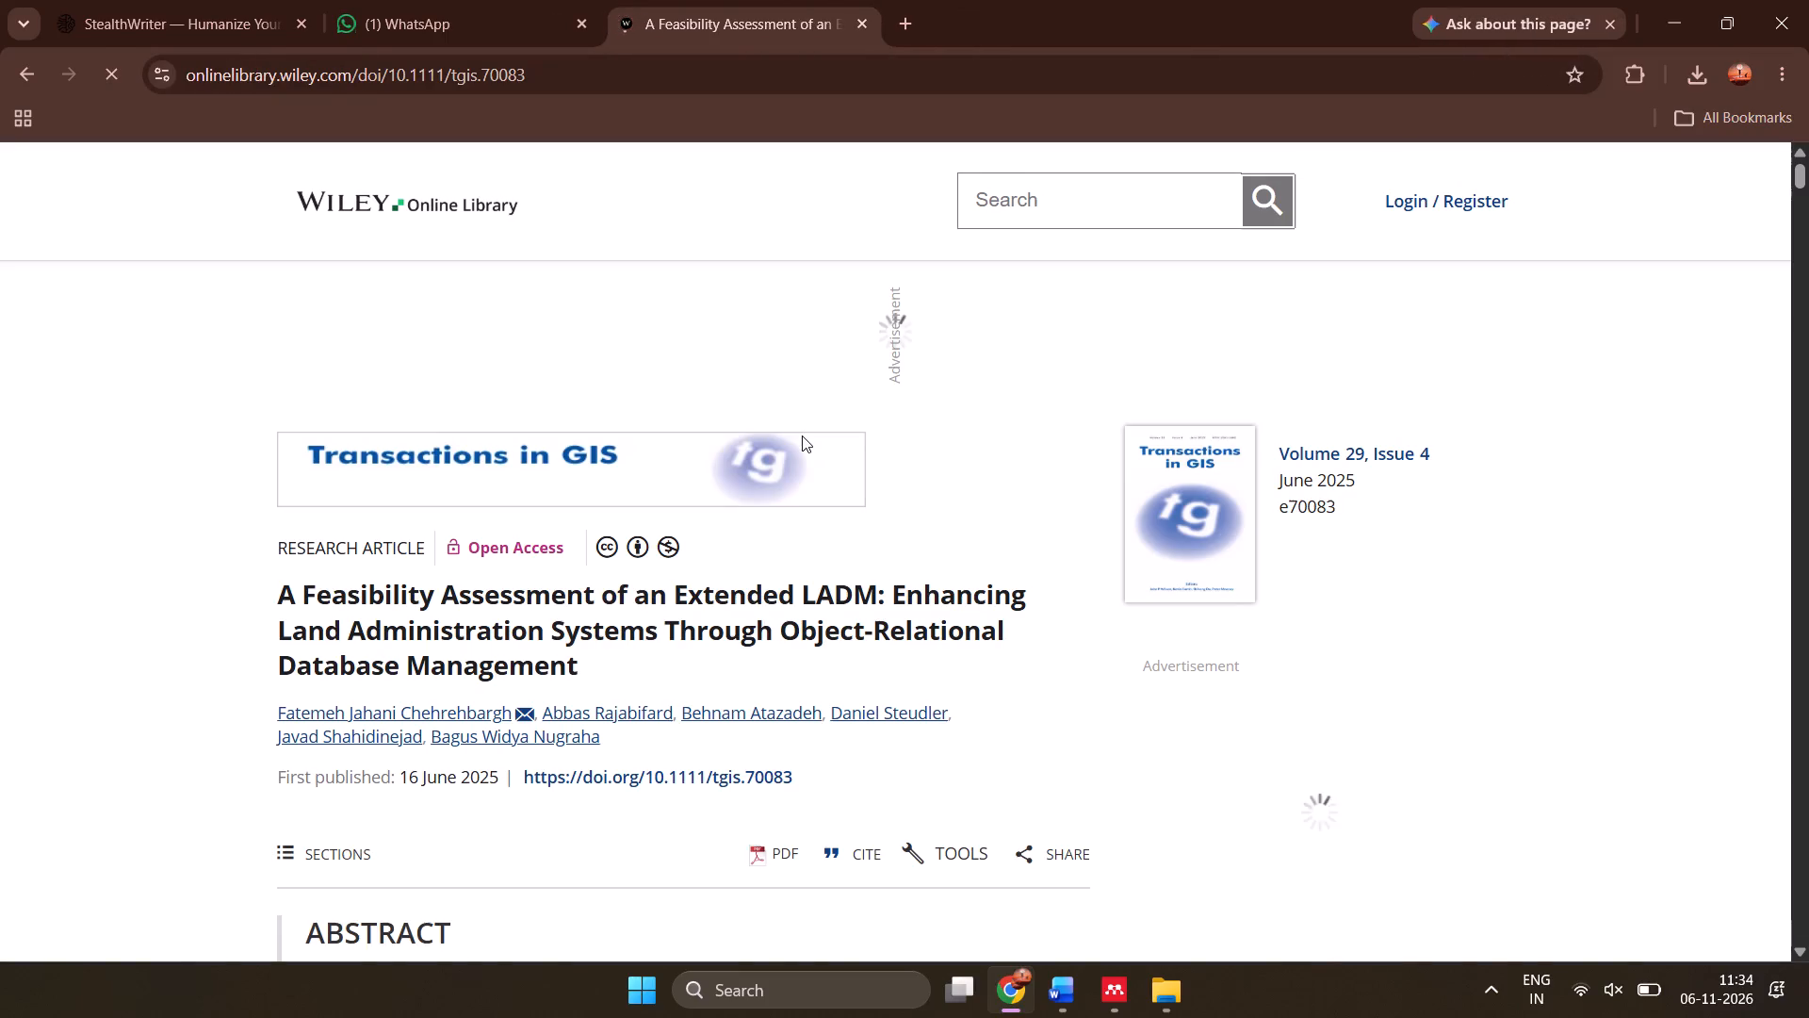
key(Print)
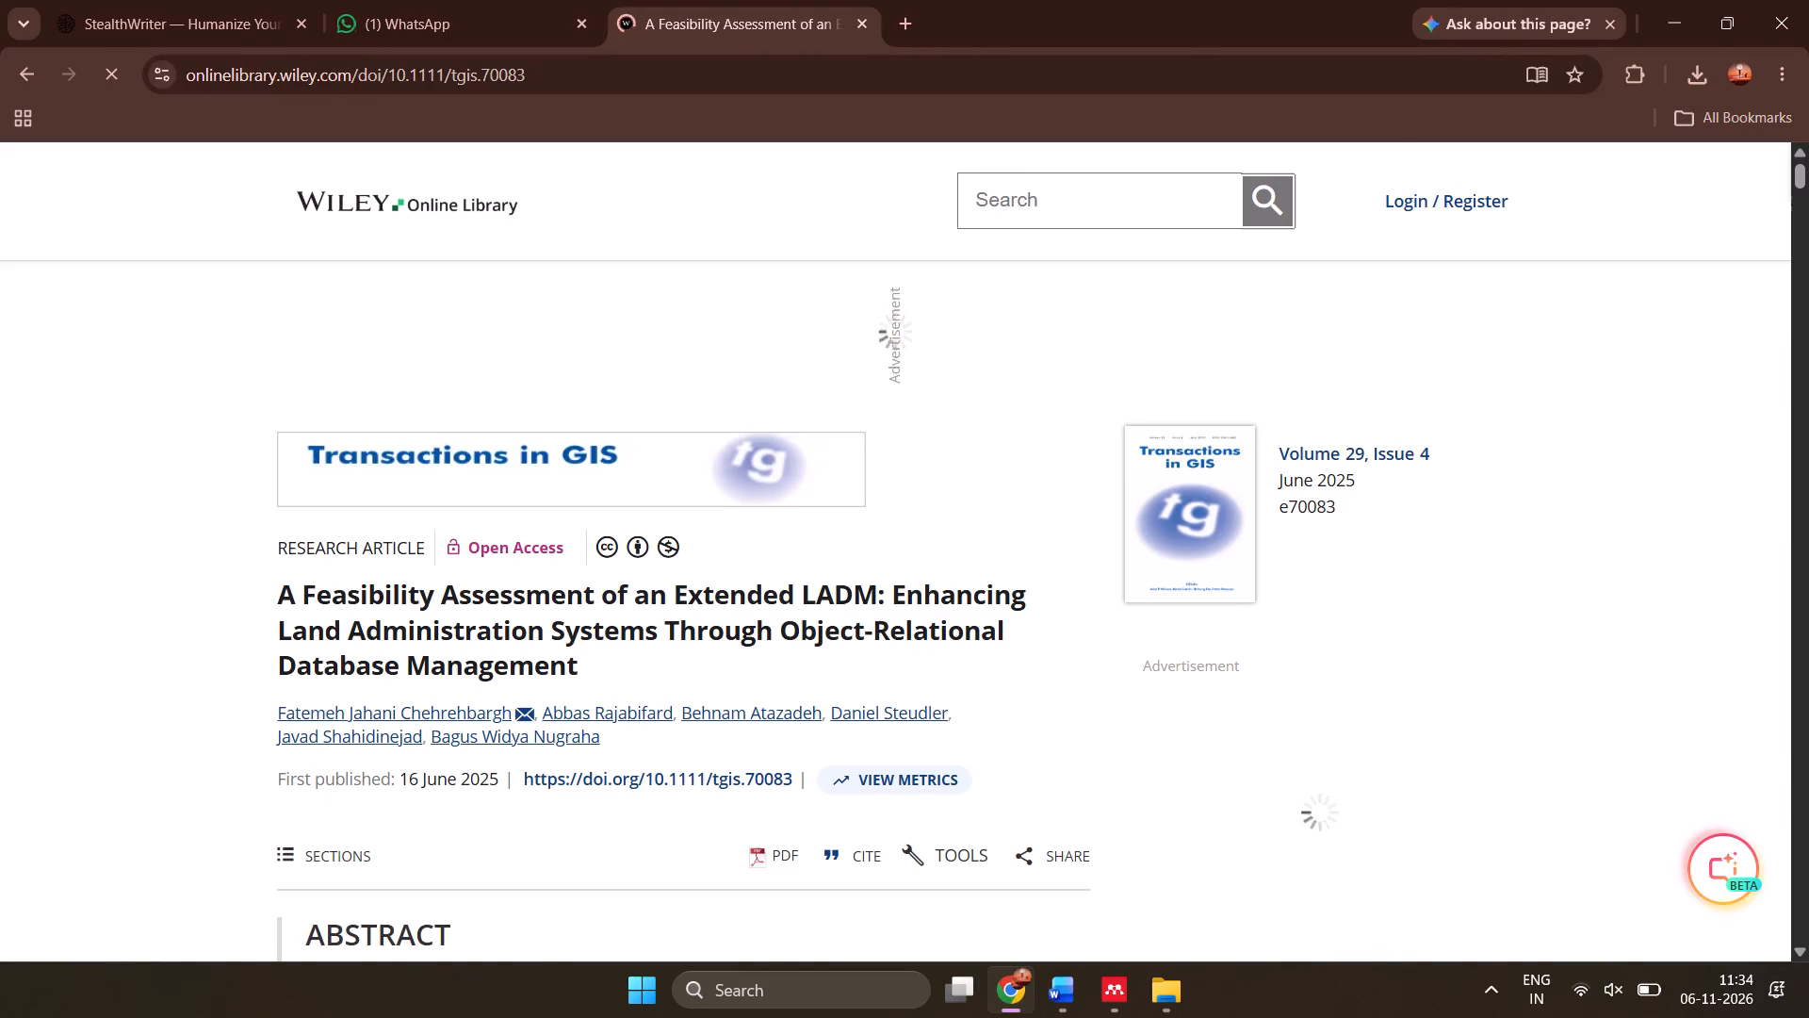
drag(651, 804, 1252, 892)
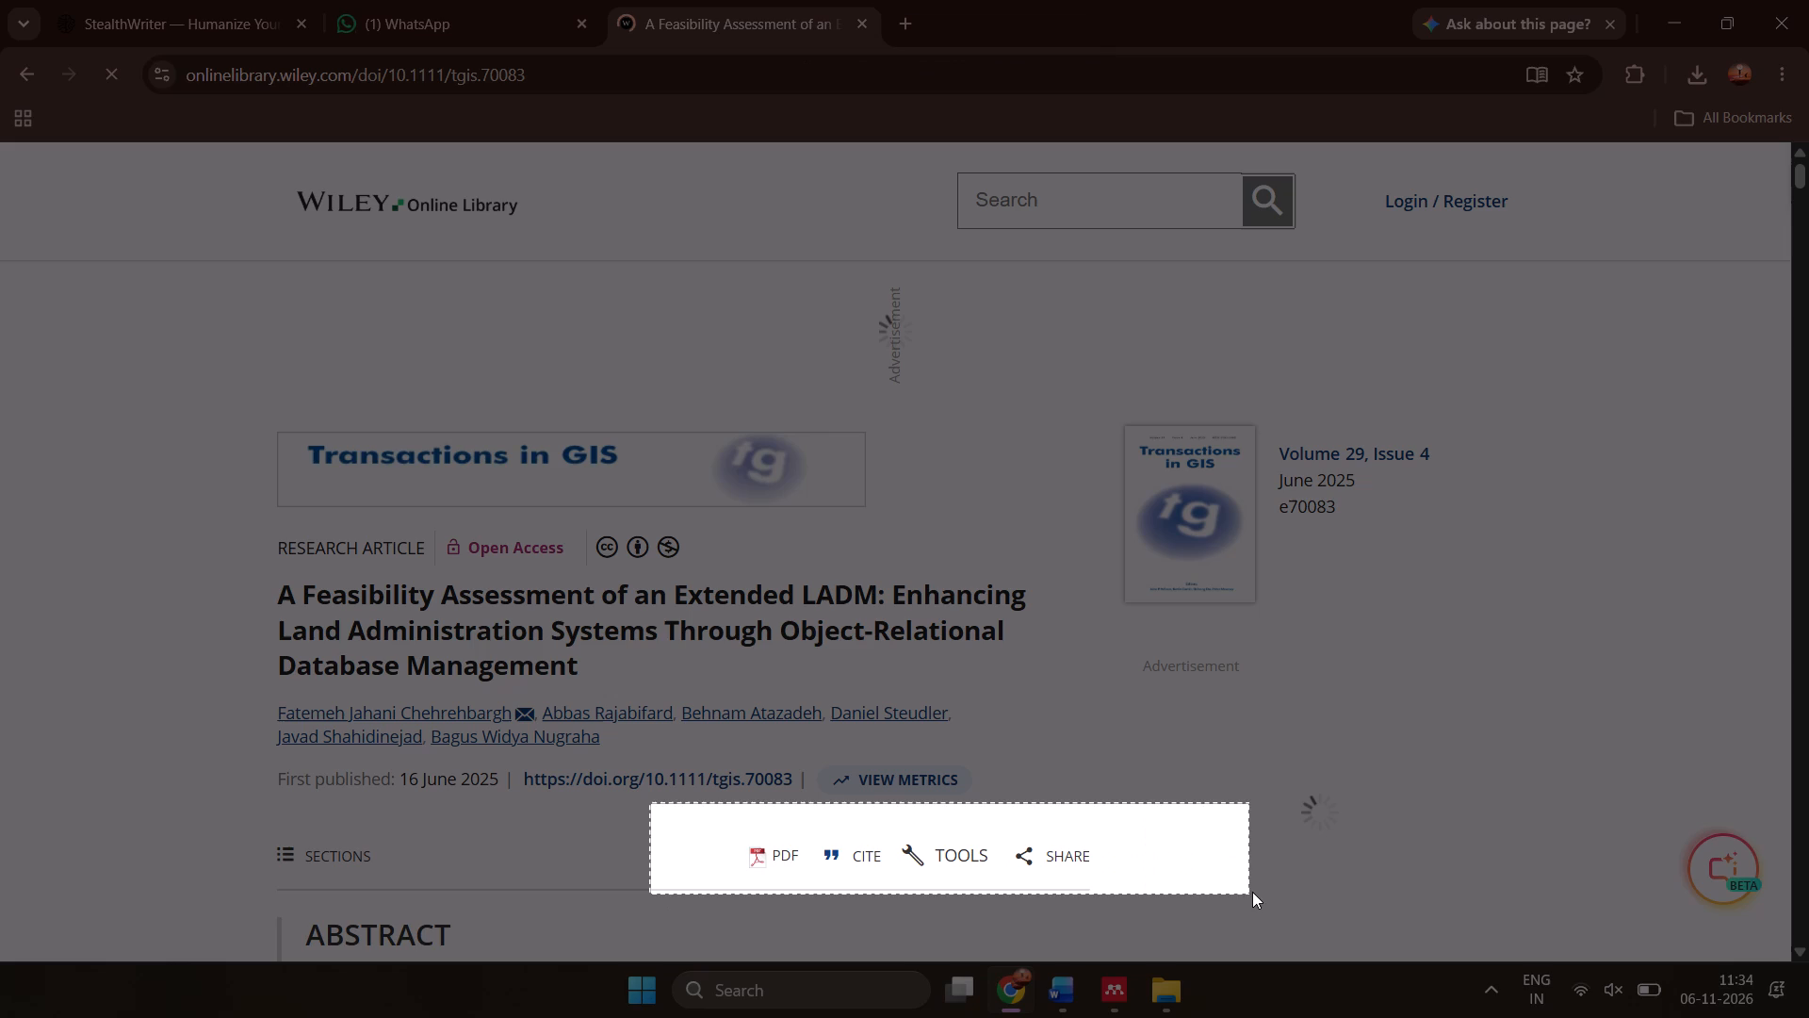
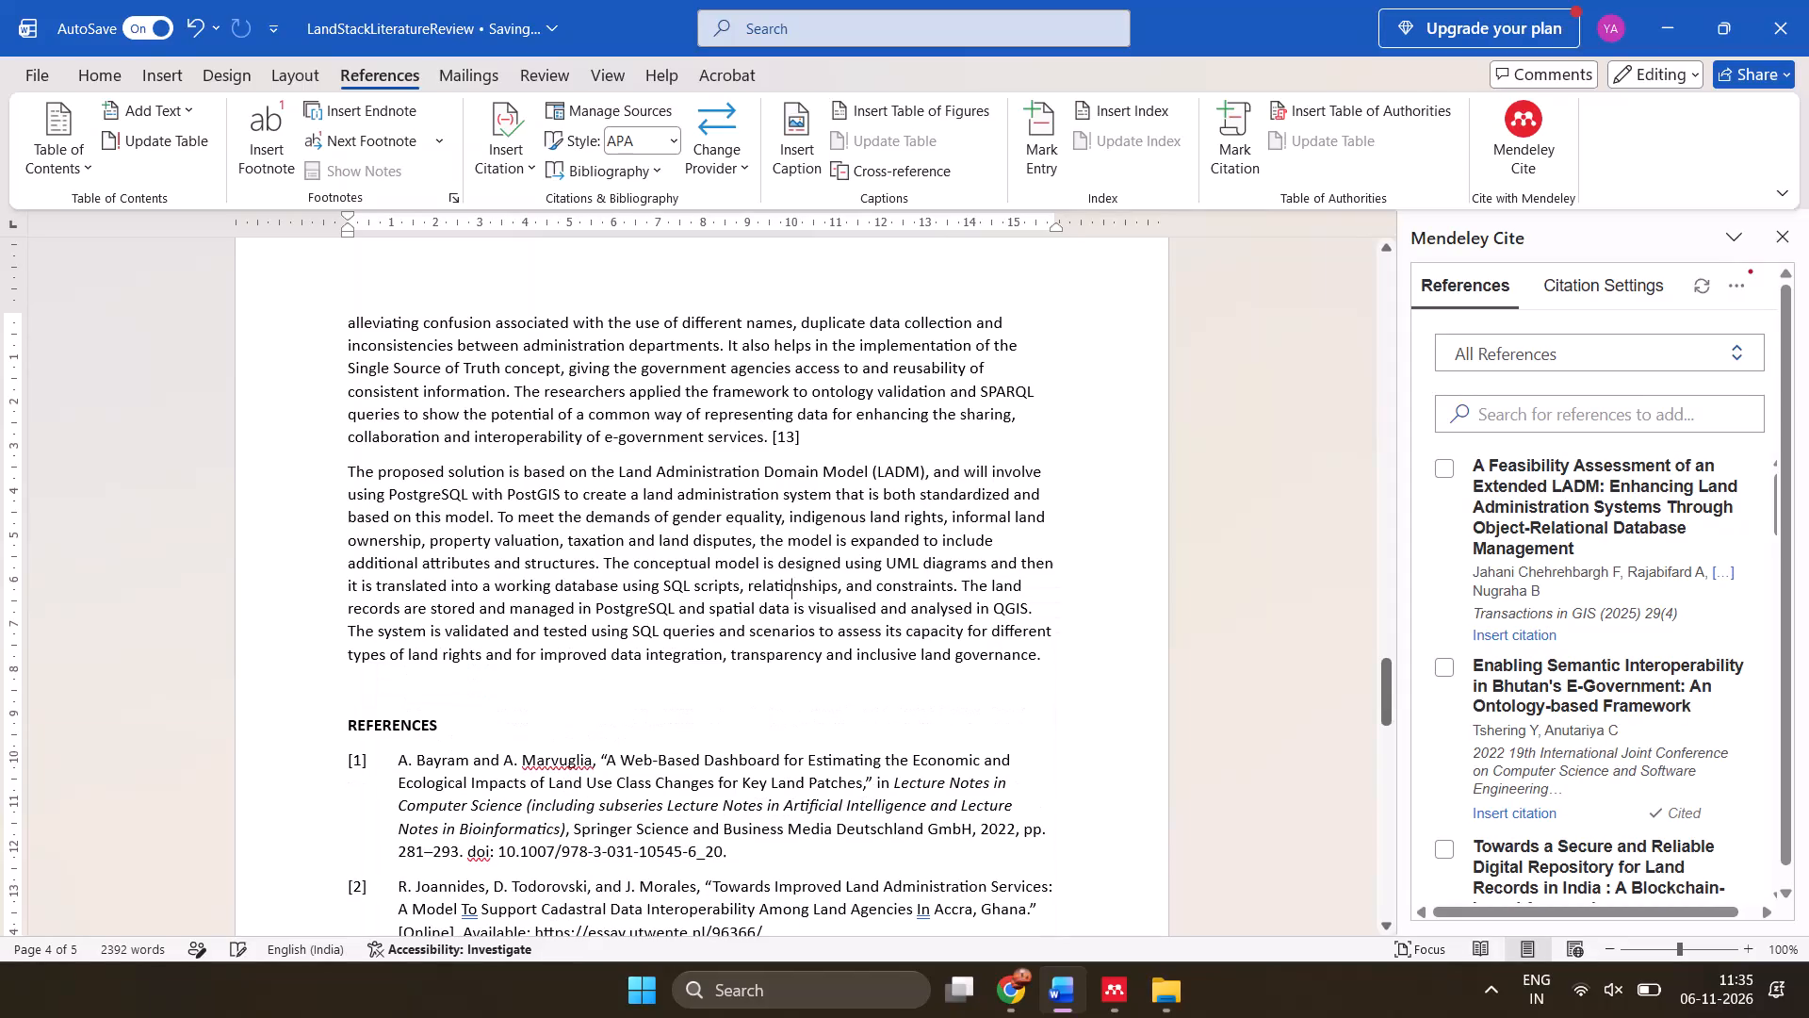
Sync the Mendeley Cite references and add the "A Feasibility Assessment of an Extended LADM" citation after a space at the end of the last review paragraph.
click(1702, 298)
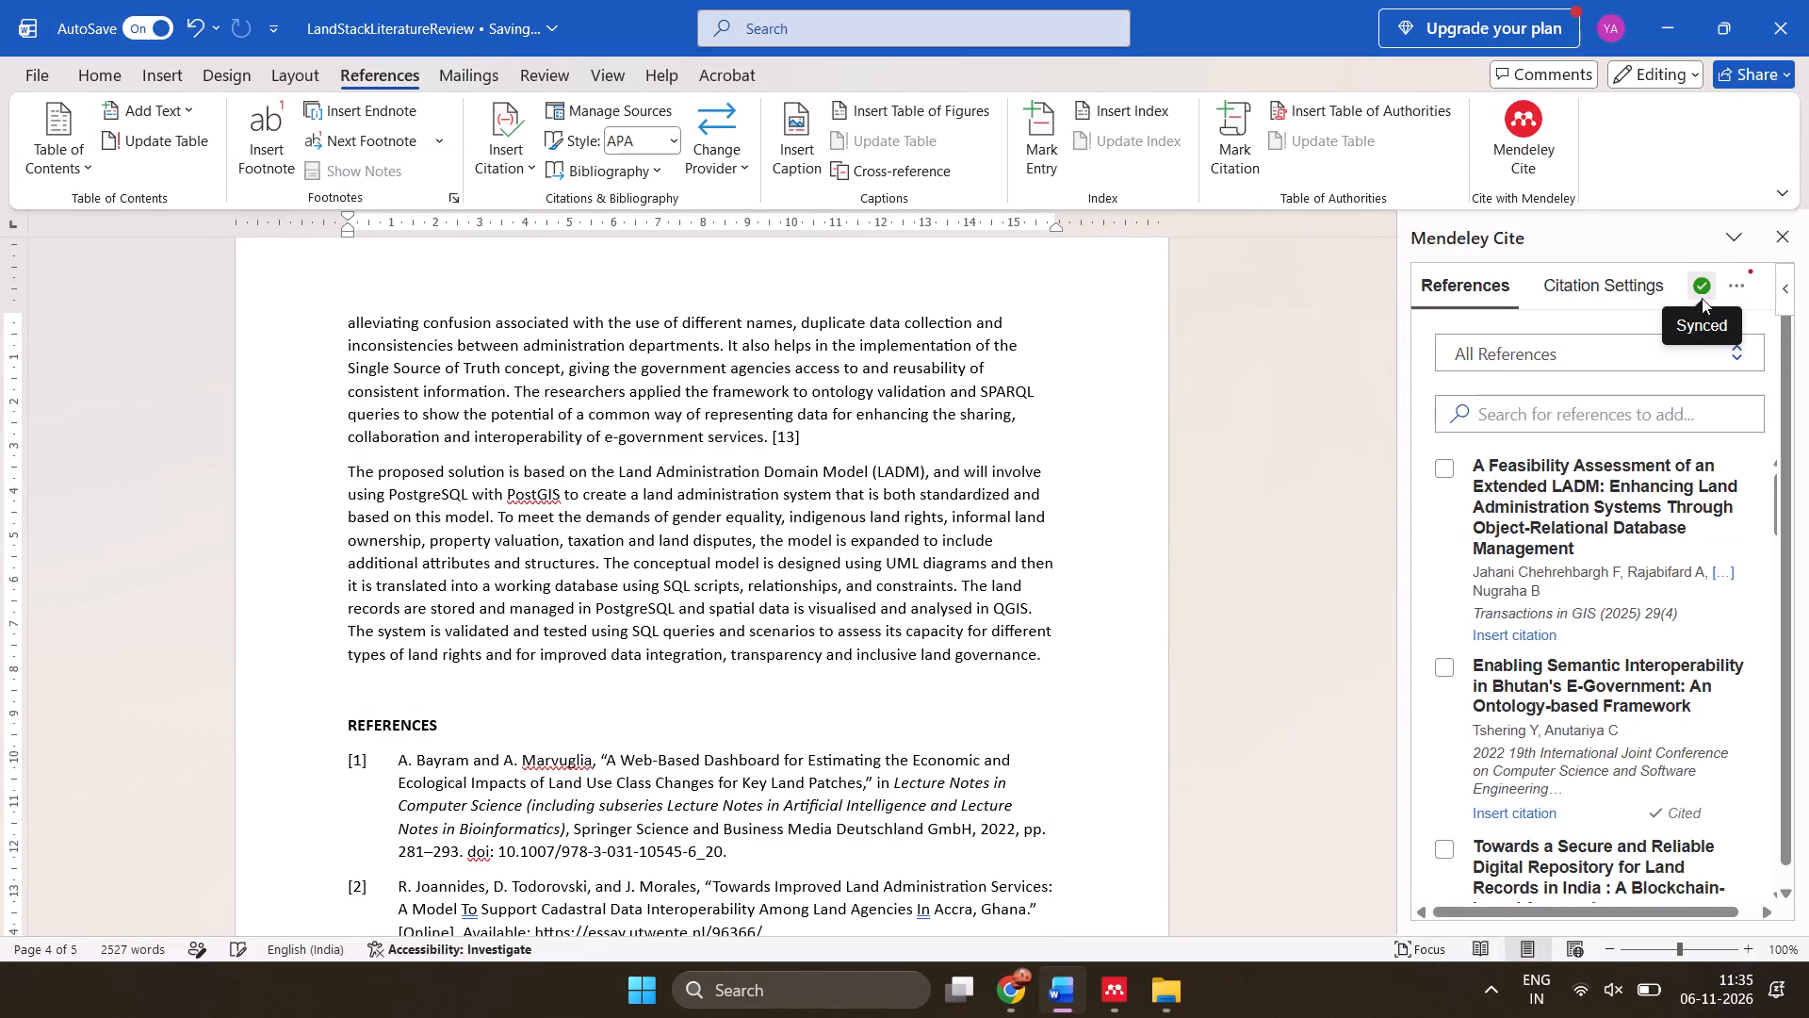
click(1060, 656)
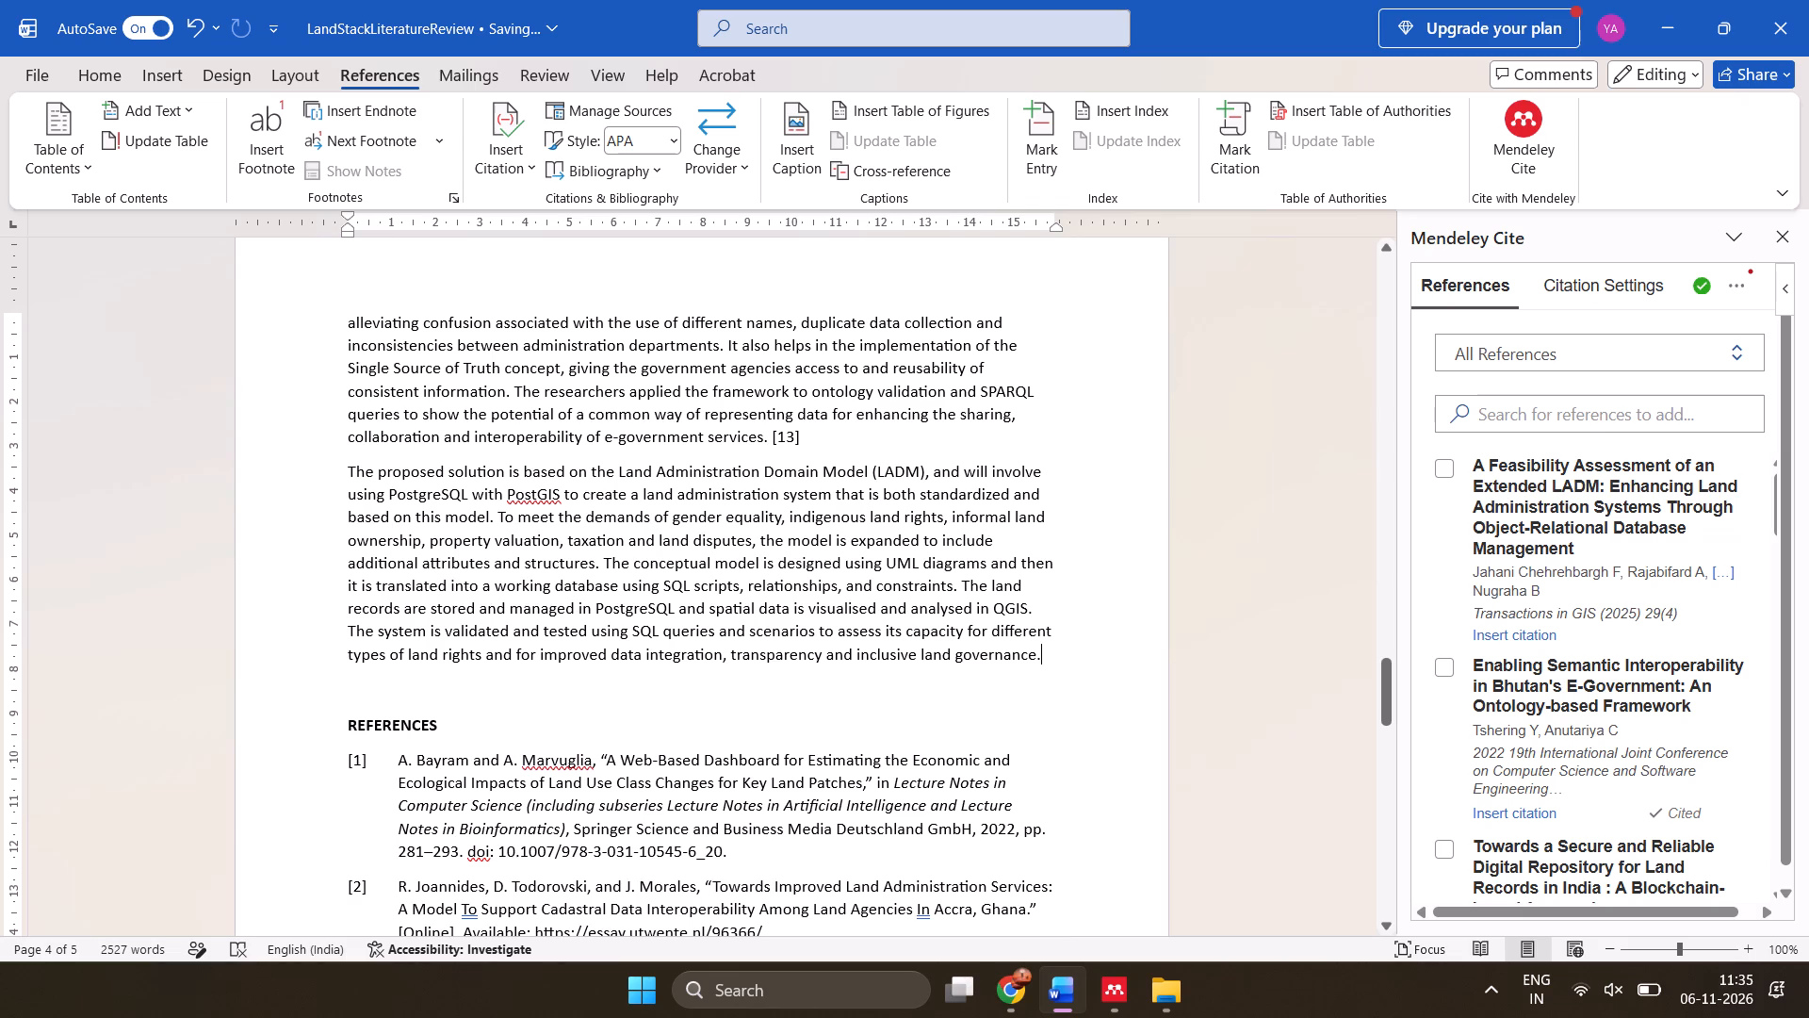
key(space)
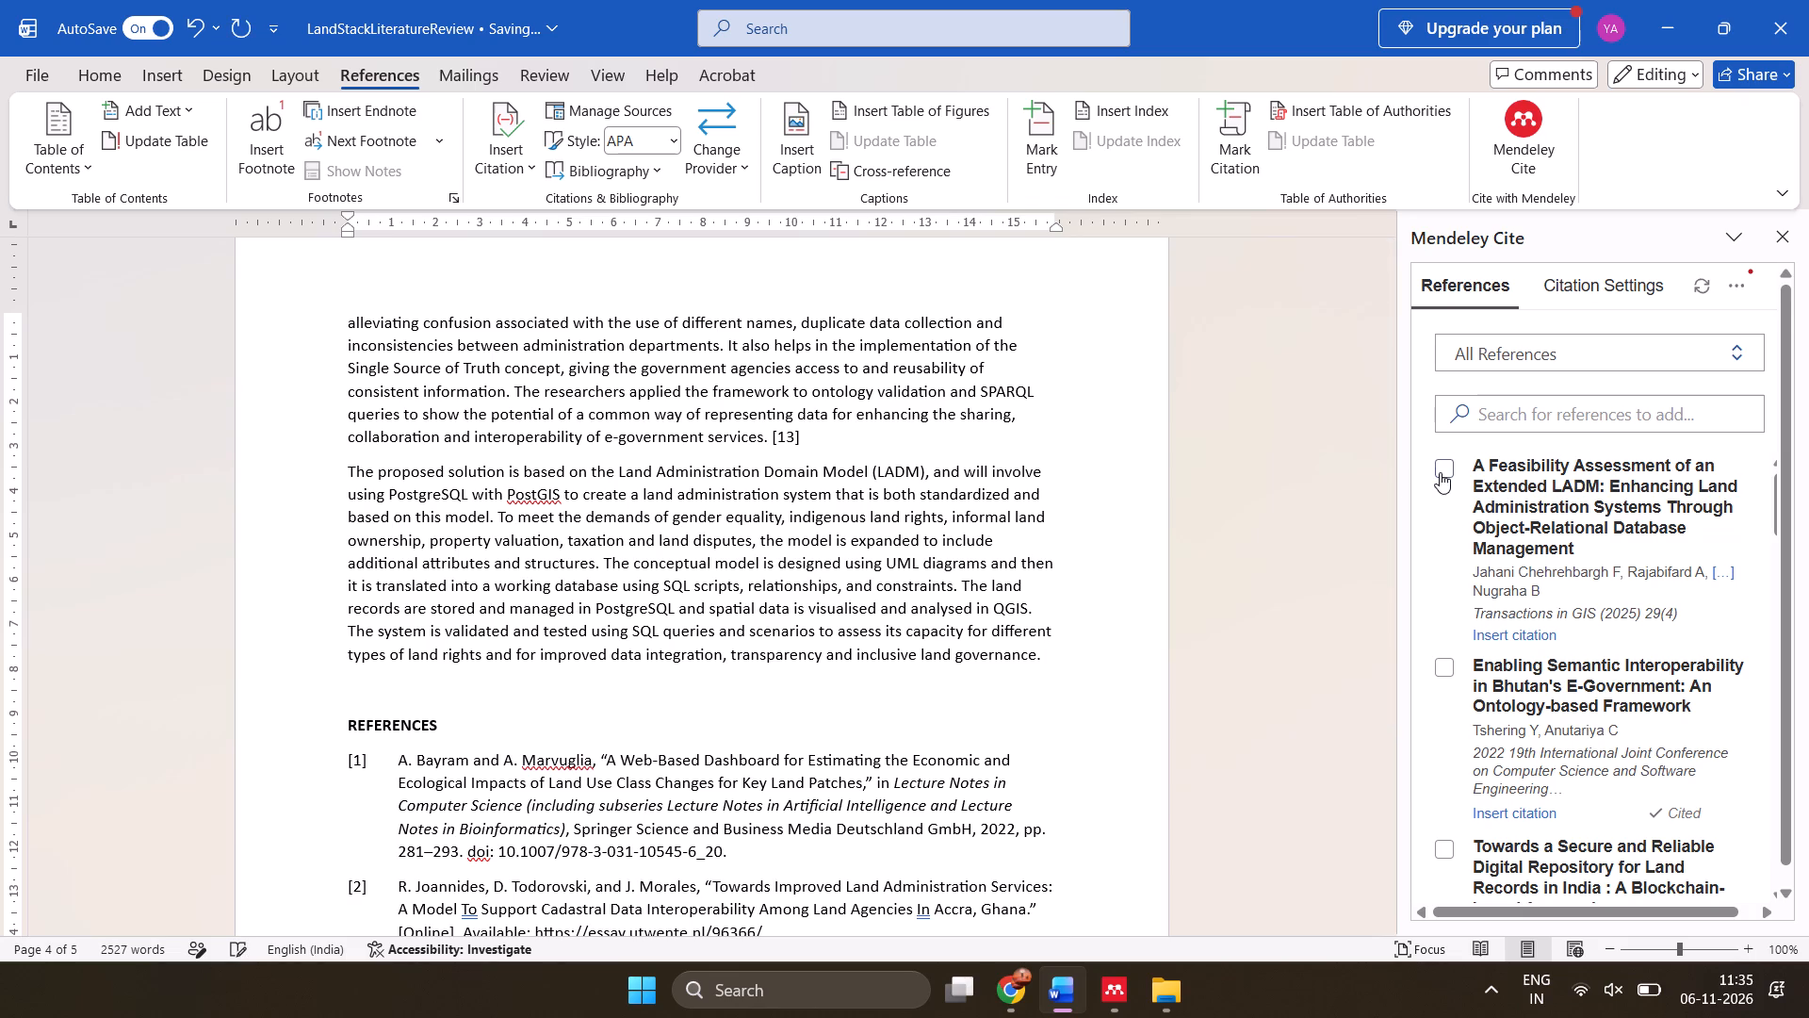
Cite "A Feasibility Assessment of an Extended LADM" at the end of the LADM paragraph, separated from the last sentence by a space.
click(1440, 472)
click(1490, 895)
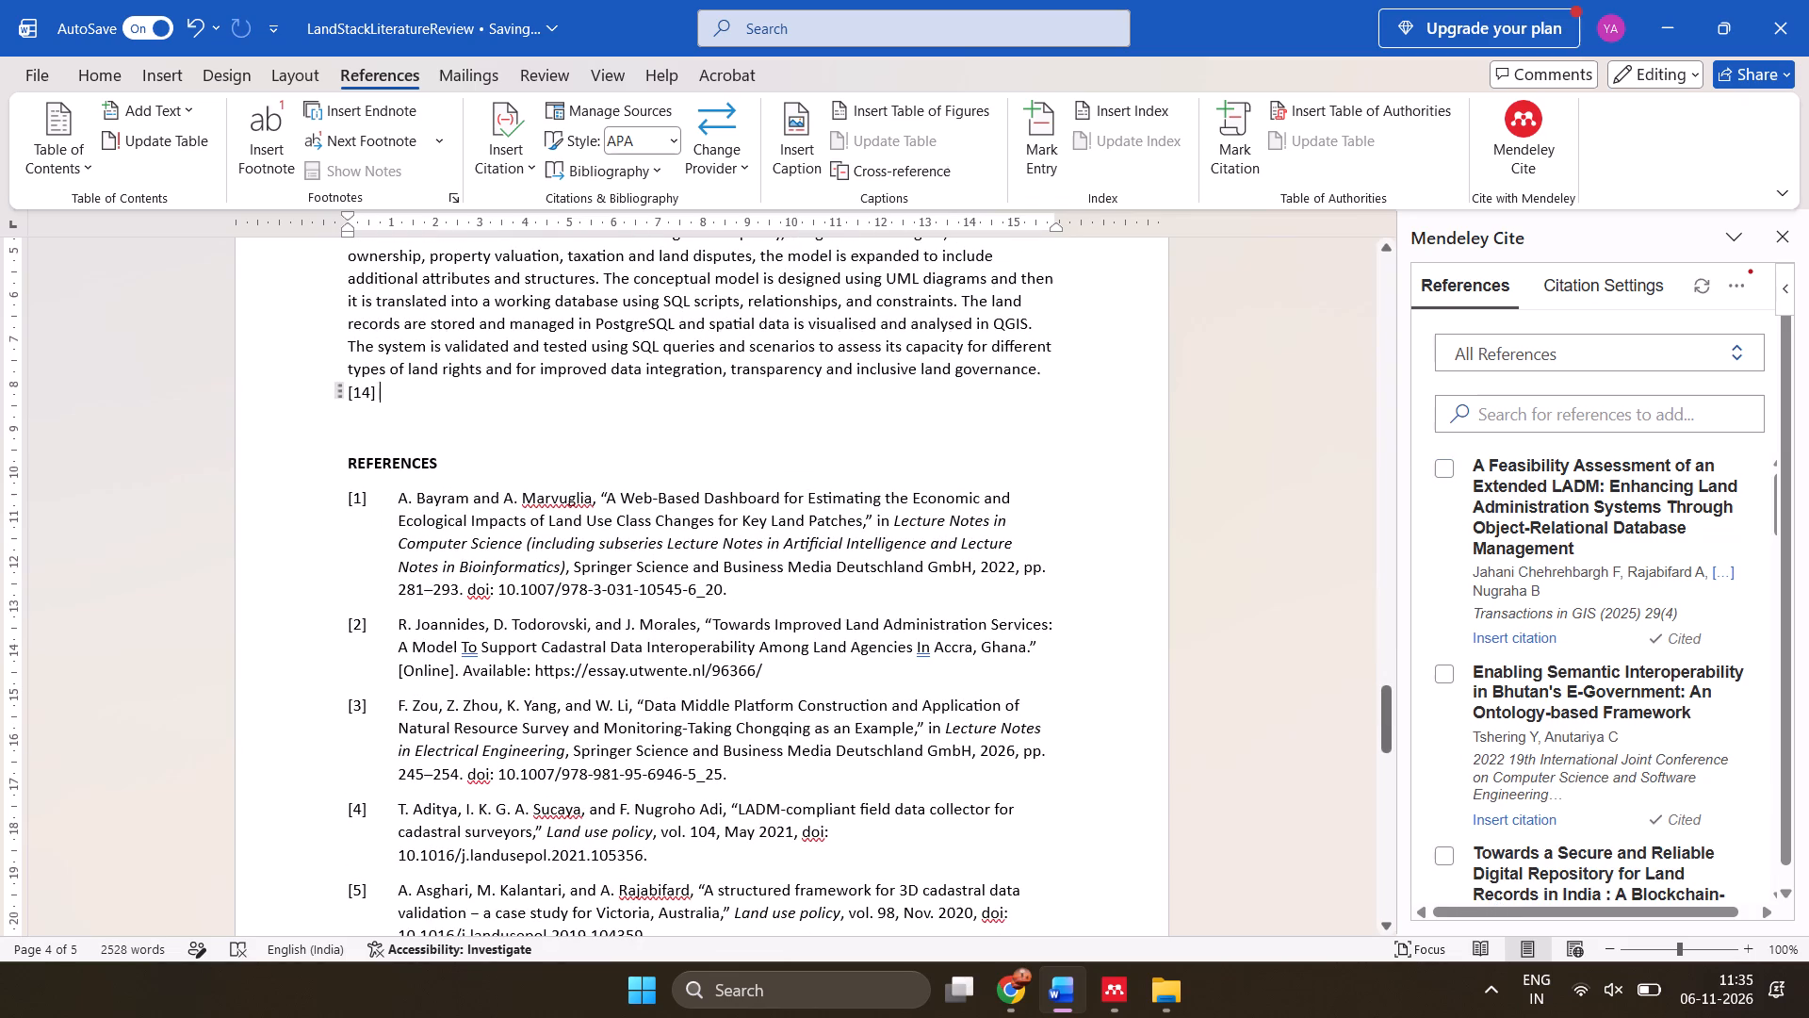
click(347, 392)
key(BackSpace)
key(BackSpace)
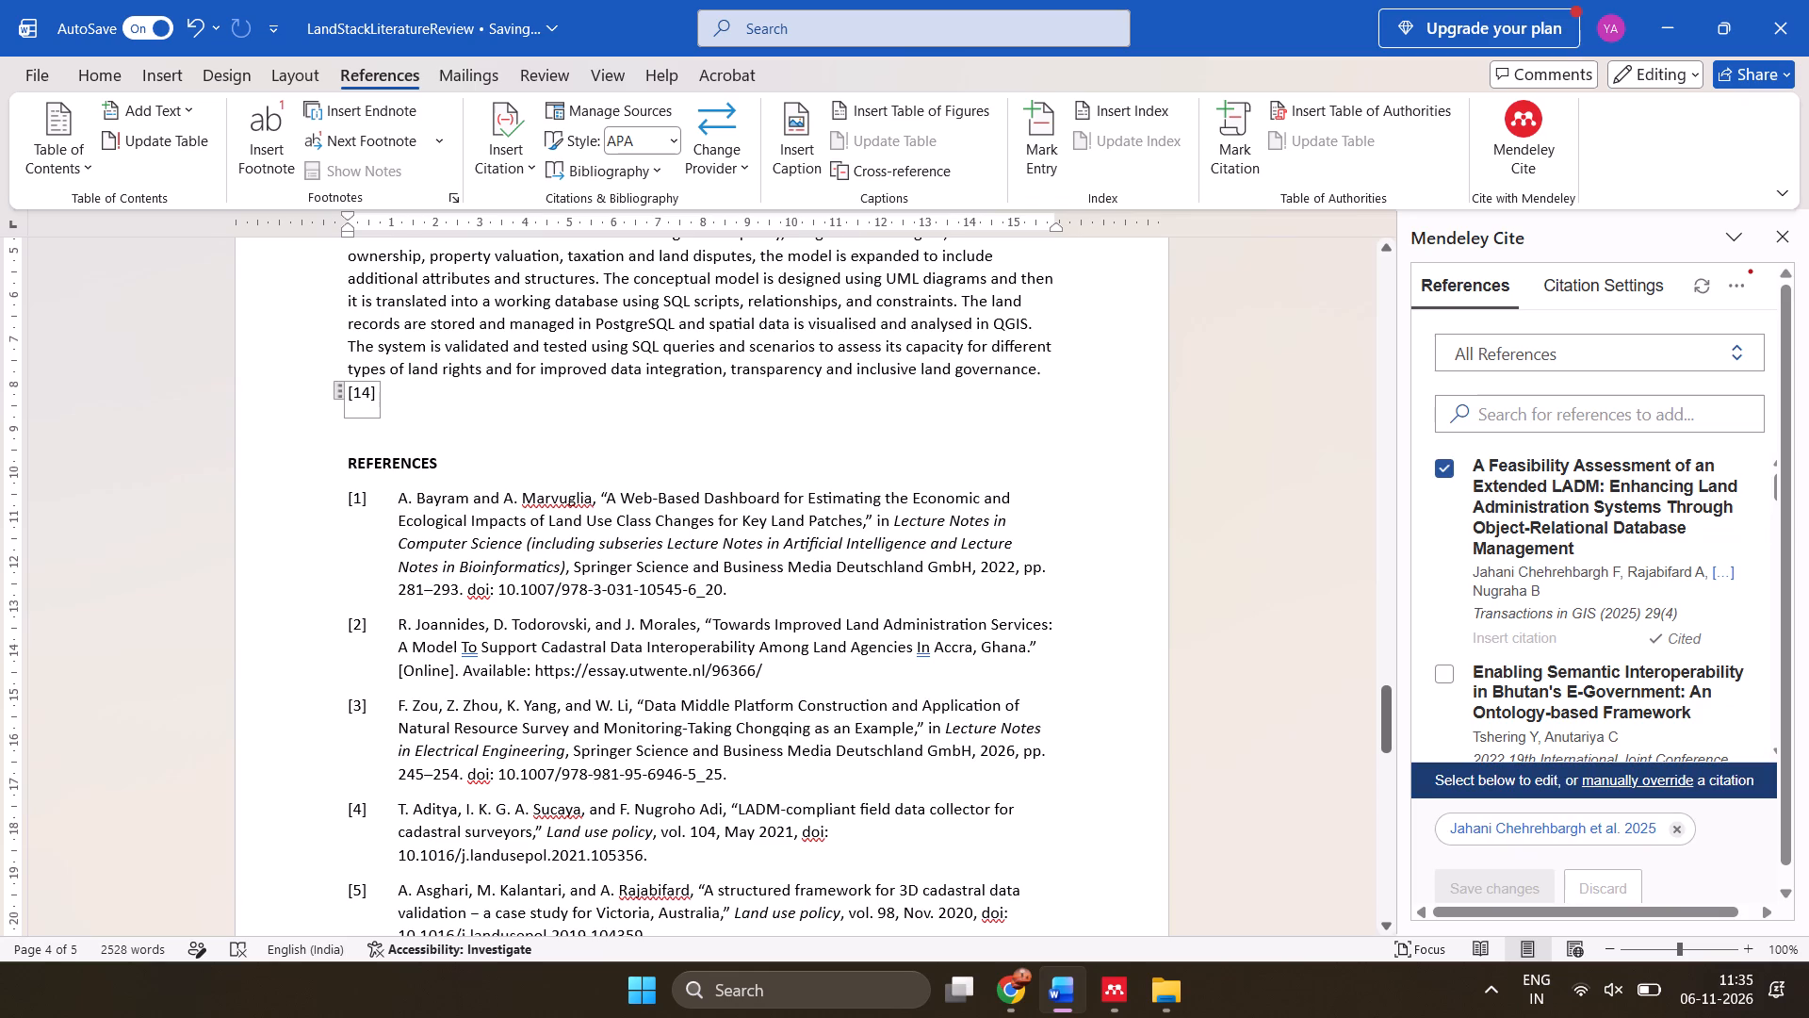
key(Left)
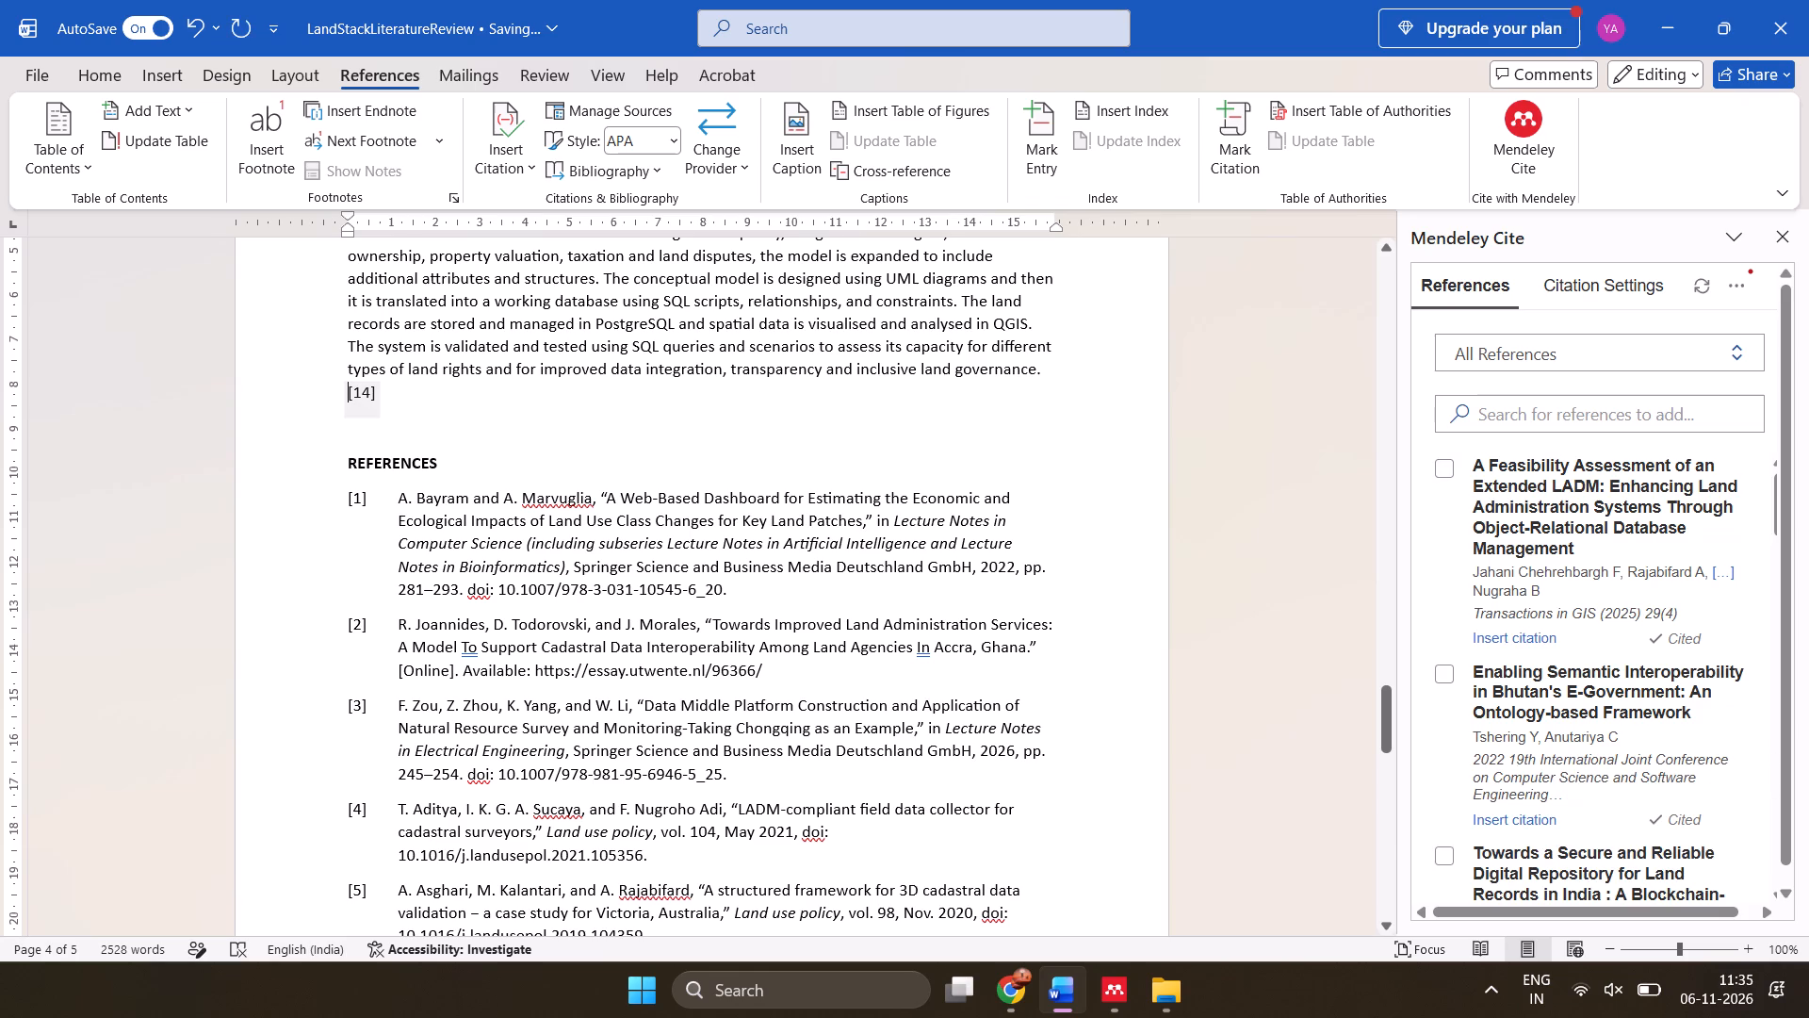
key(BackSpace)
key(space)
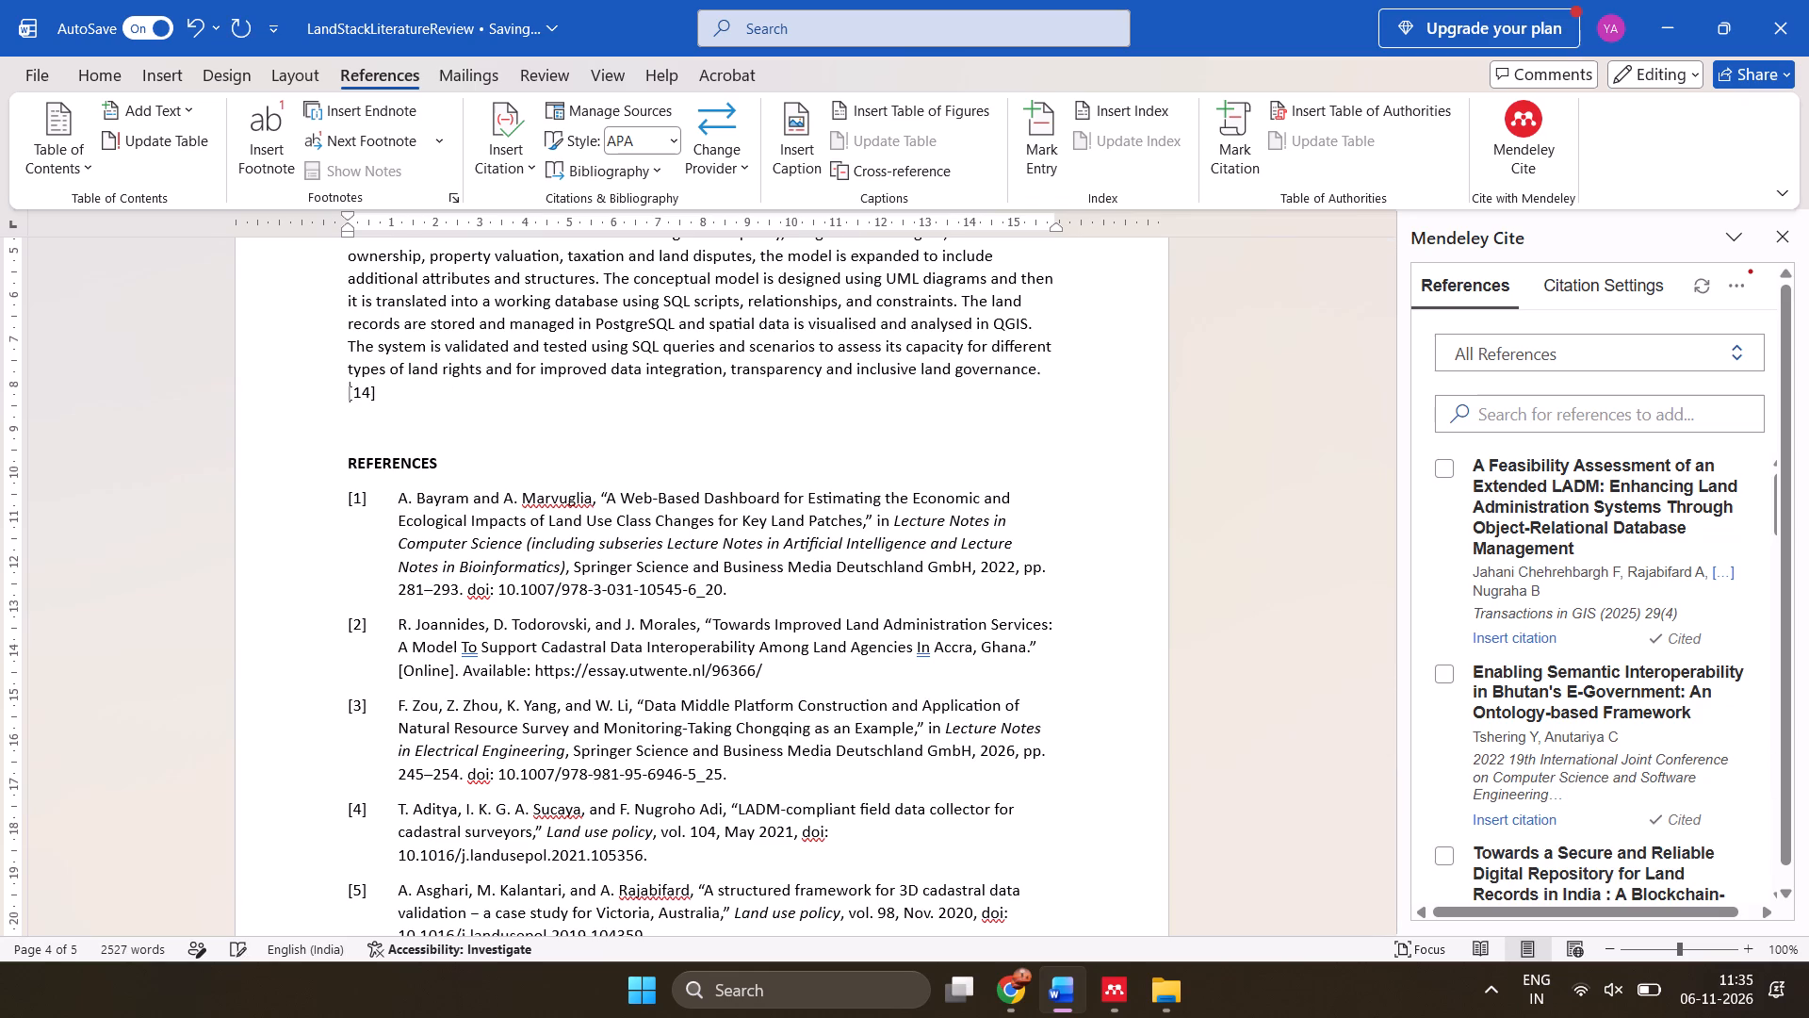
Update the Mendeley bibliography with the newly cited LADM article and close the Mendeley Cite pane.
scroll(494, 533, up, 2)
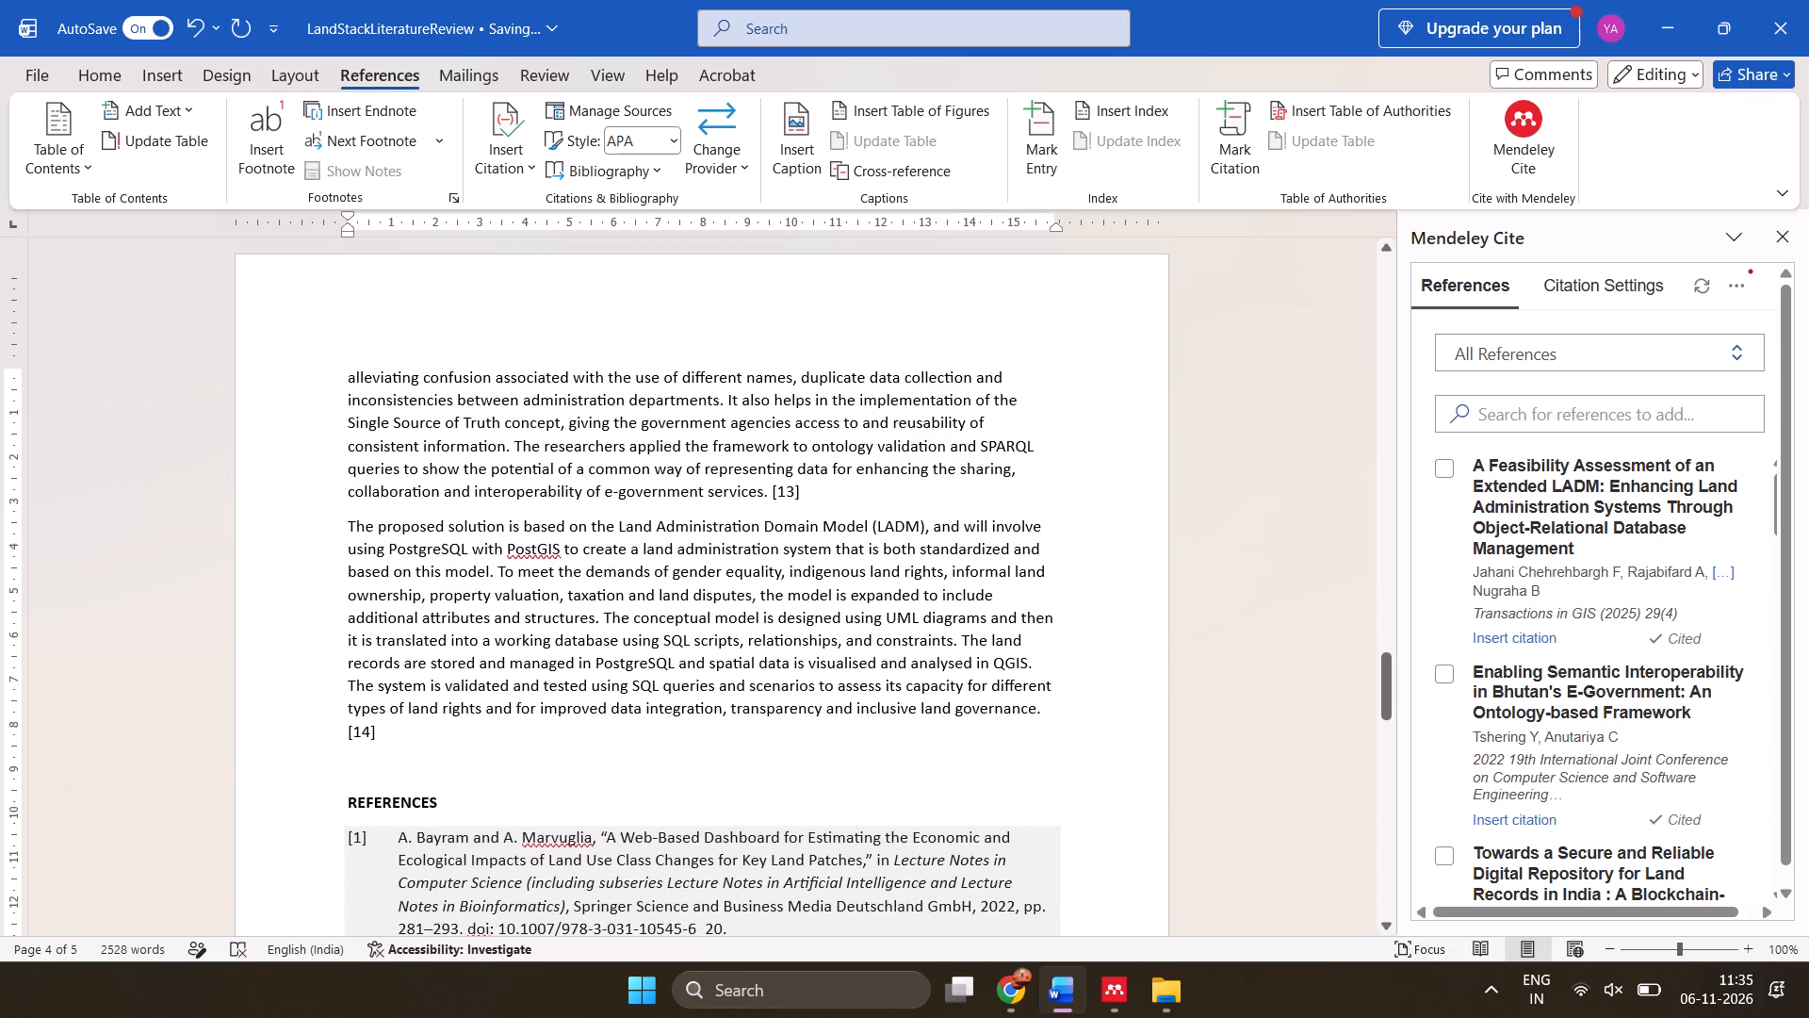
click(1734, 284)
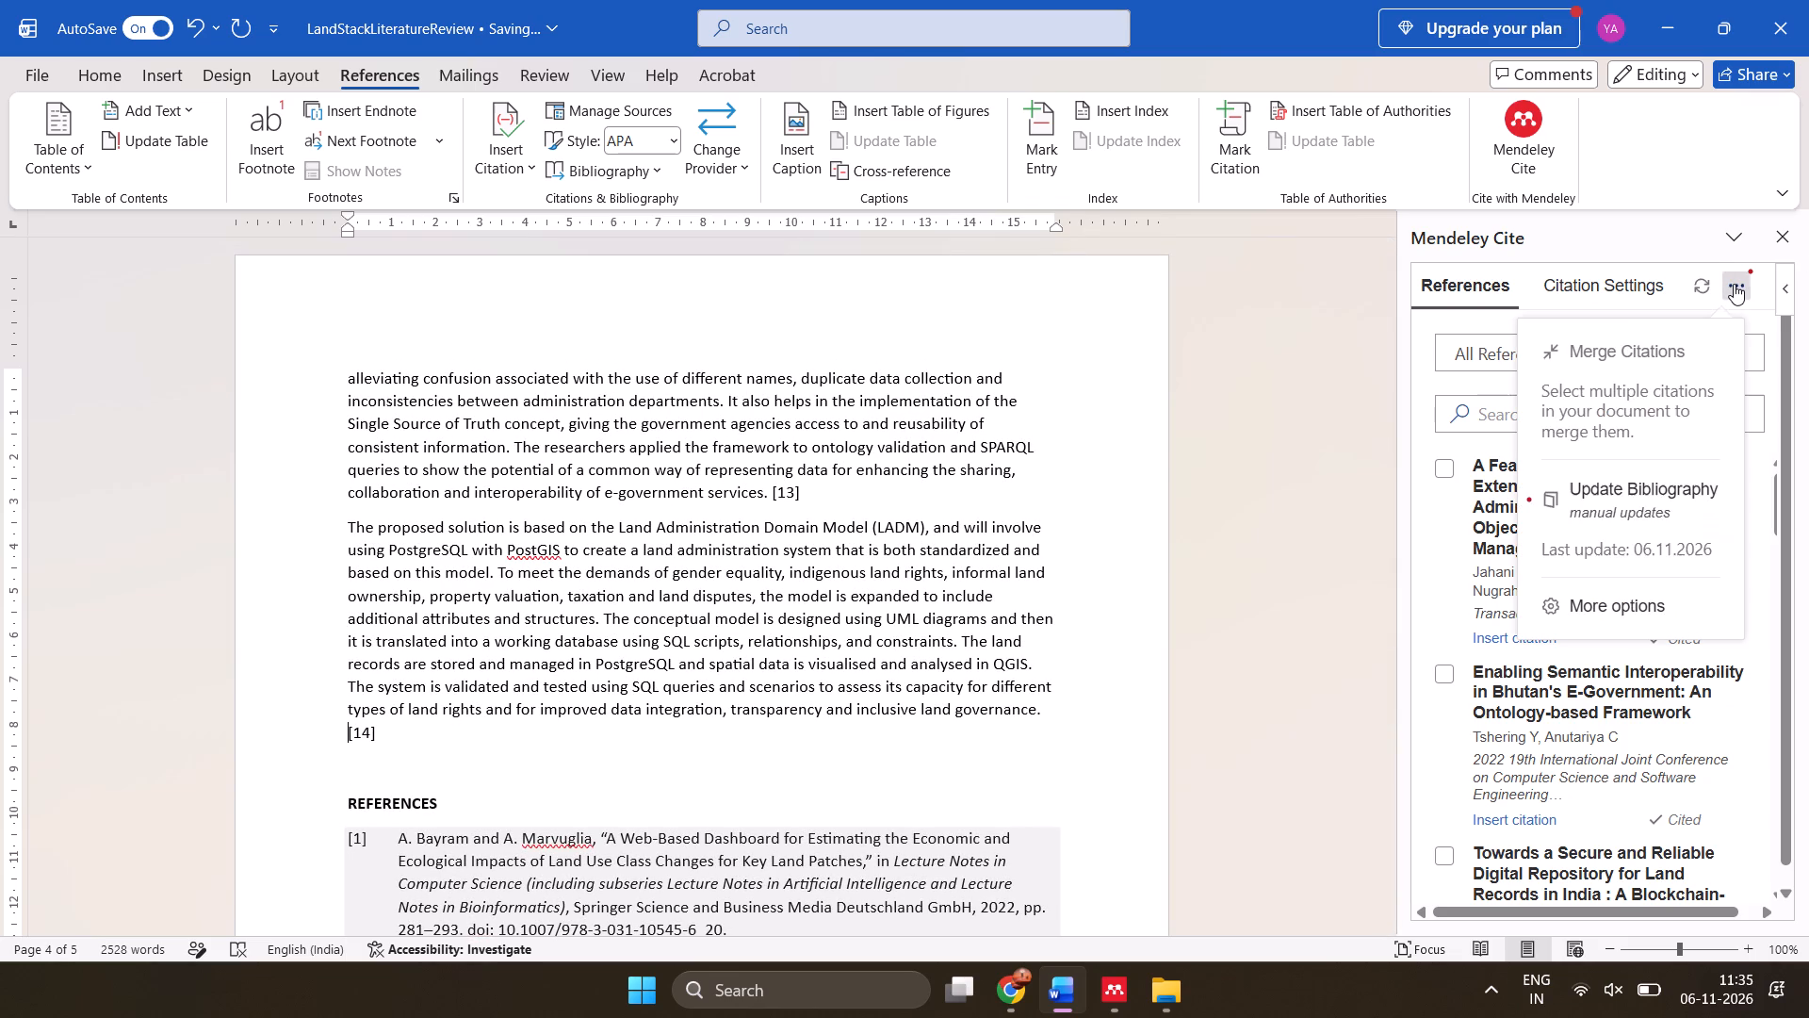
click(1622, 510)
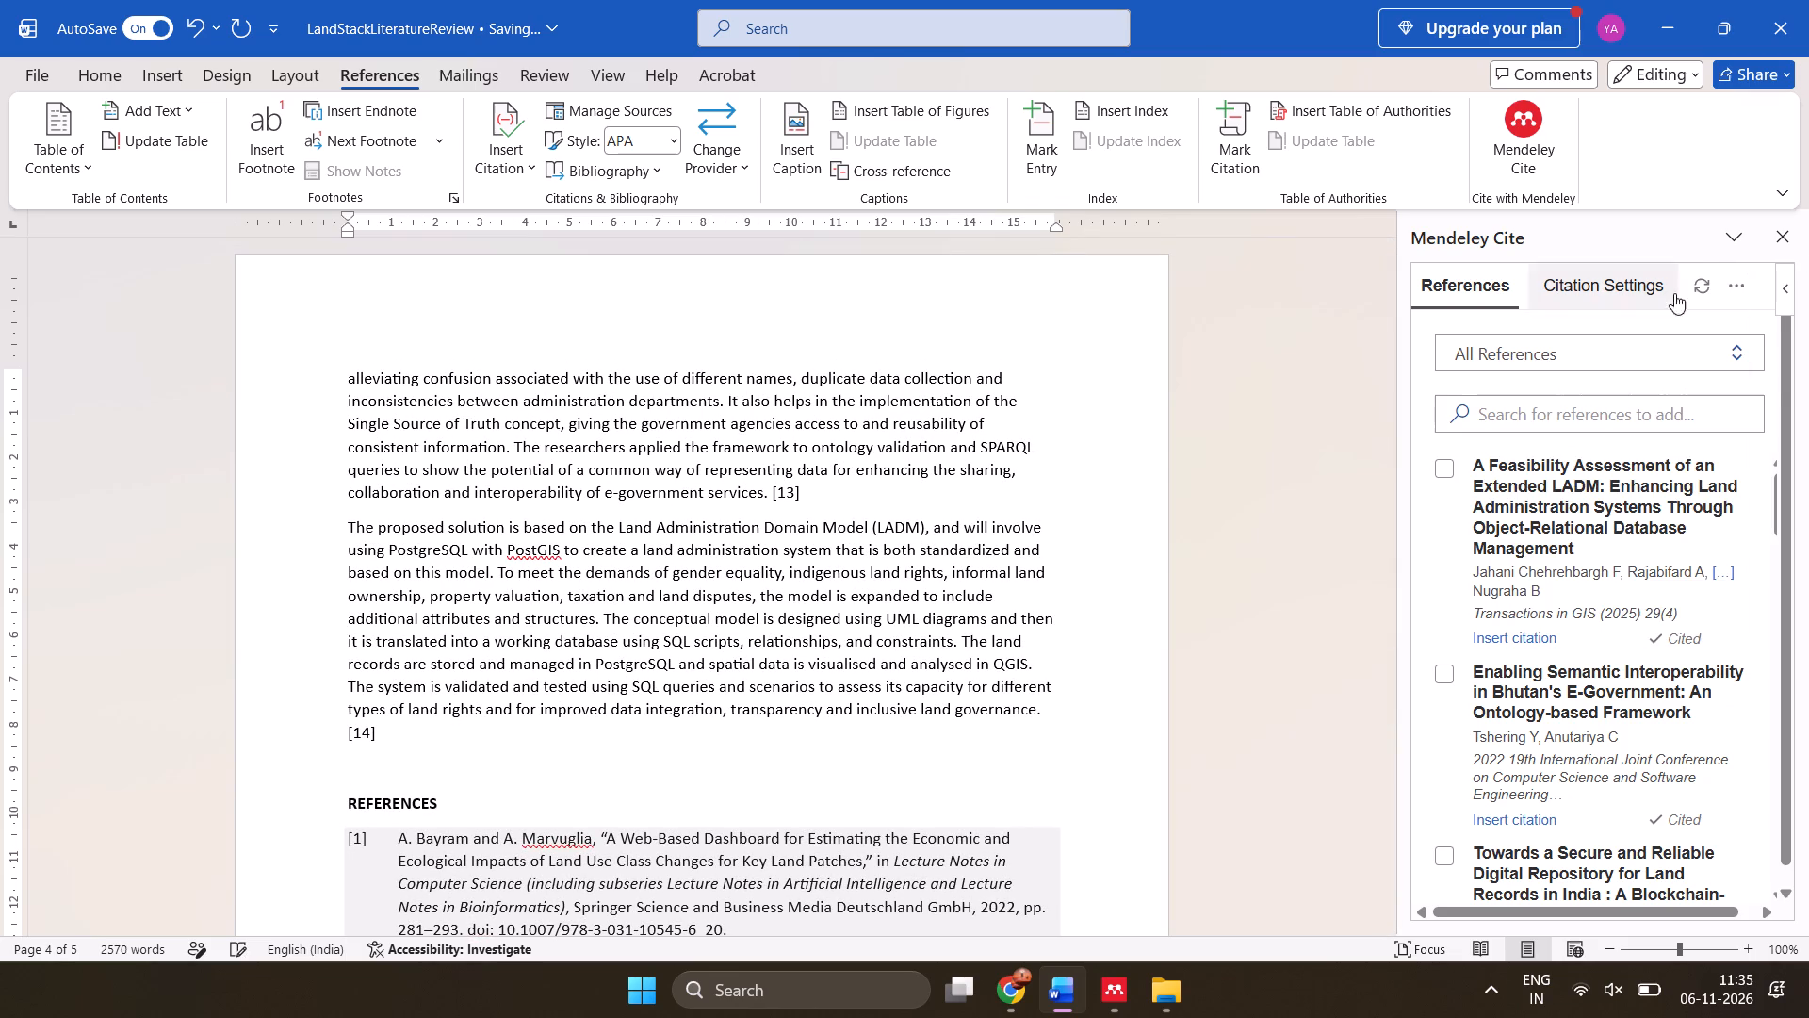
click(1774, 240)
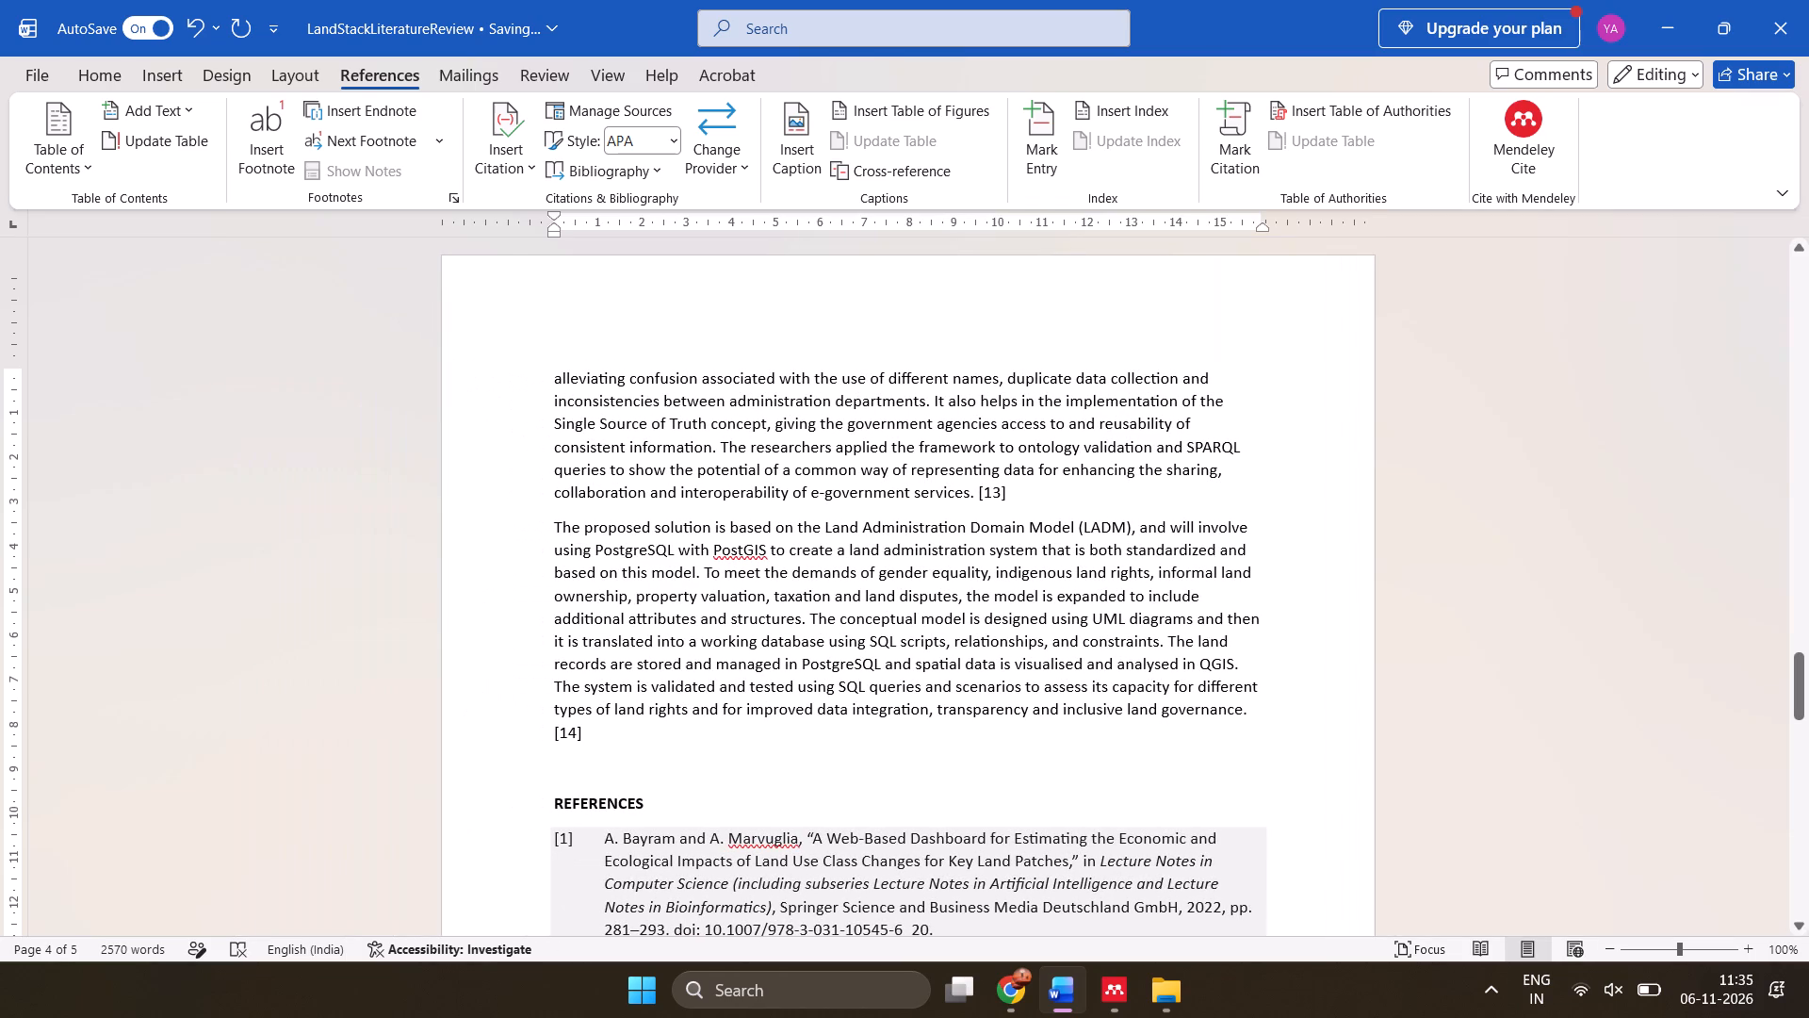
Look through the literature review from its beginning to the last bibliography entry to check the citations and references.
scroll(1082, 747, up, 5)
scroll(1082, 747, up, 18)
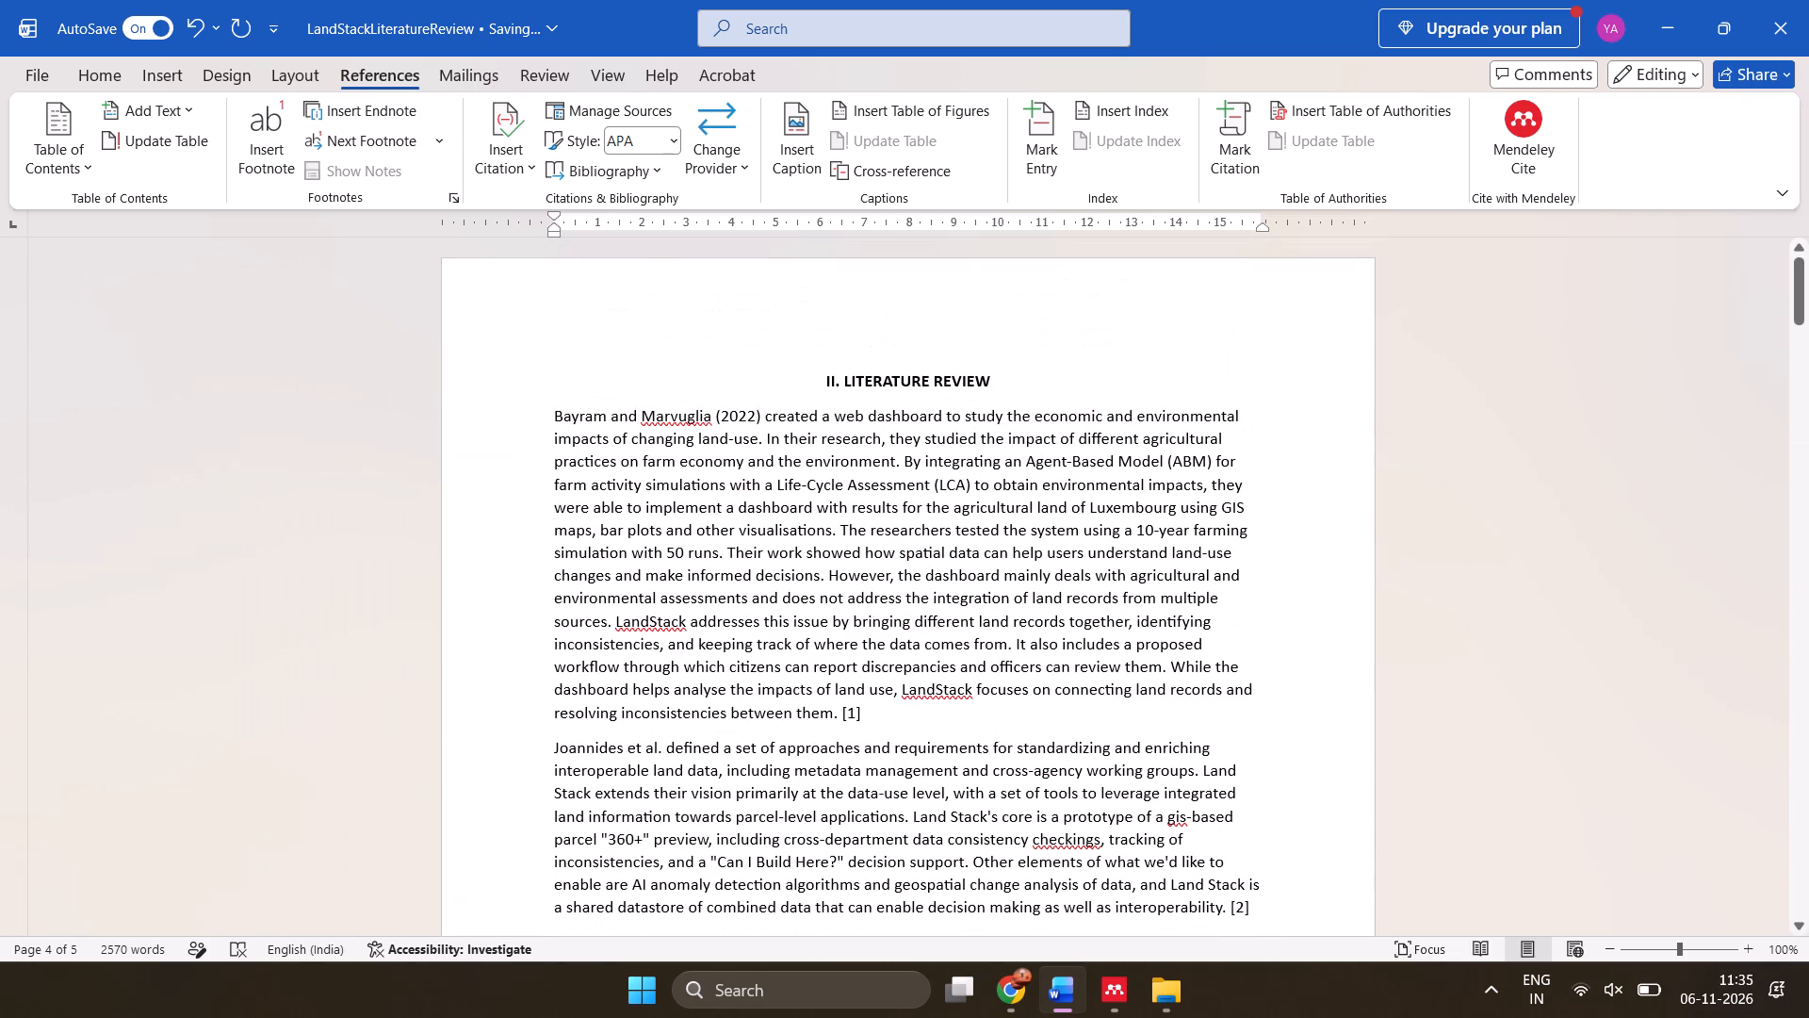
scroll(1082, 747, down, 18)
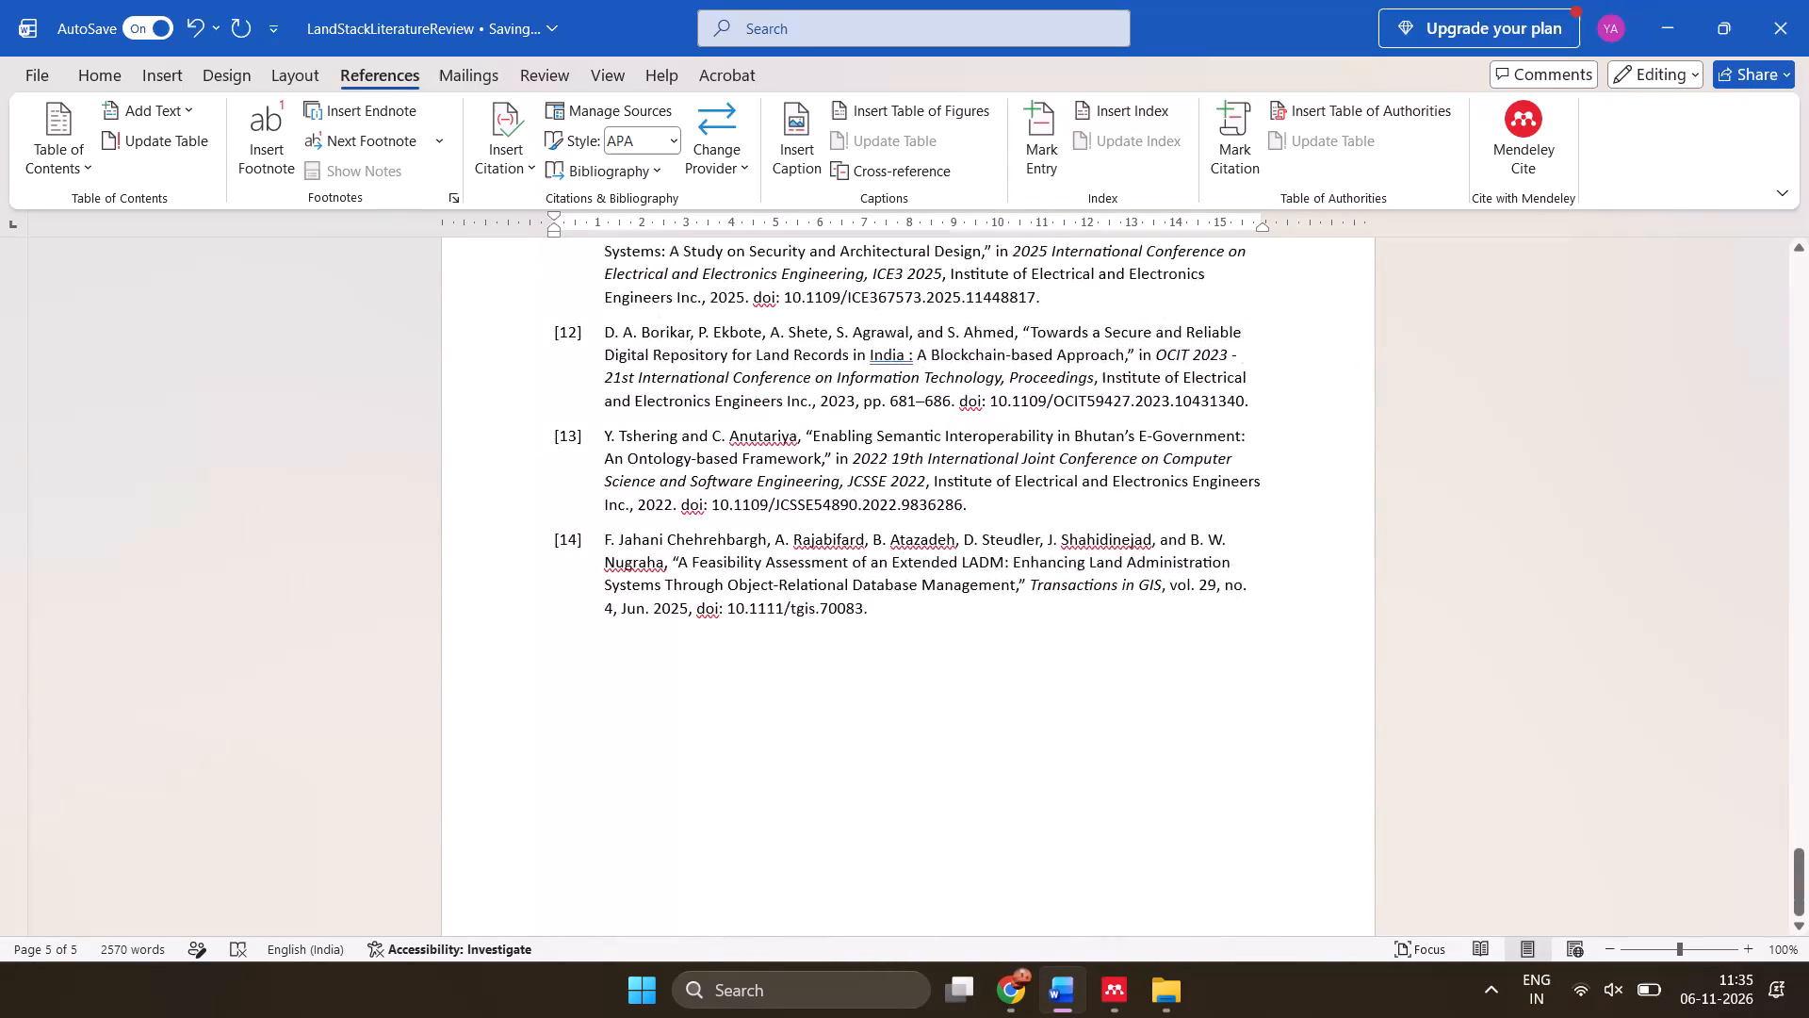
scroll(1082, 747, up, 7)
scroll(1082, 747, down, 3)
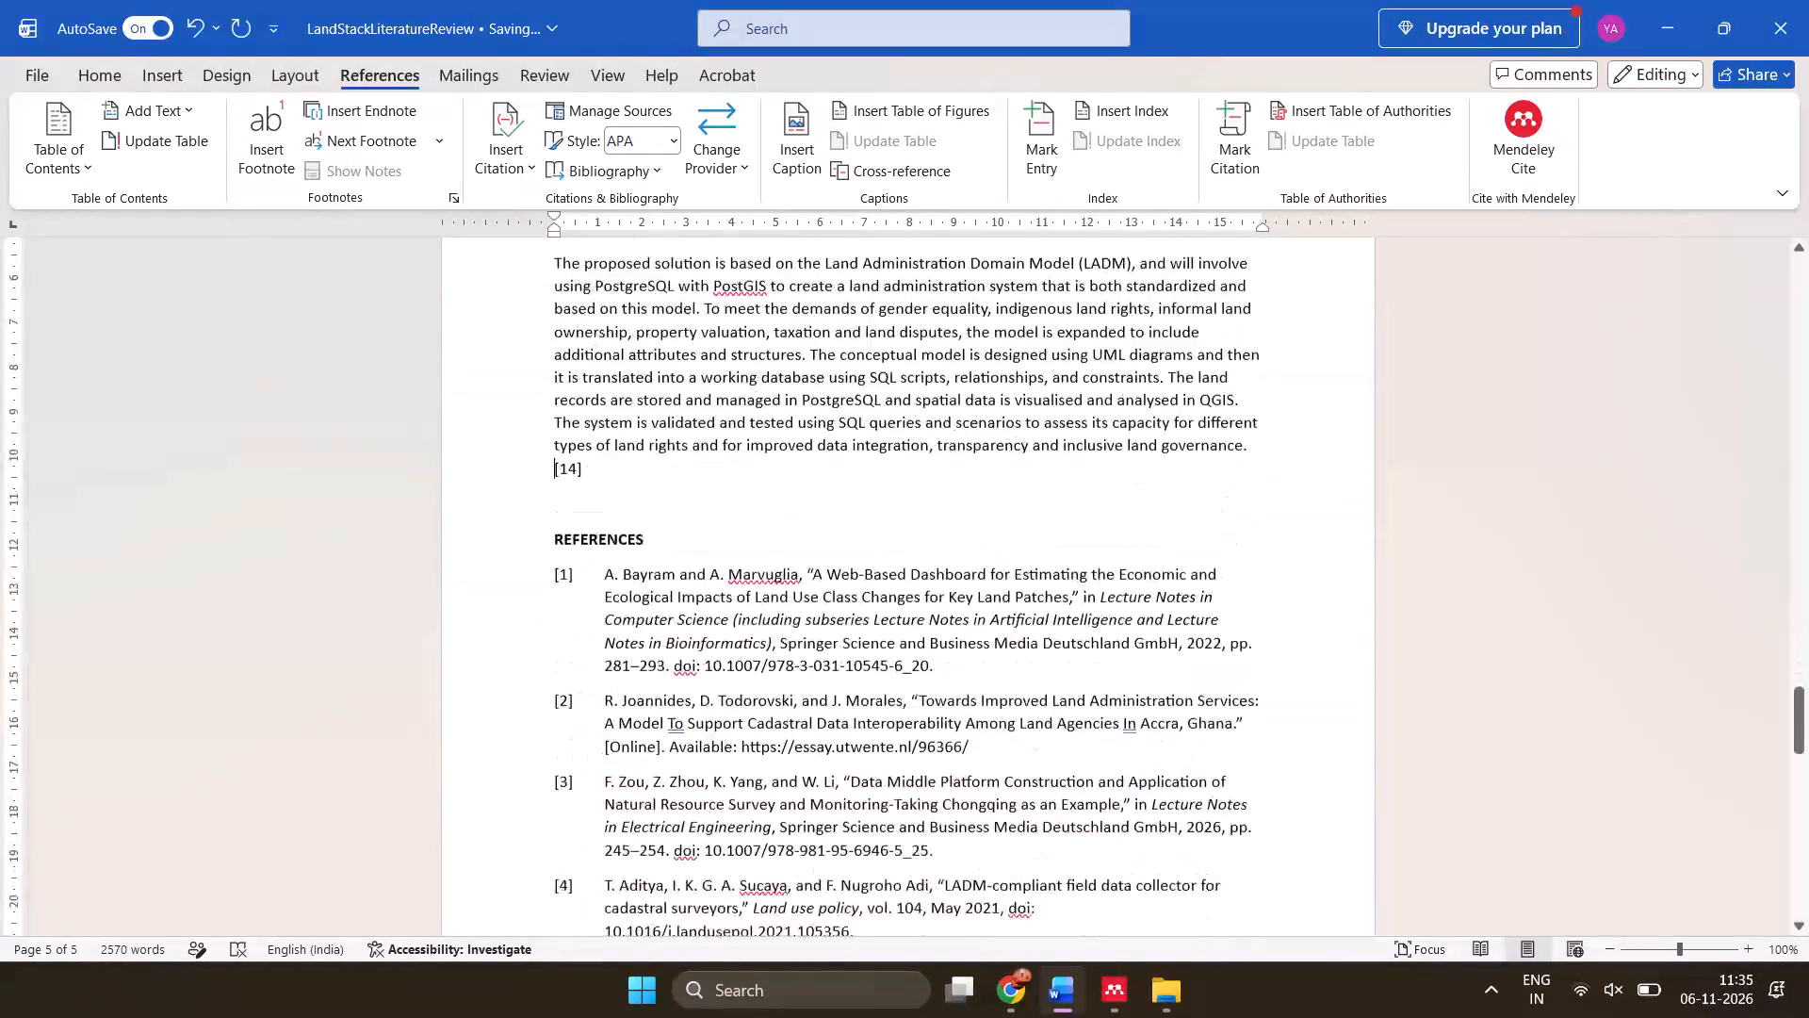
scroll(1082, 747, down, 1)
Place the insertion point on the blank line between the LADM paragraph's citation and the REFERENCES heading.
click(688, 390)
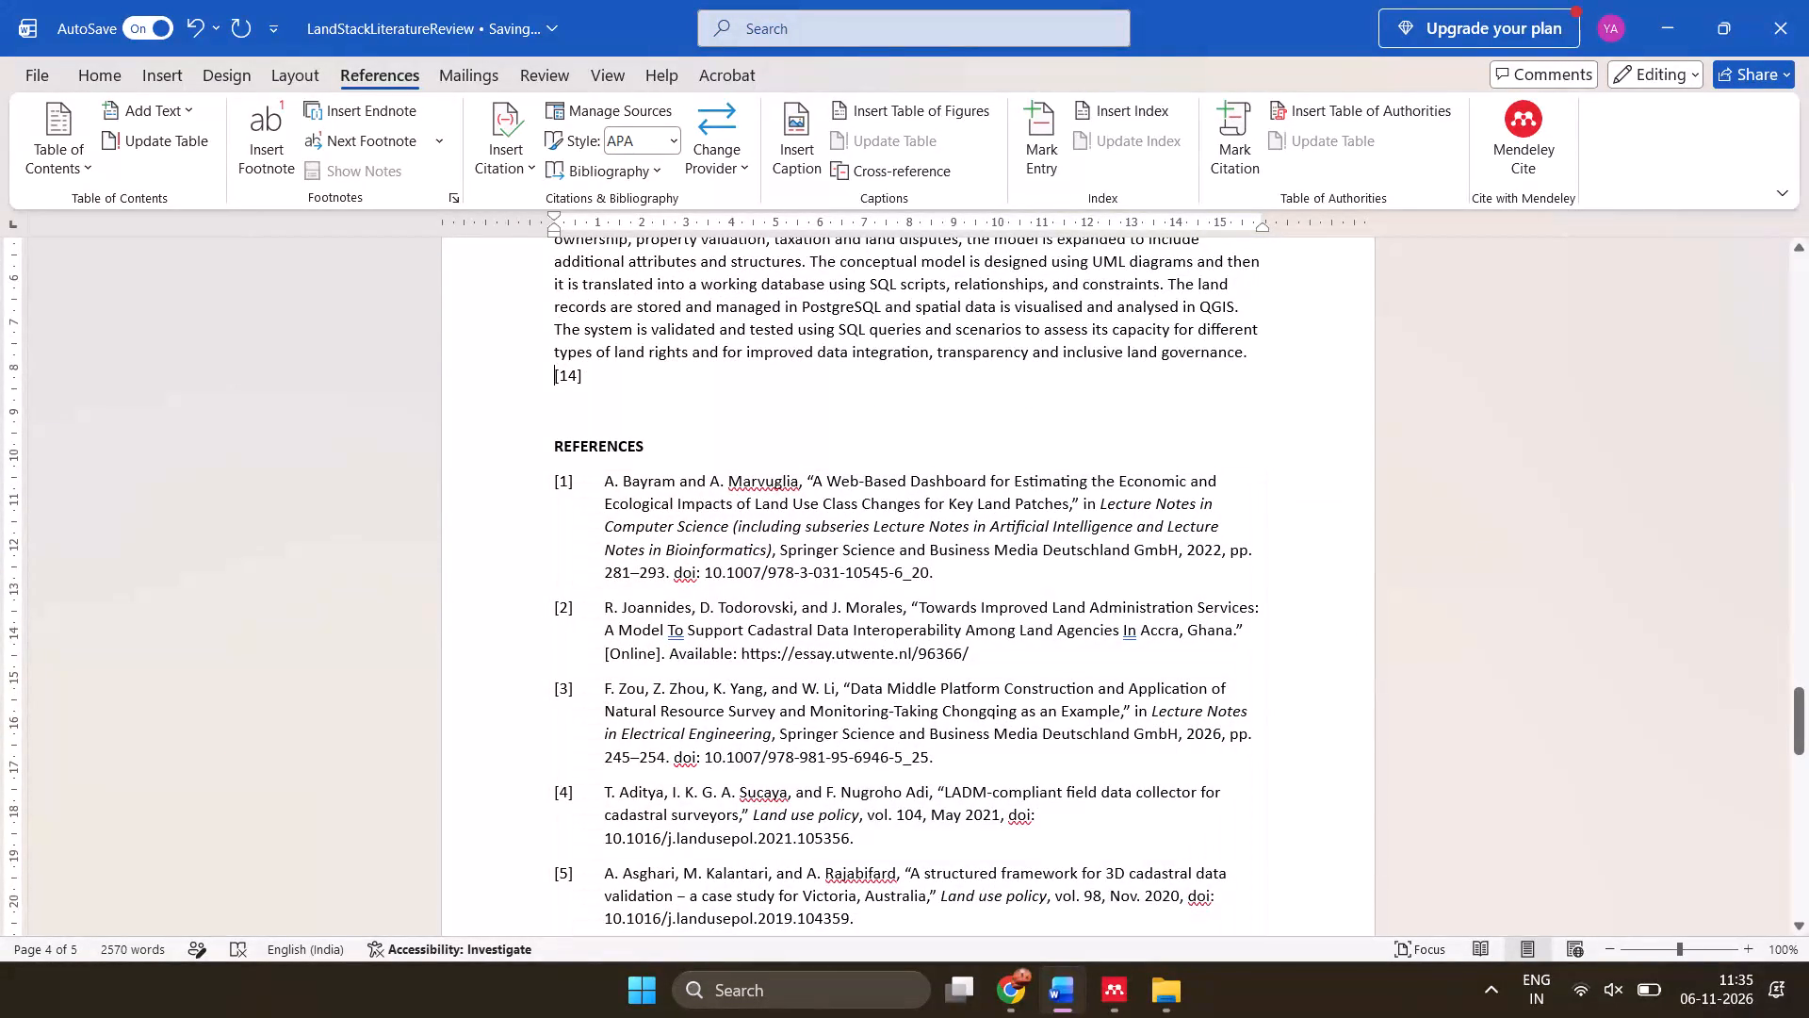
key(Return)
key(BackSpace)
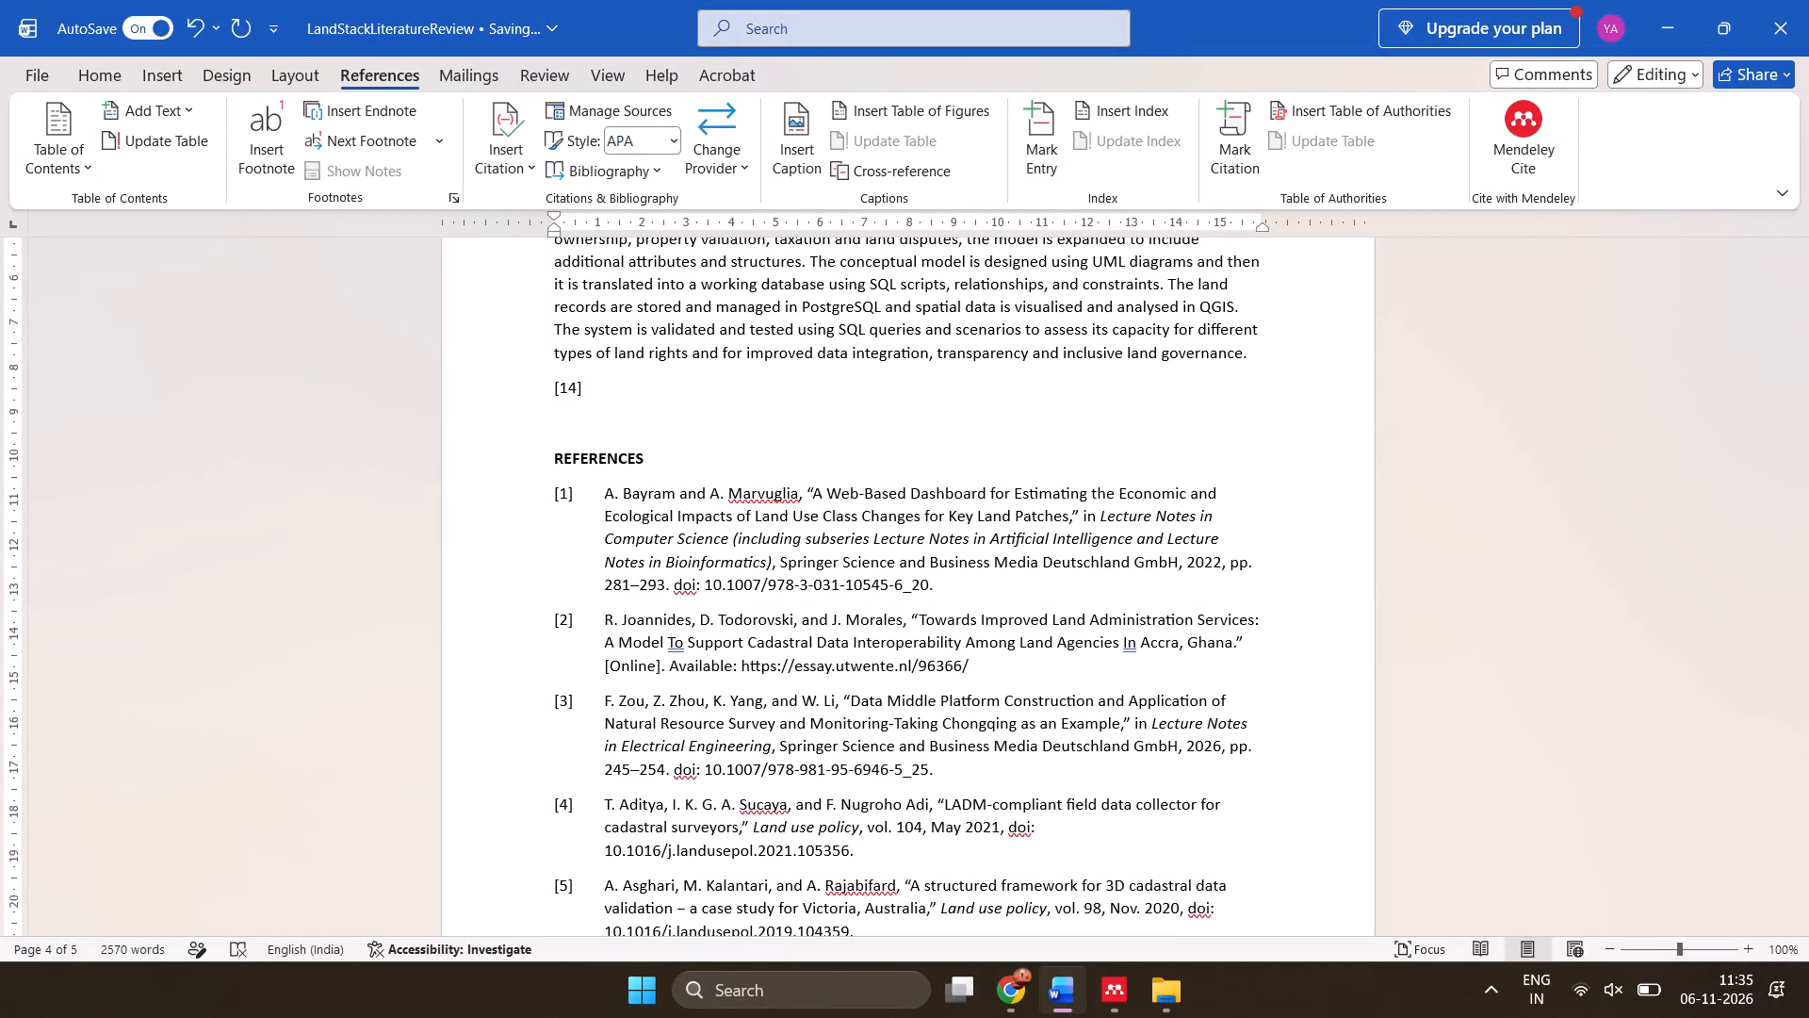
key(Down)
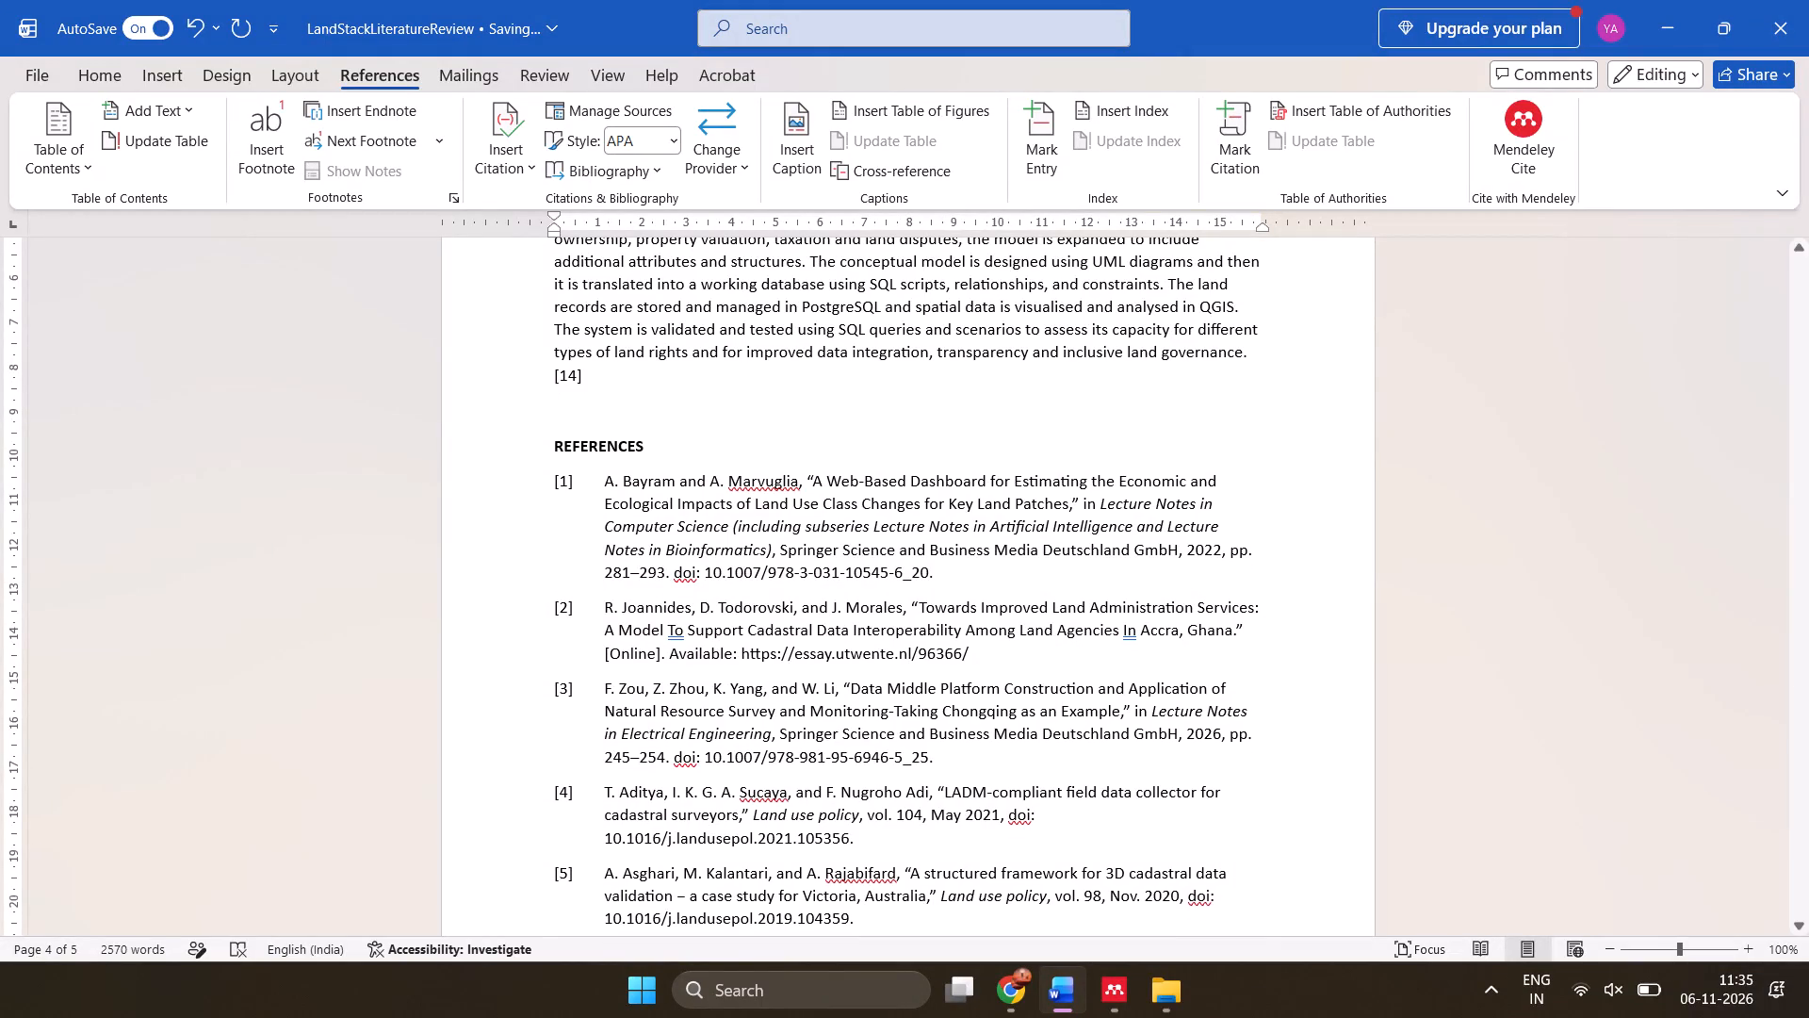
Switch to Mendeley Reference Manager and close it.
click(1119, 981)
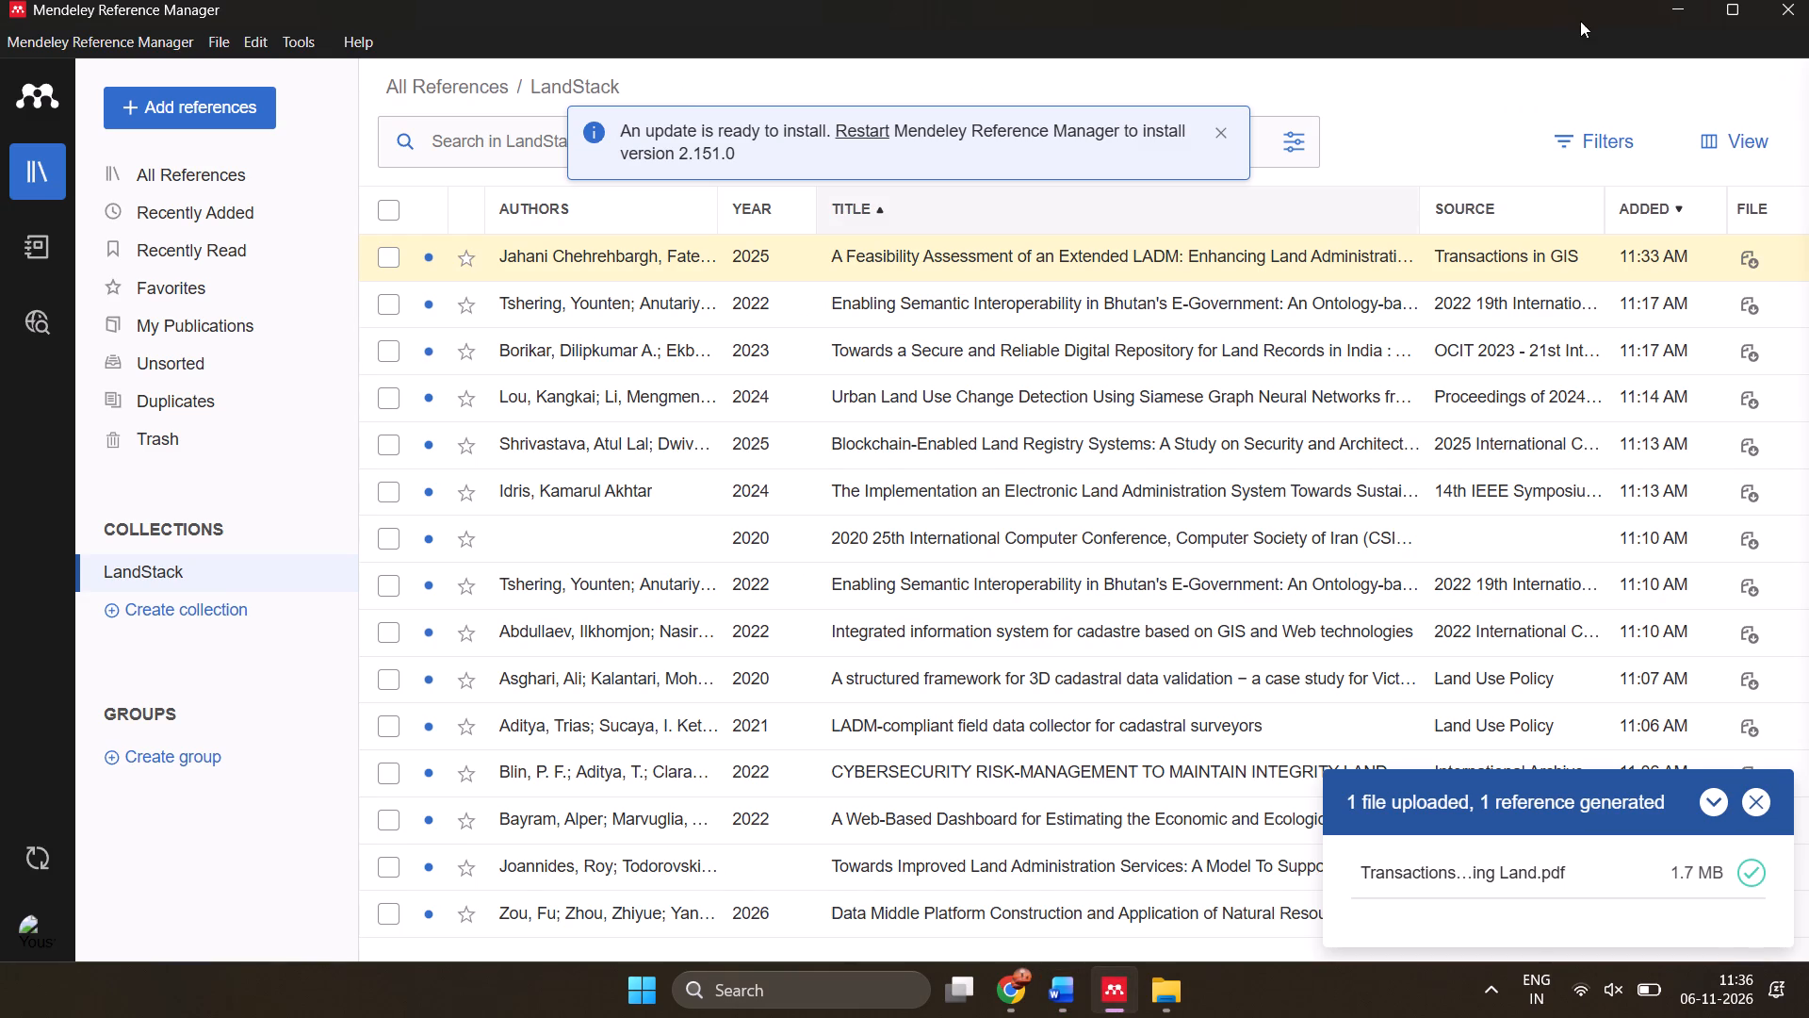
click(1785, 4)
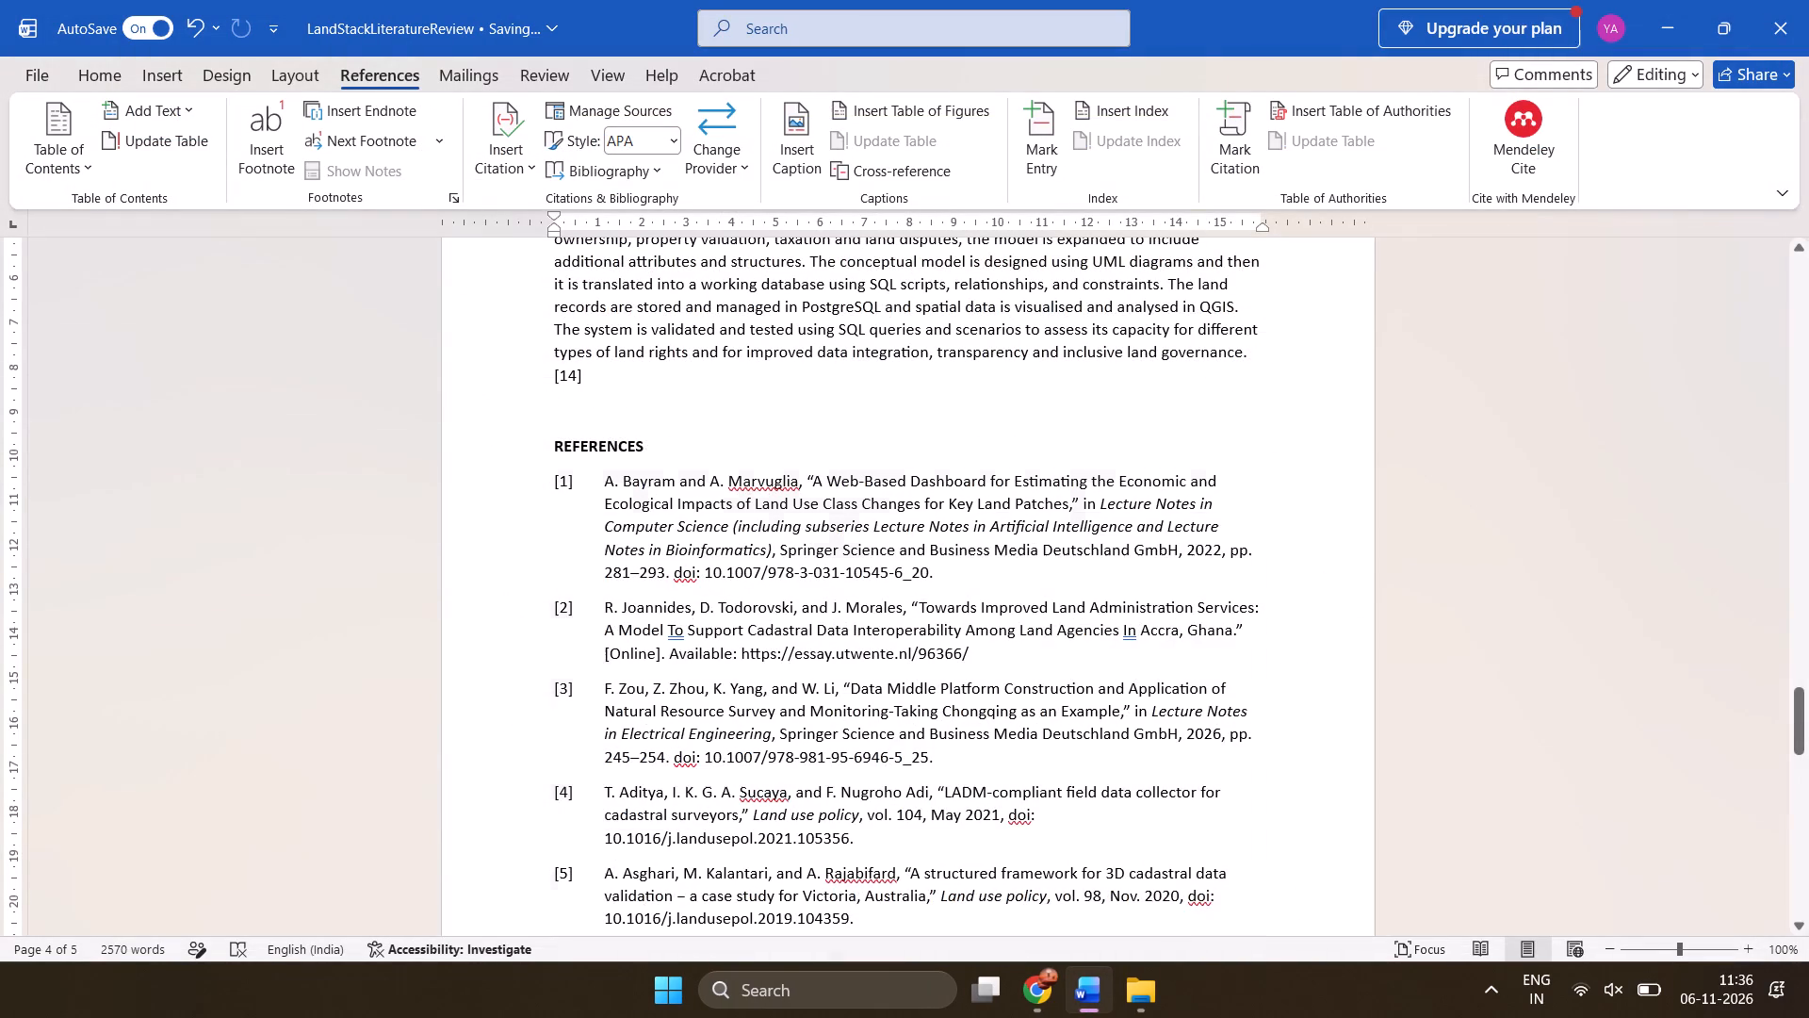
Open the Seva TeleHealth paper from Downloads and examine its literature review section through to the summary table.
click(1142, 984)
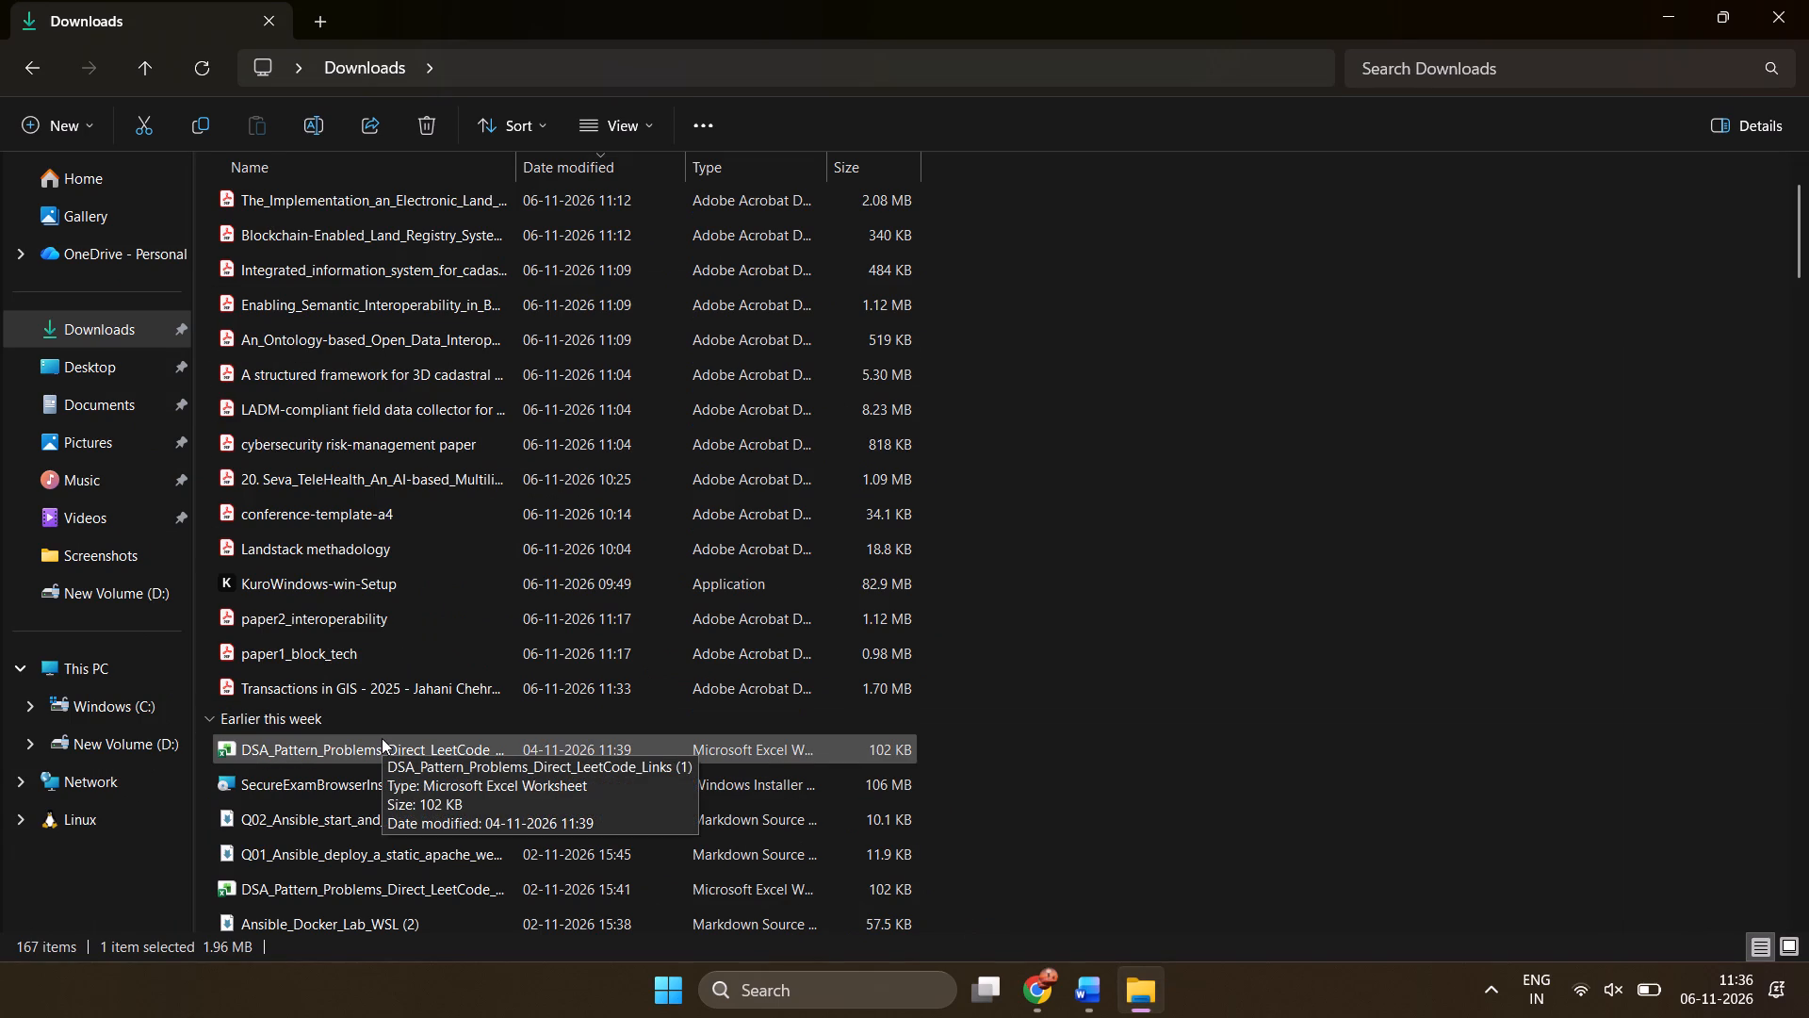
double_click(319, 485)
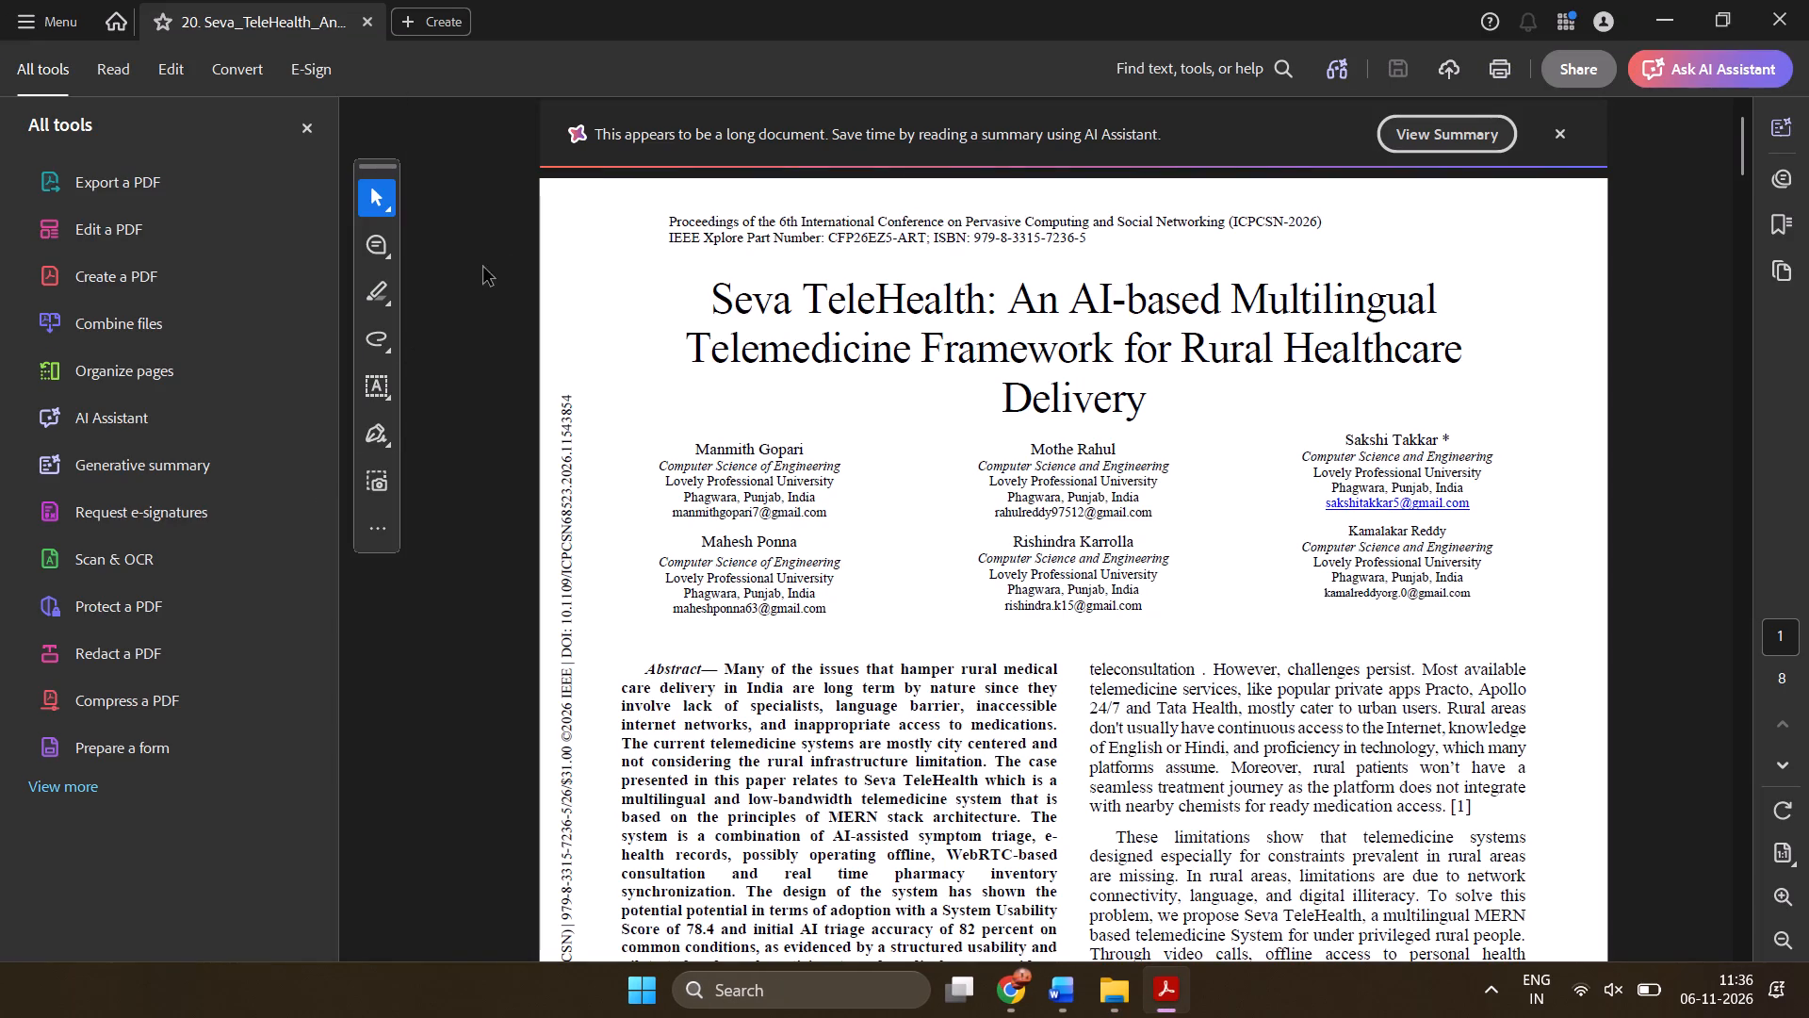
scroll(987, 698, down, 2)
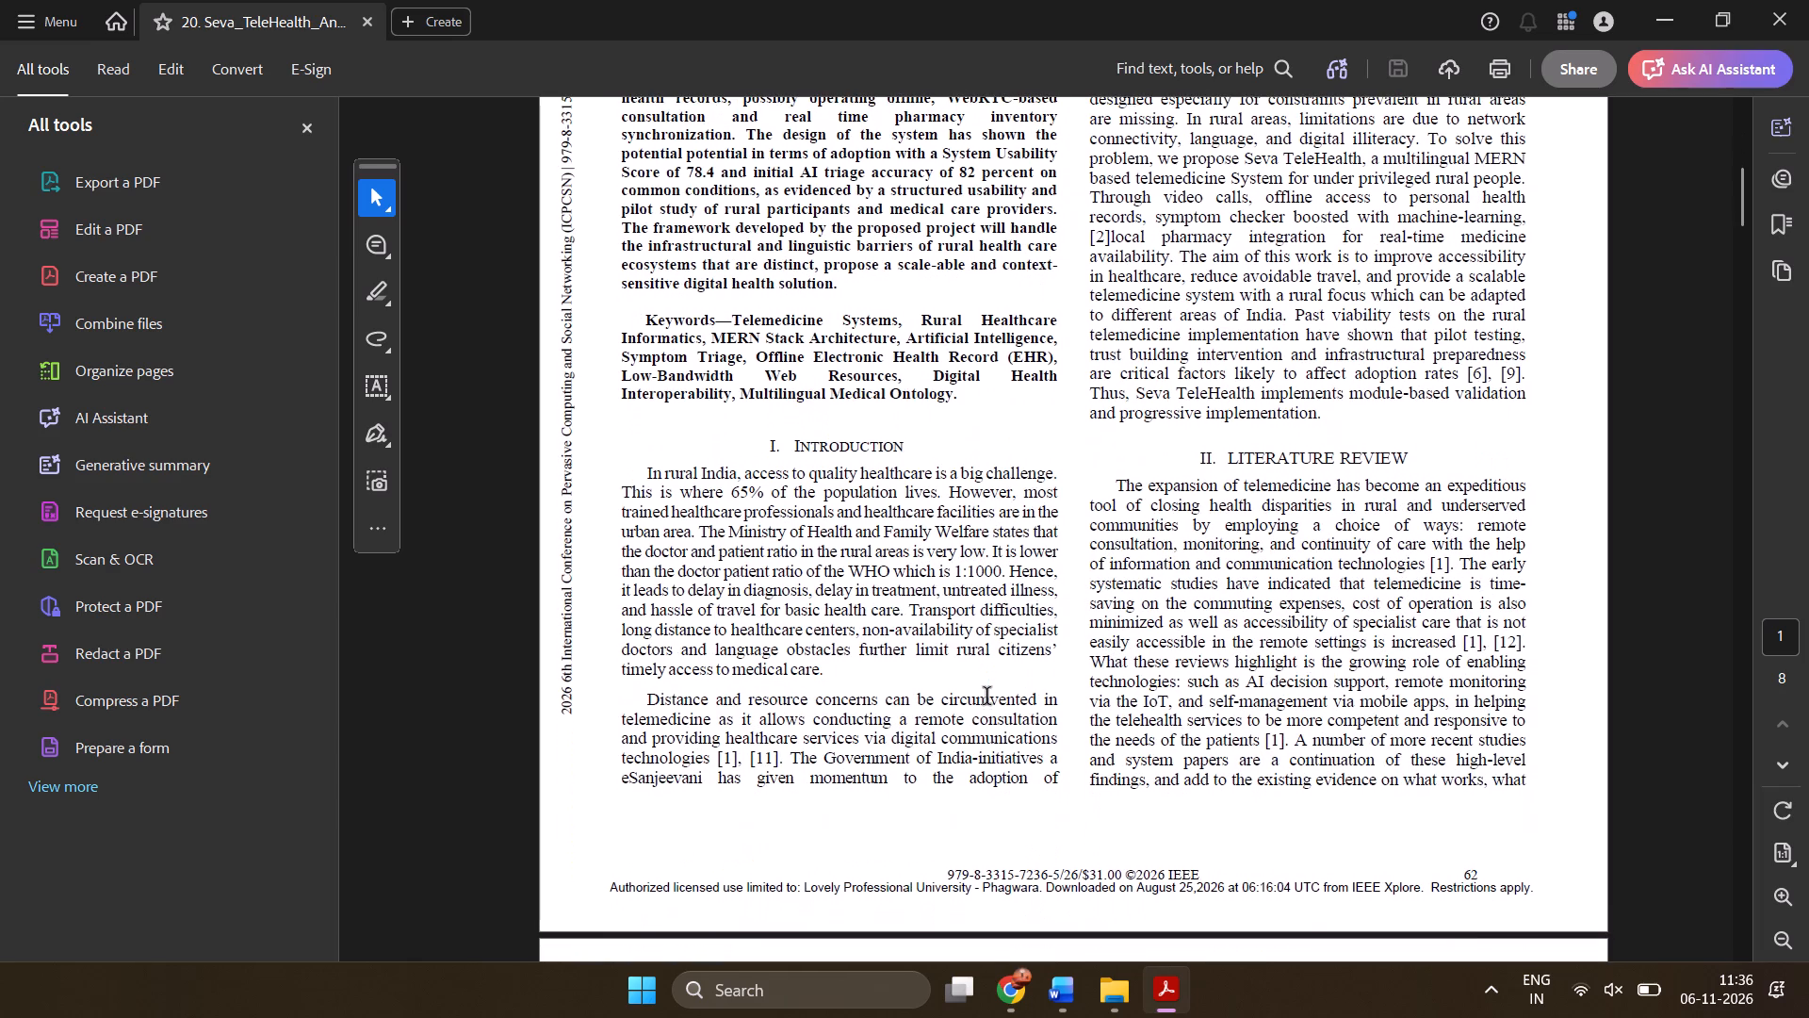
scroll(987, 698, down, 3)
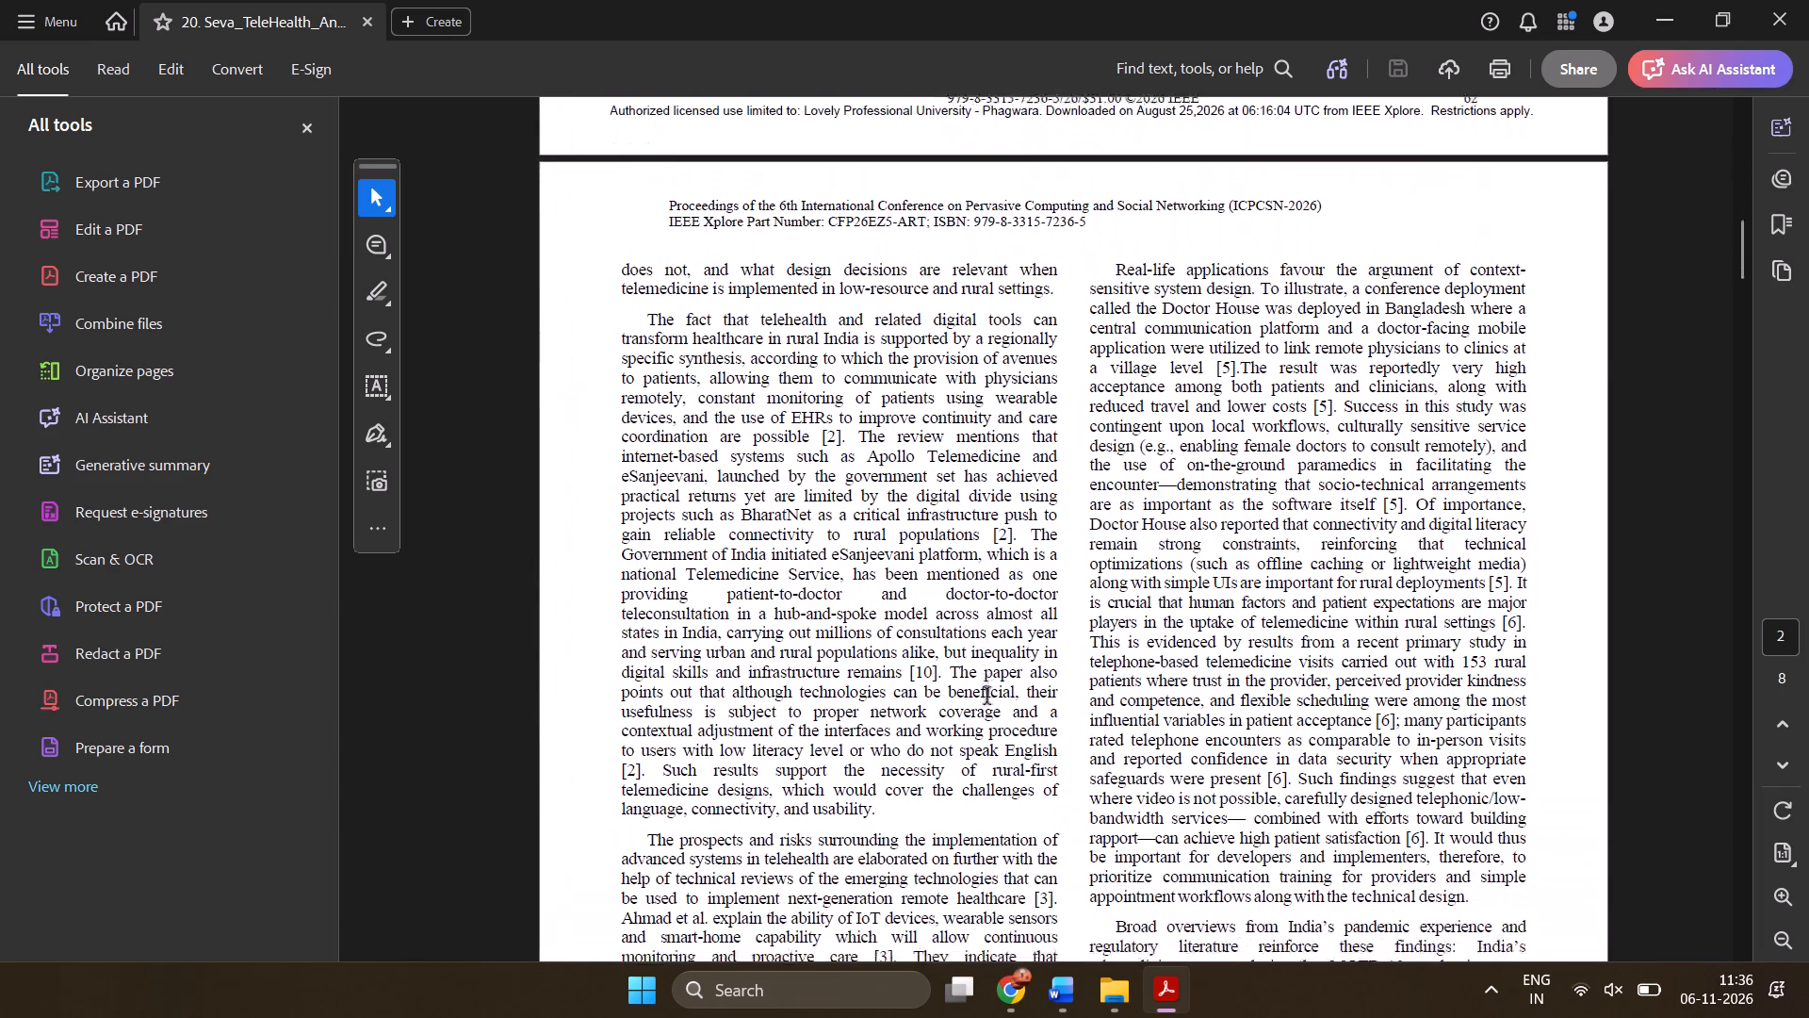
scroll(987, 698, down, 3)
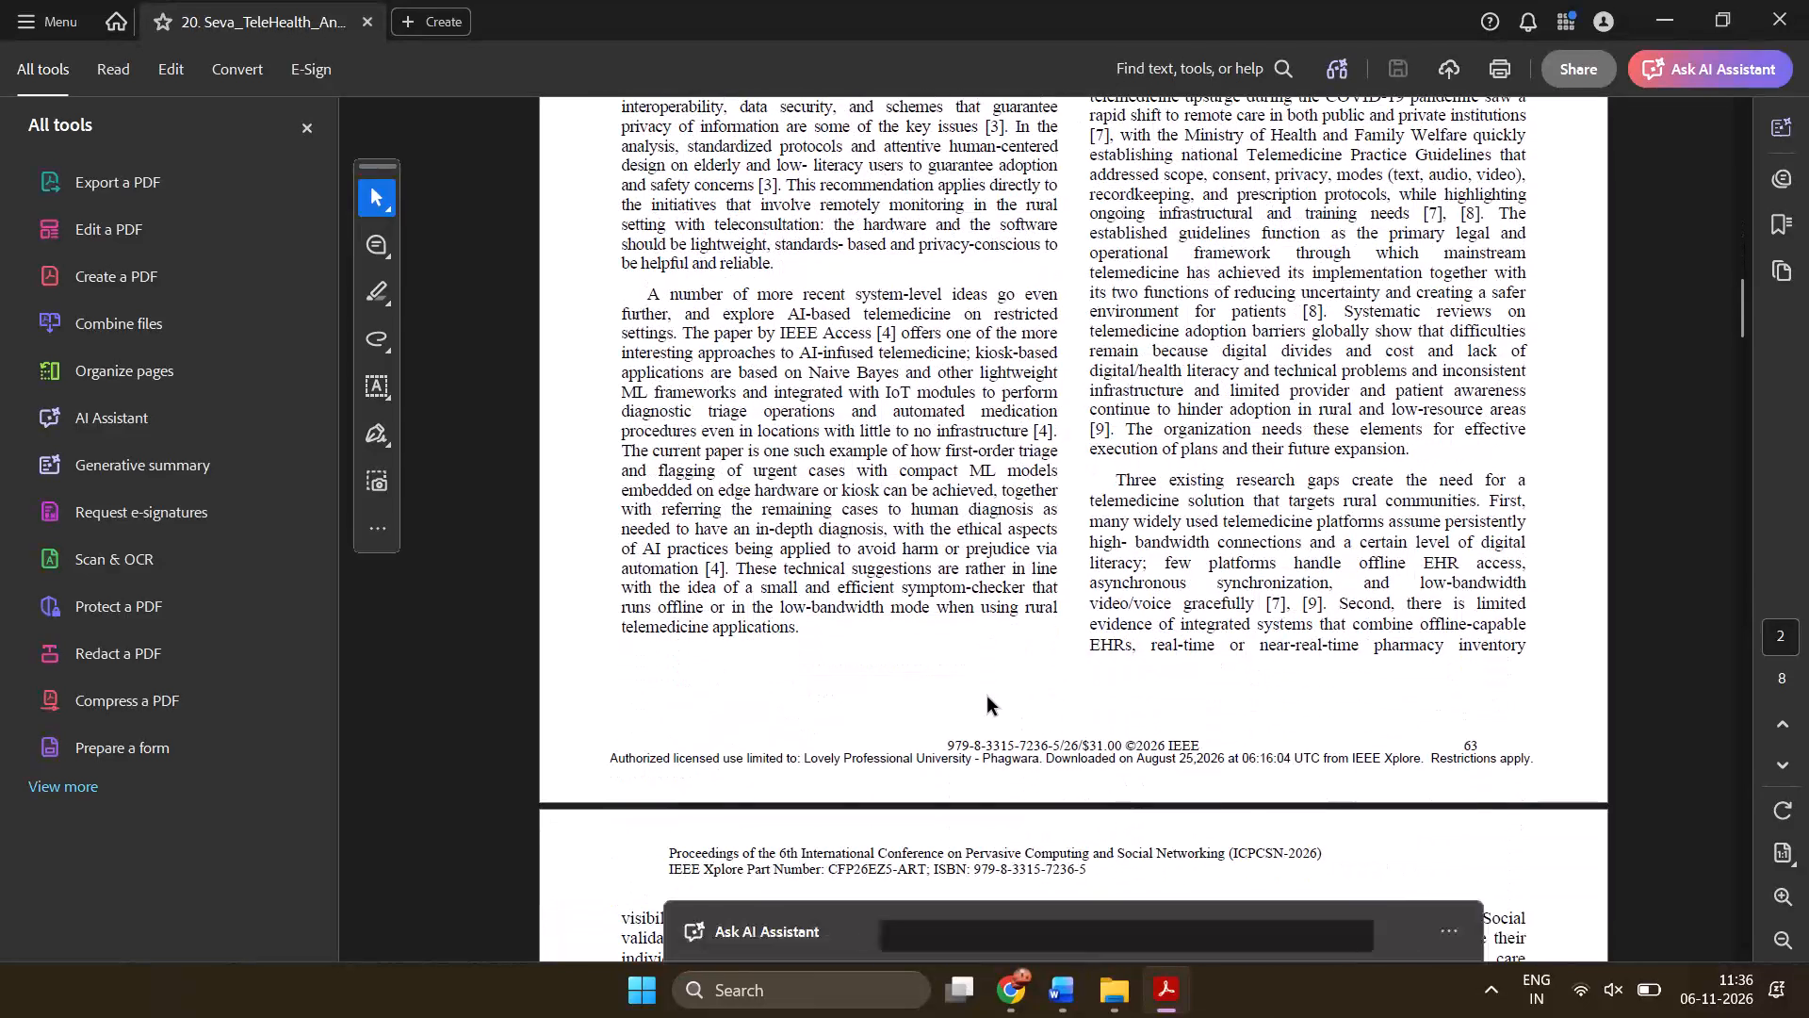
scroll(987, 698, down, 2)
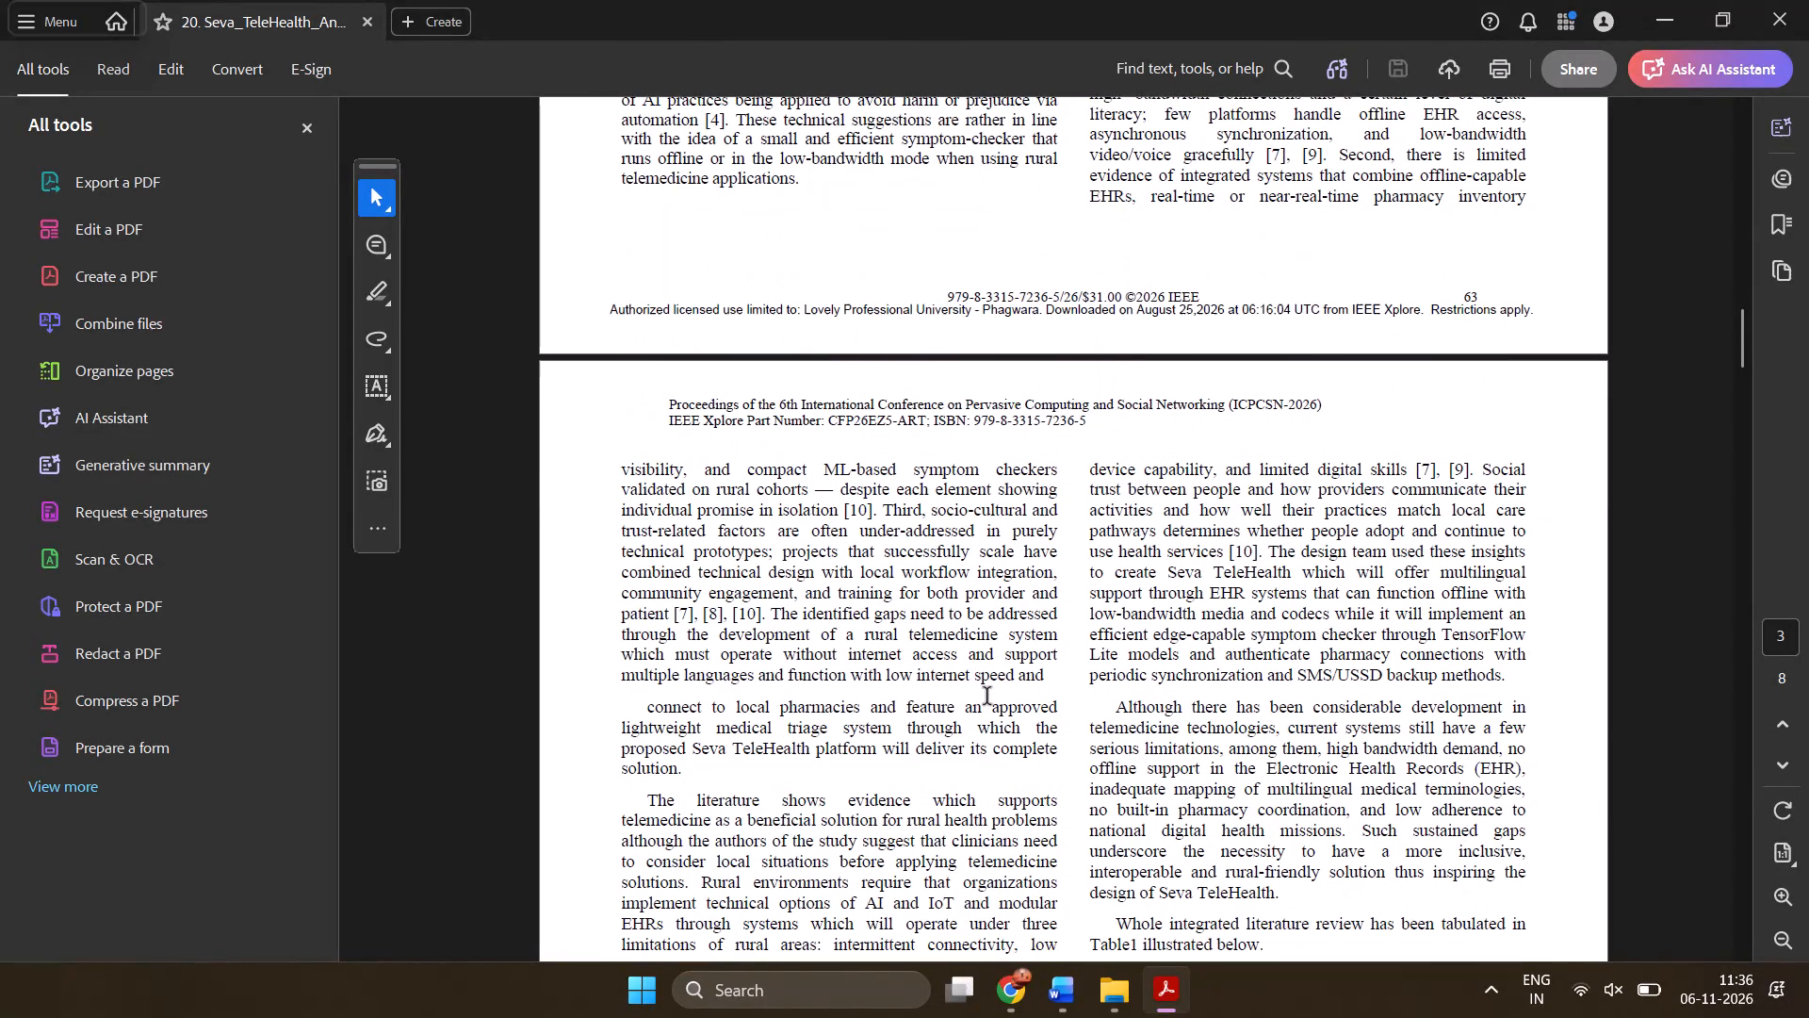
scroll(987, 698, down, 3)
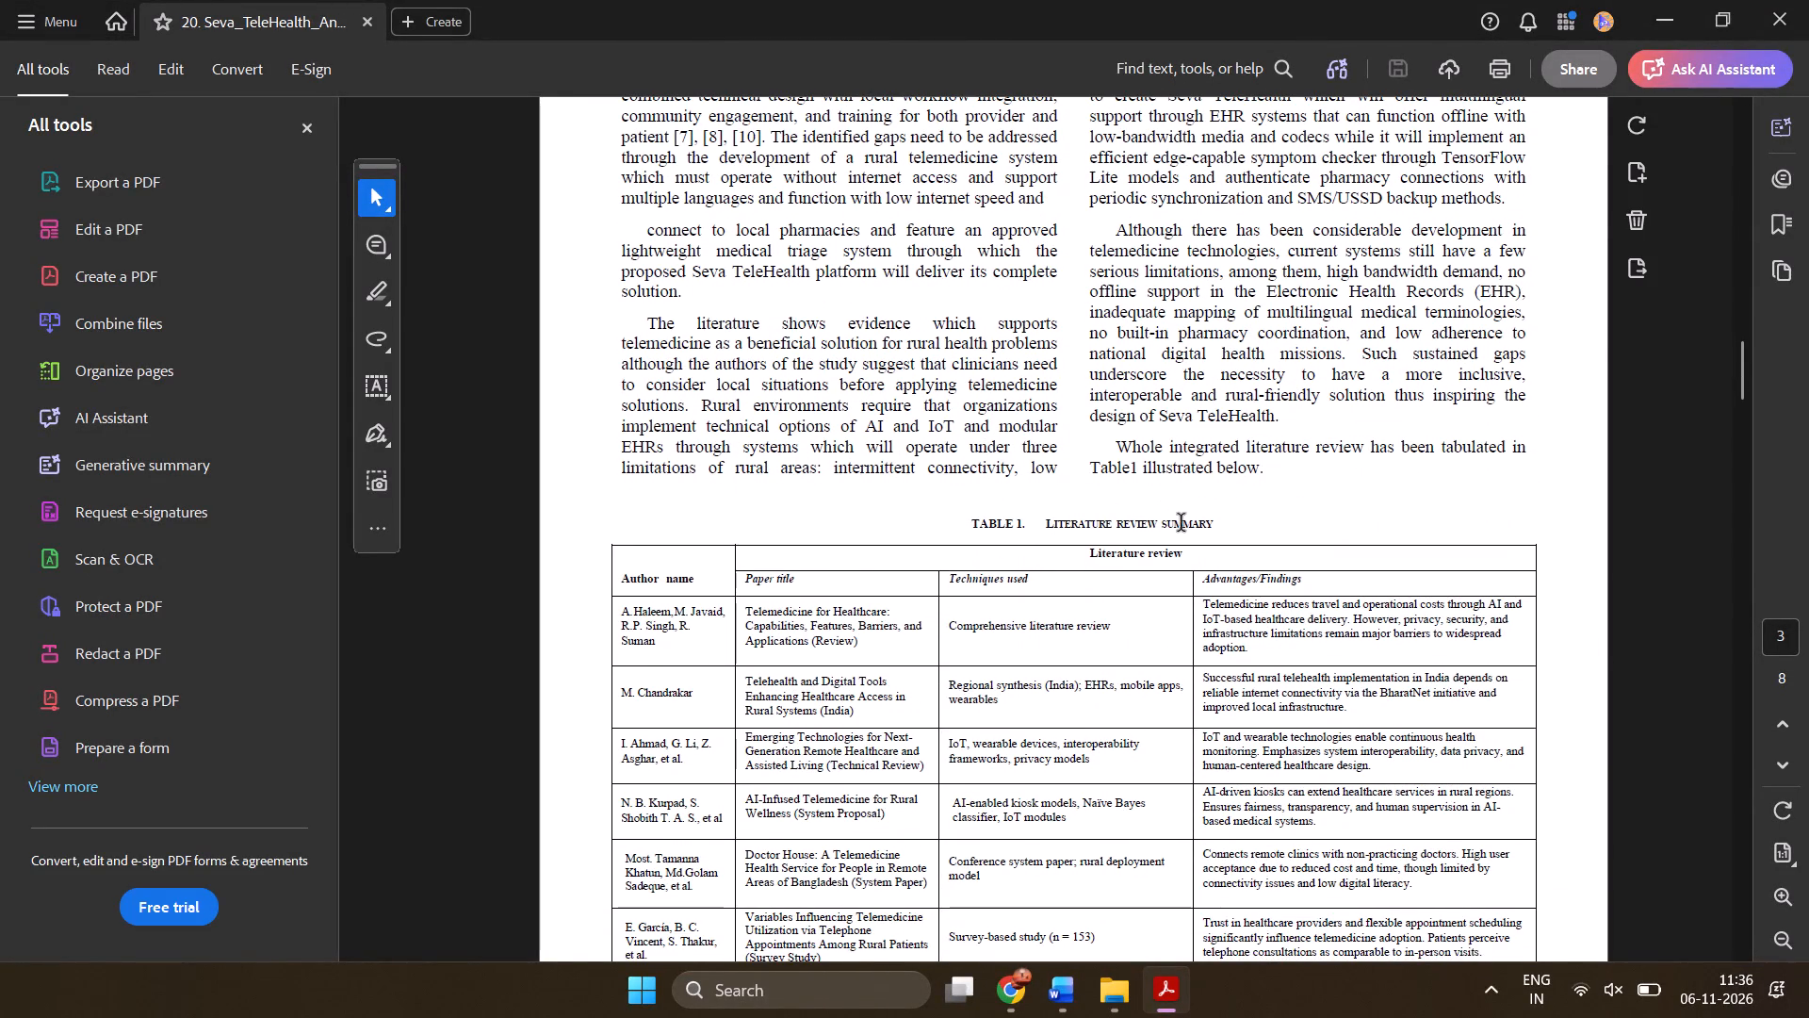
Copy the "Literature review summary" table title from the paper into the Word document above REFERENCES, followed by a new line.
drag(1225, 530, 1063, 530)
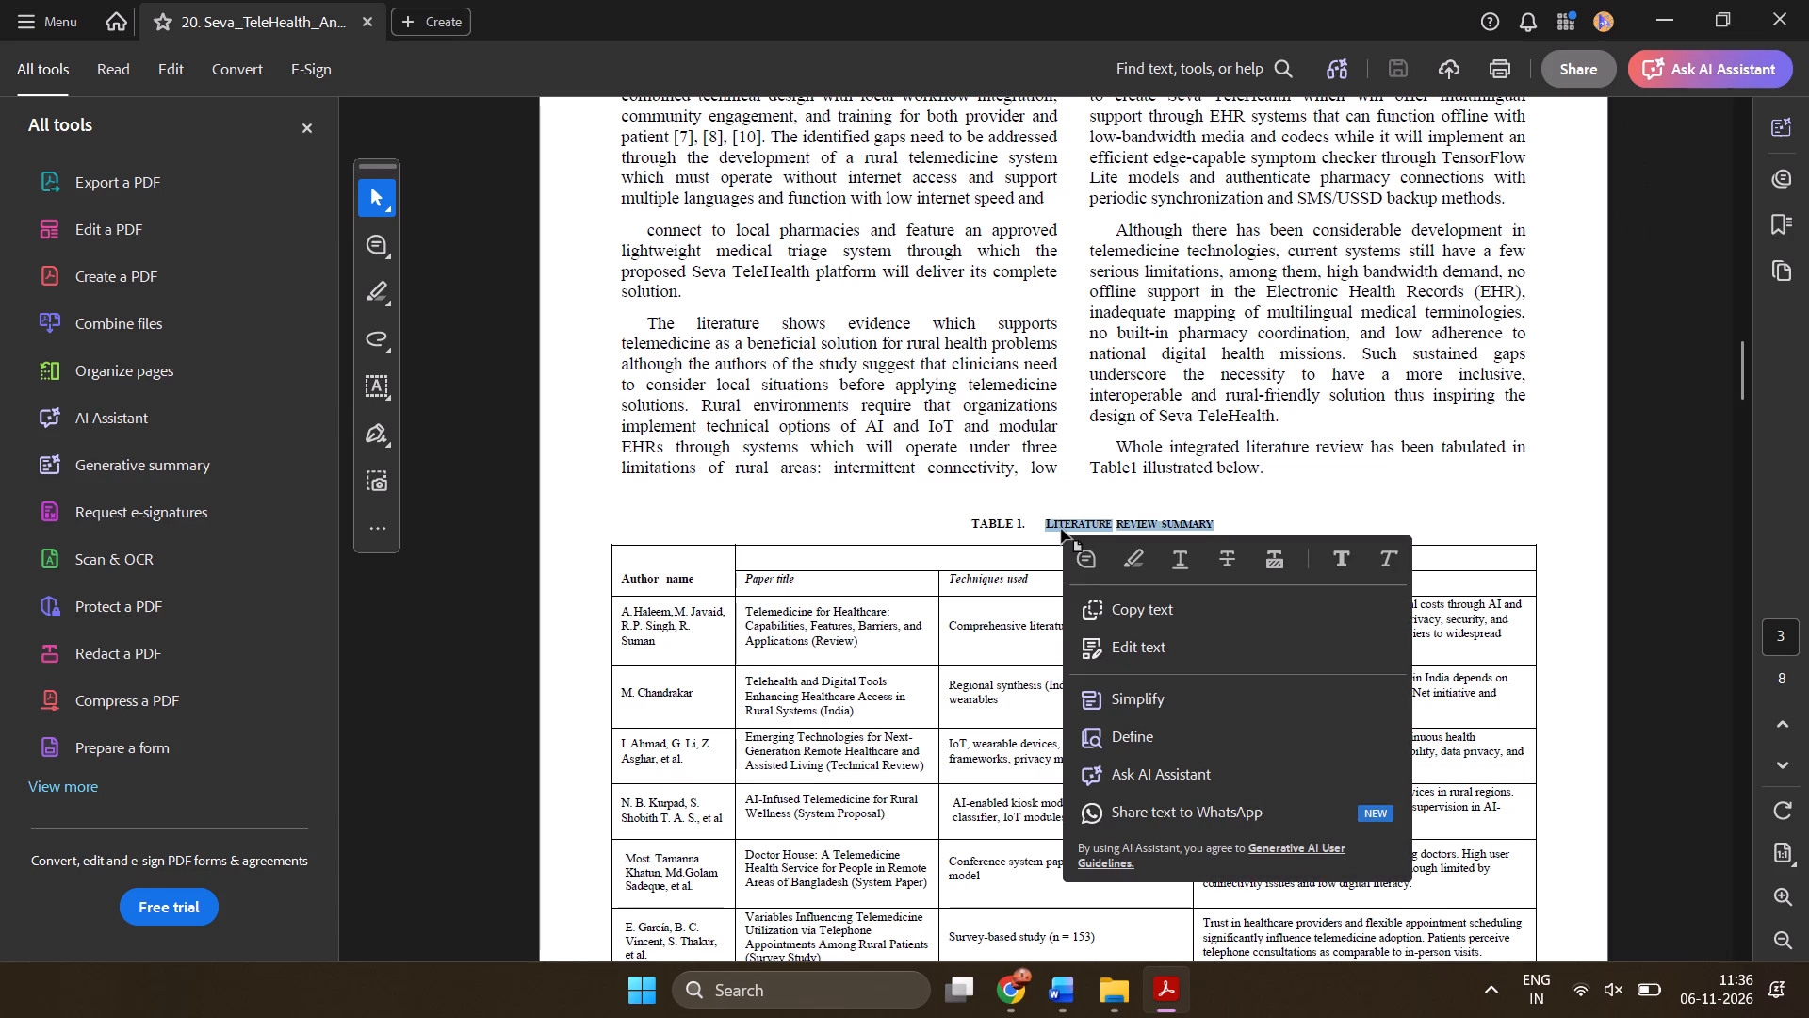
key(ctrl+c)
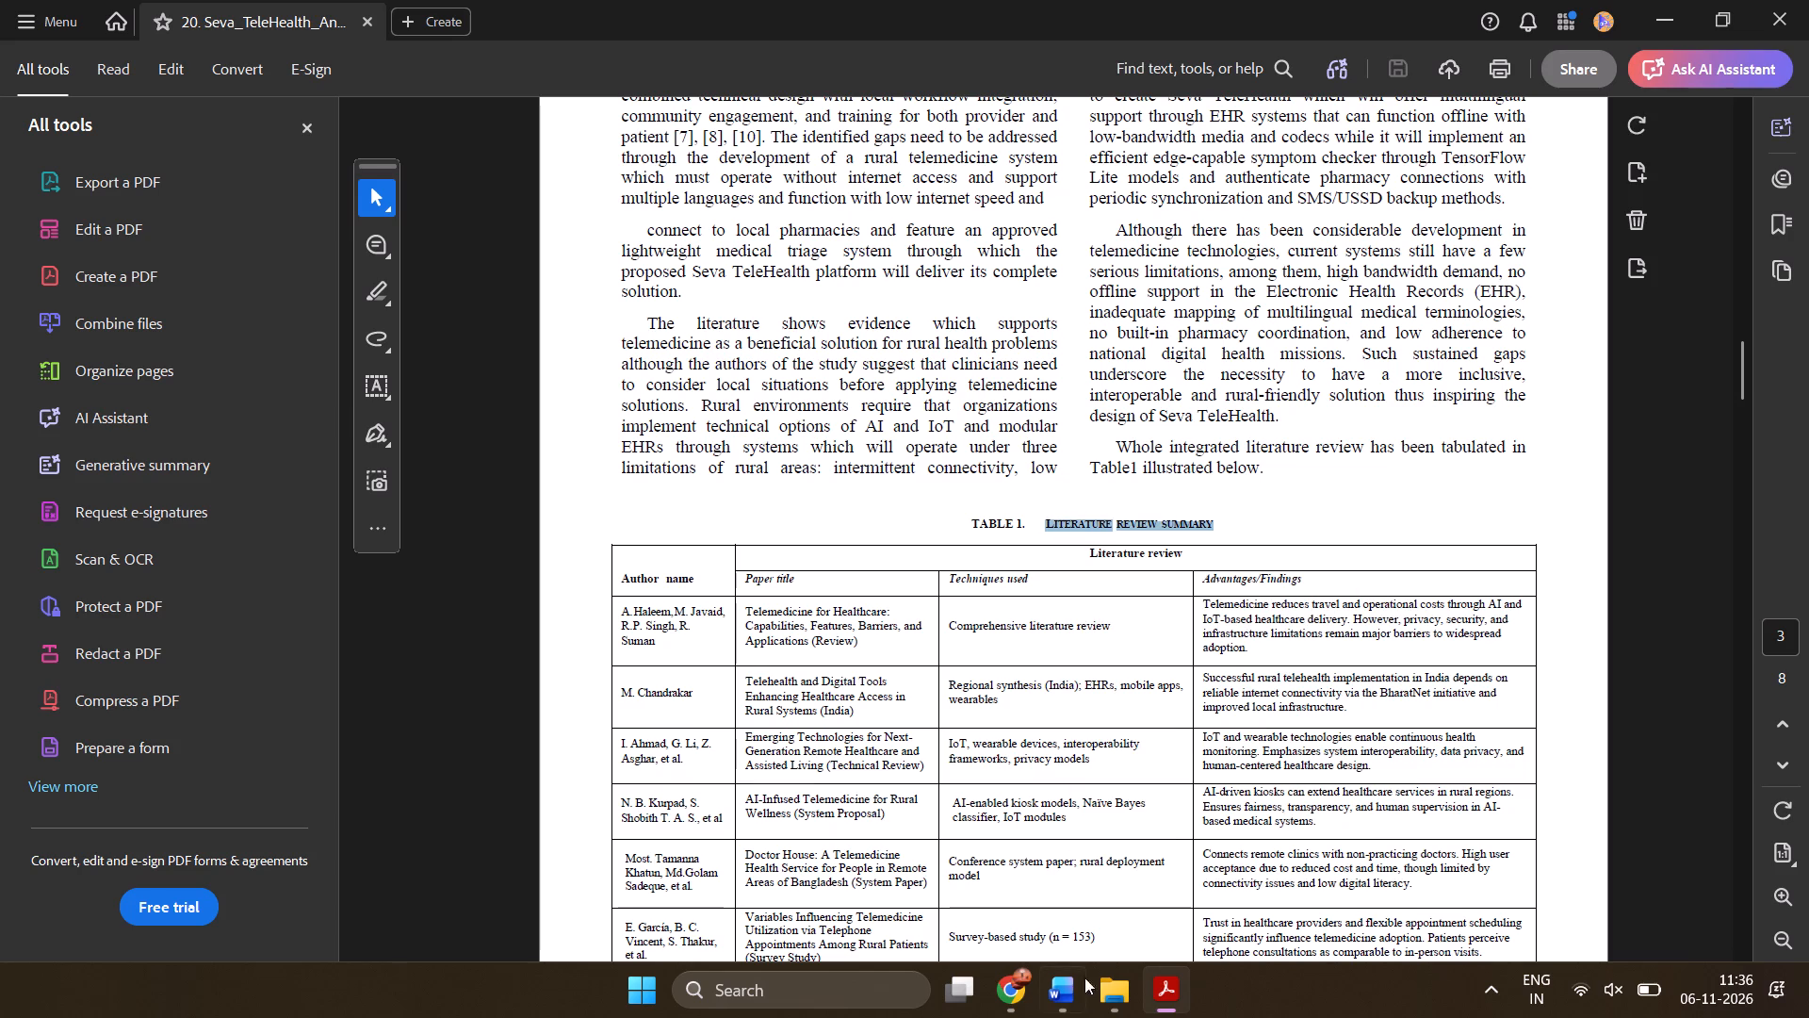
click(1064, 1002)
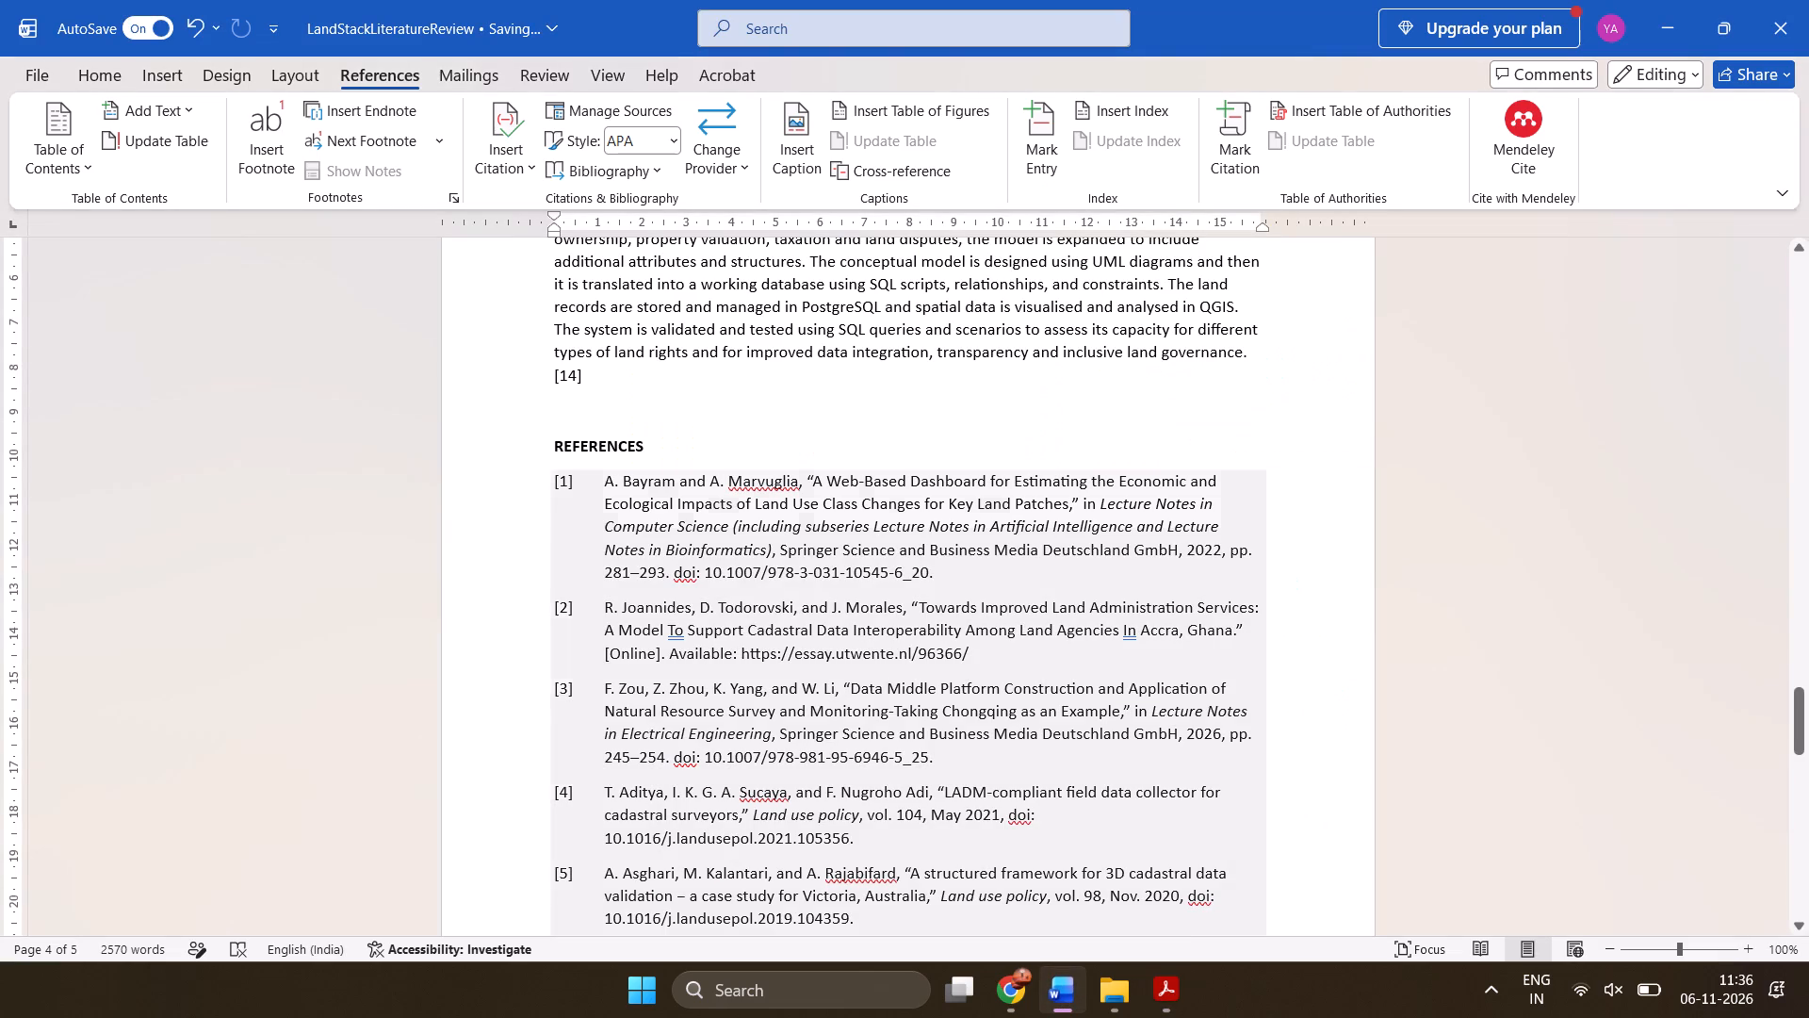
key(ctrl+v)
key(Return)
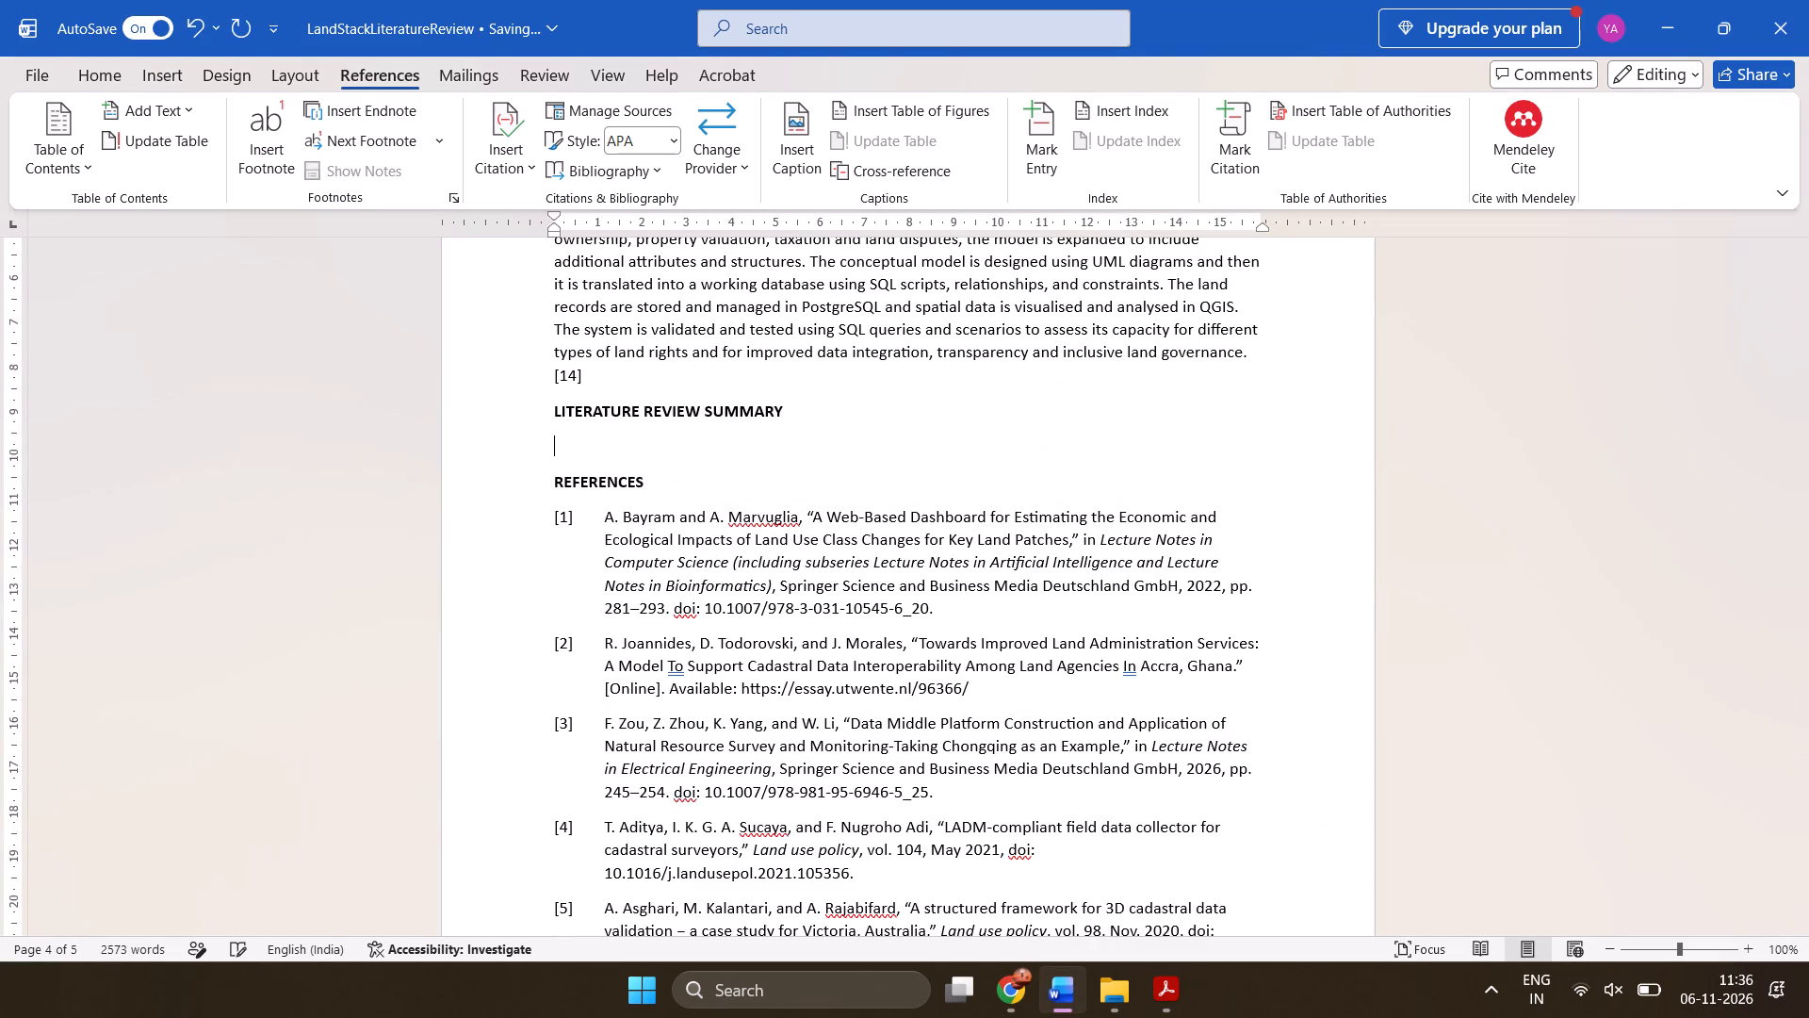